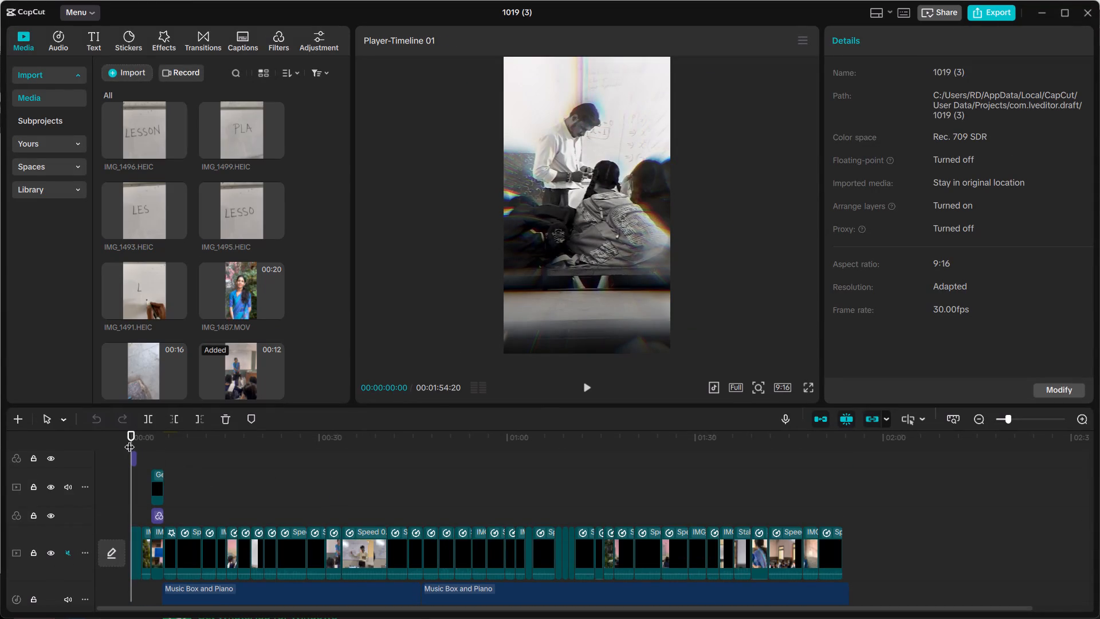
Scrub the timeline from the start to about 36 seconds to review the edited clips.
drag(135, 436, 233, 464)
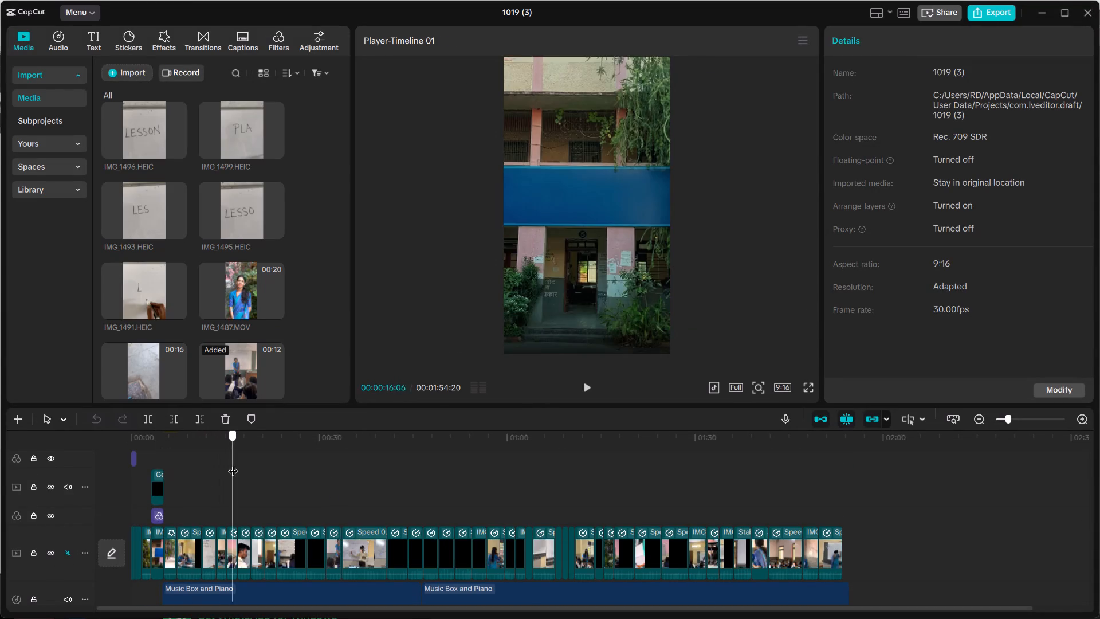
drag(233, 464, 361, 499)
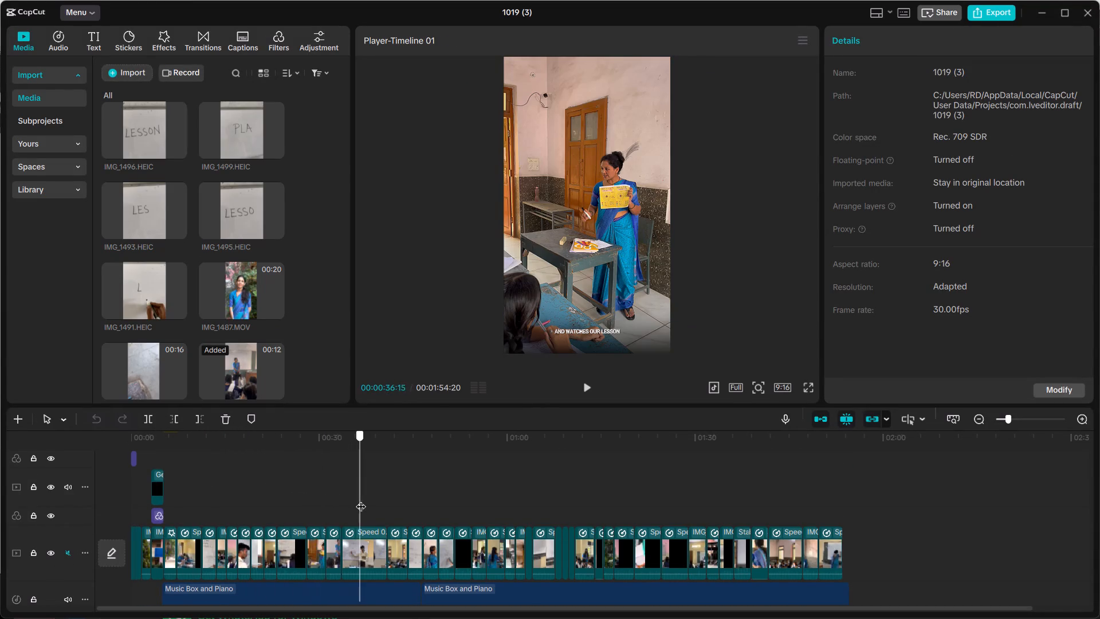
drag(361, 499, 363, 500)
click(374, 539)
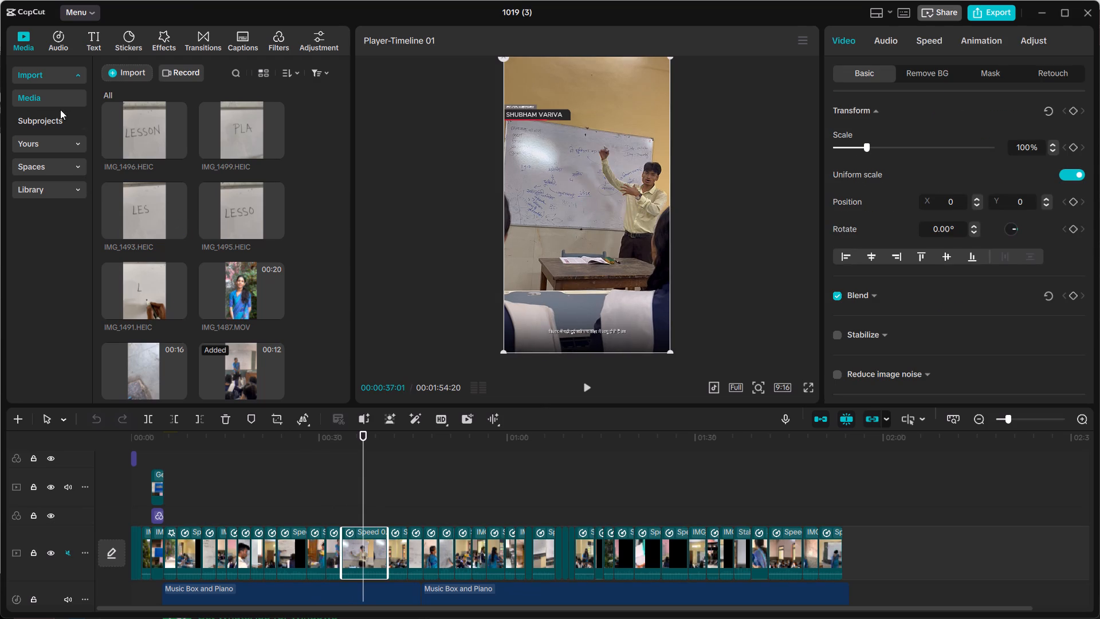
Look through the imported media for the whiteboard lesson clip IMG_2246.MOV and preview its opening seconds.
scroll(209, 202, down, 5)
scroll(163, 225, down, 2)
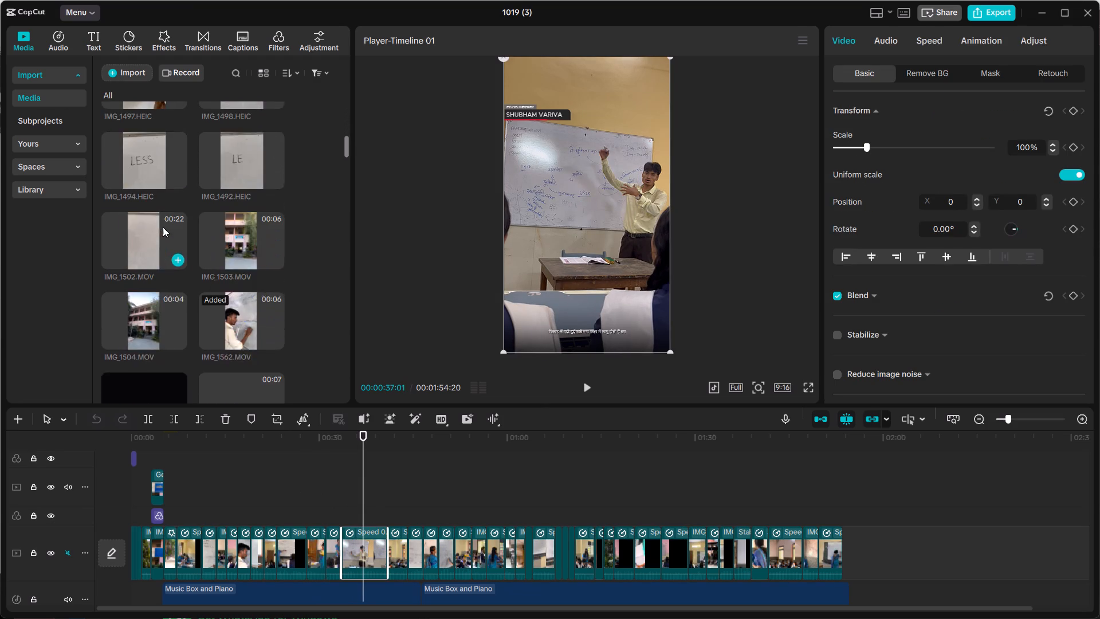
scroll(163, 227, down, 3)
scroll(222, 190, down, 2)
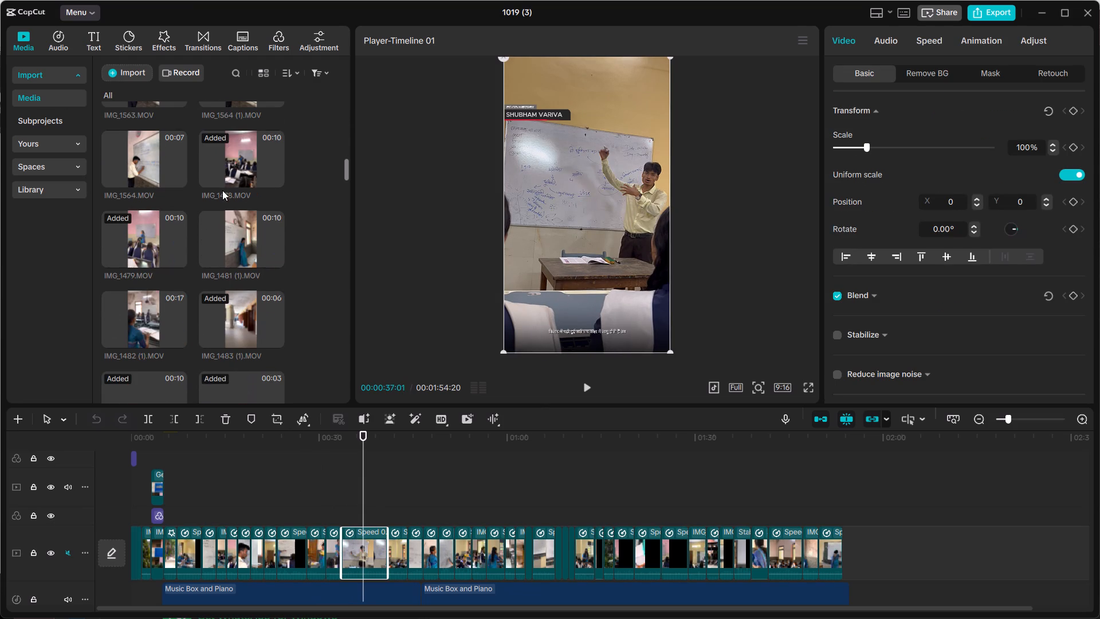
scroll(178, 220, down, 6)
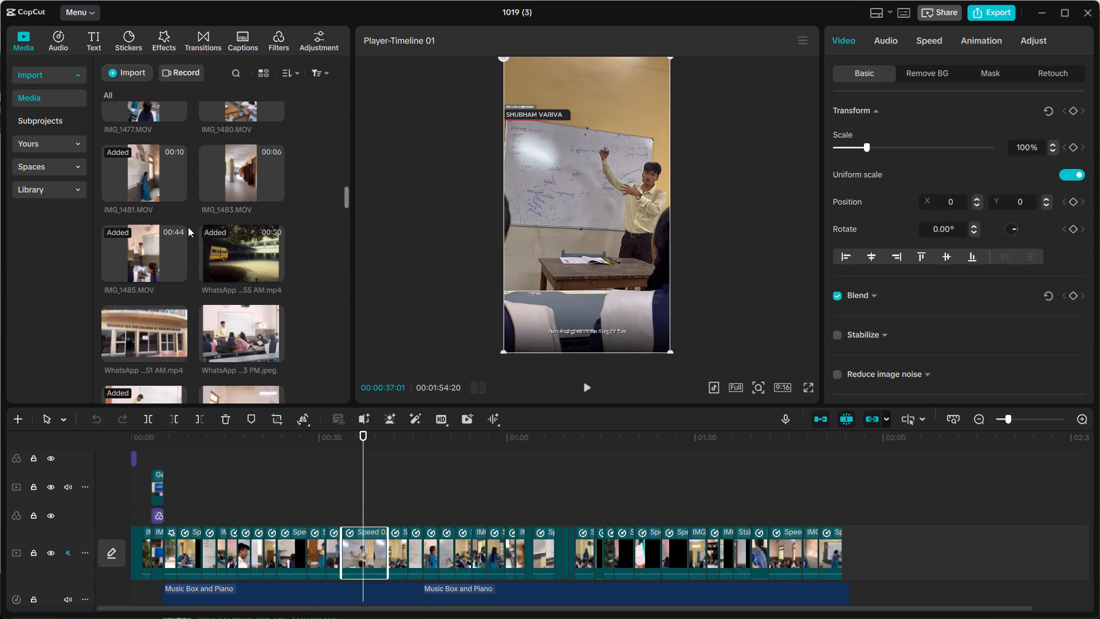
scroll(188, 227, down, 5)
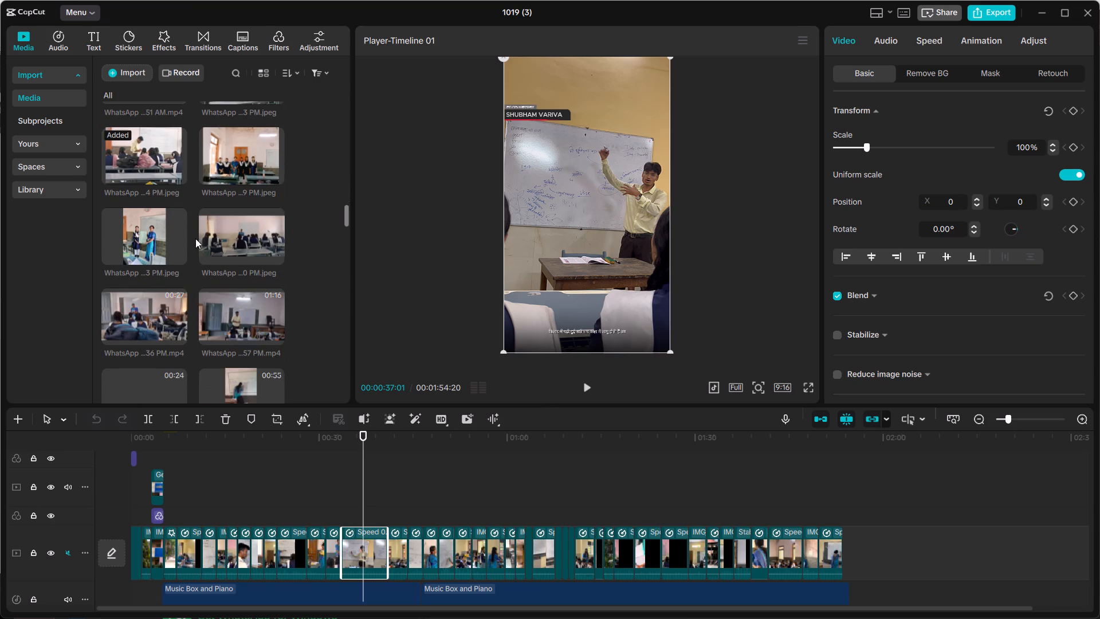
scroll(194, 243, down, 8)
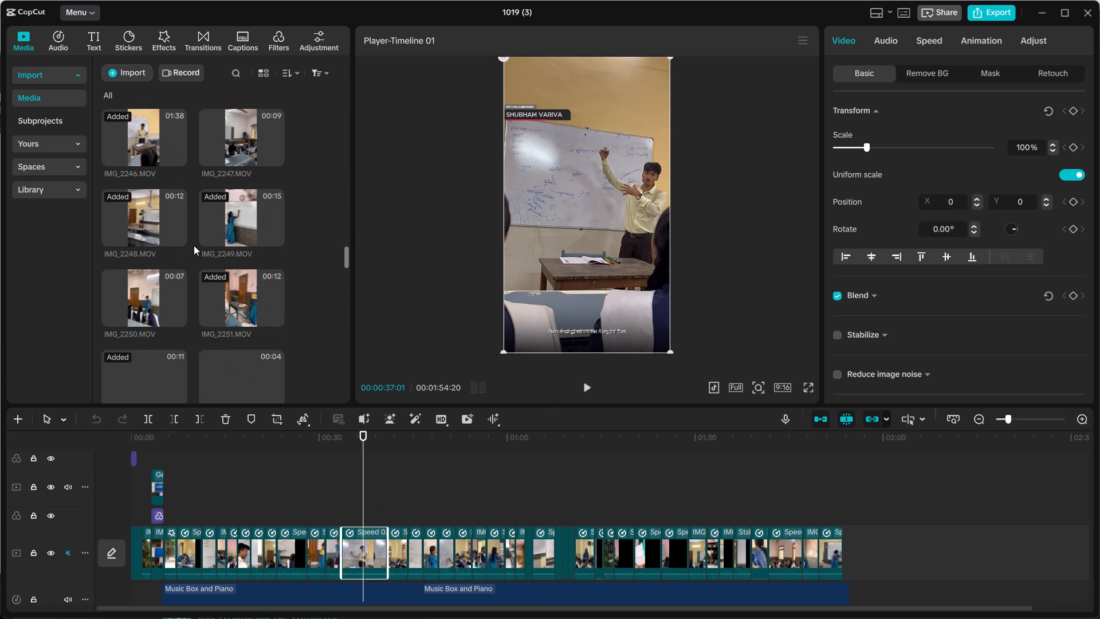
click(148, 142)
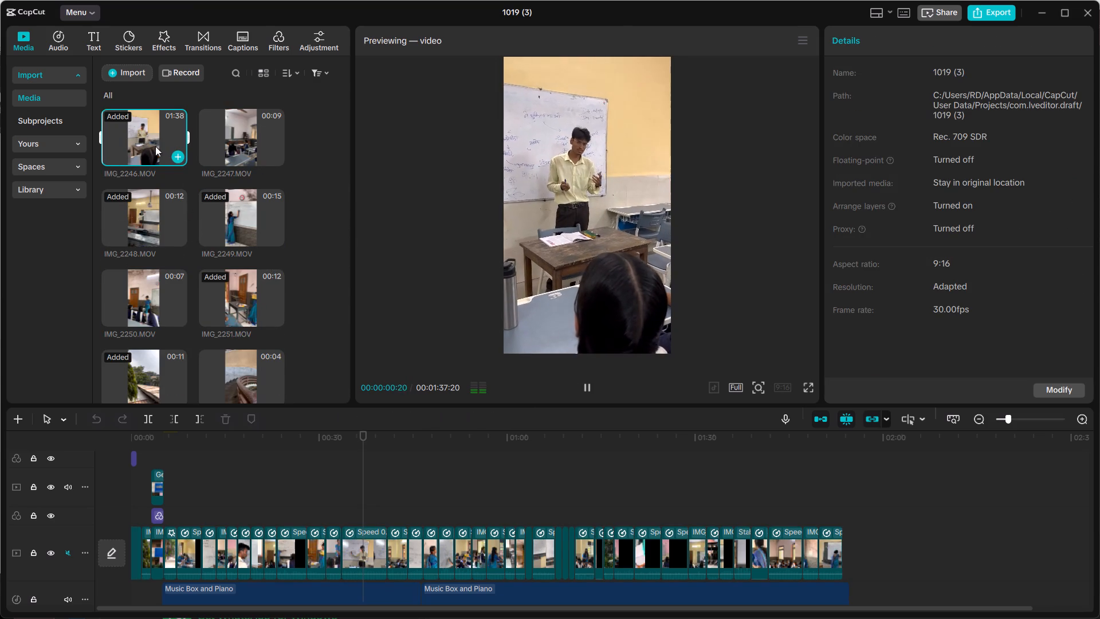
click(587, 390)
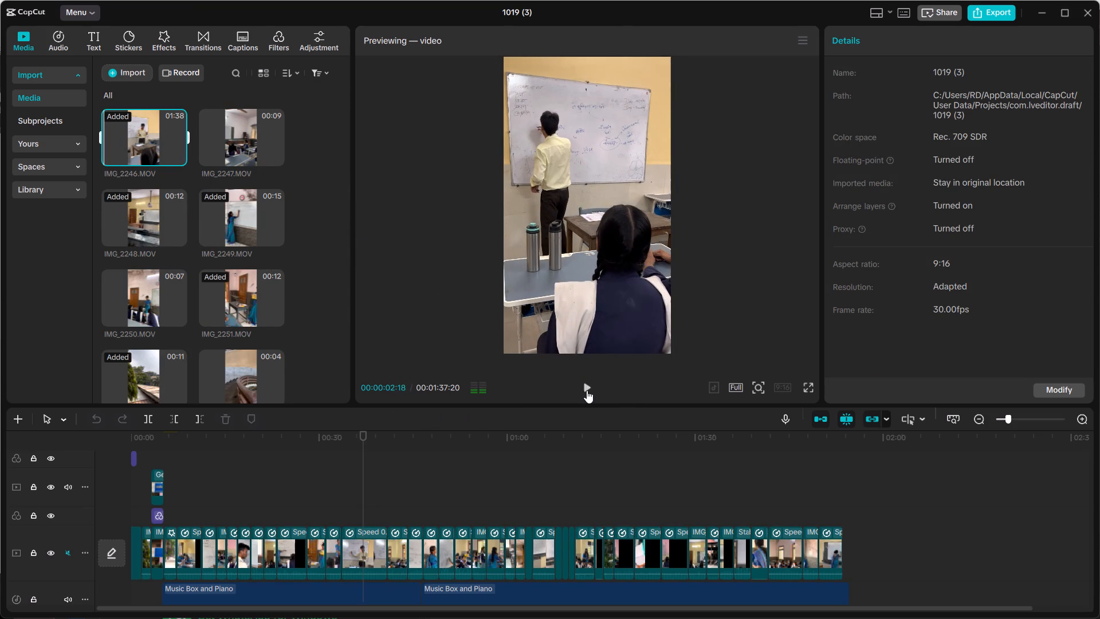
Switch to File Explorer, open the Garba folder and look through its files for the source clip IMG_2246.
click(1038, 13)
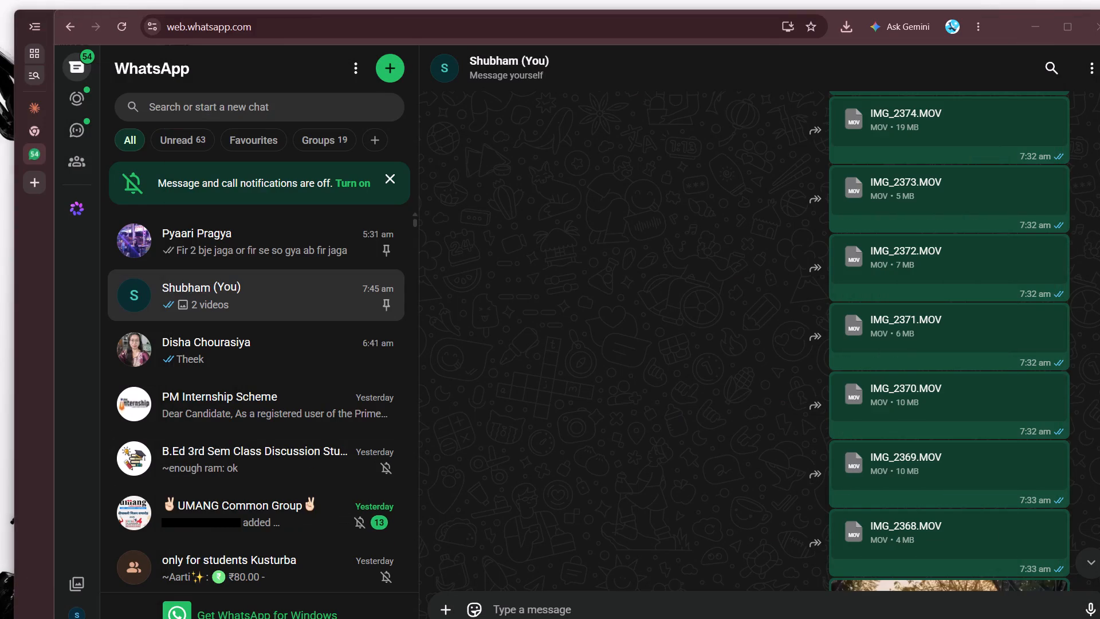
double_click(561, 598)
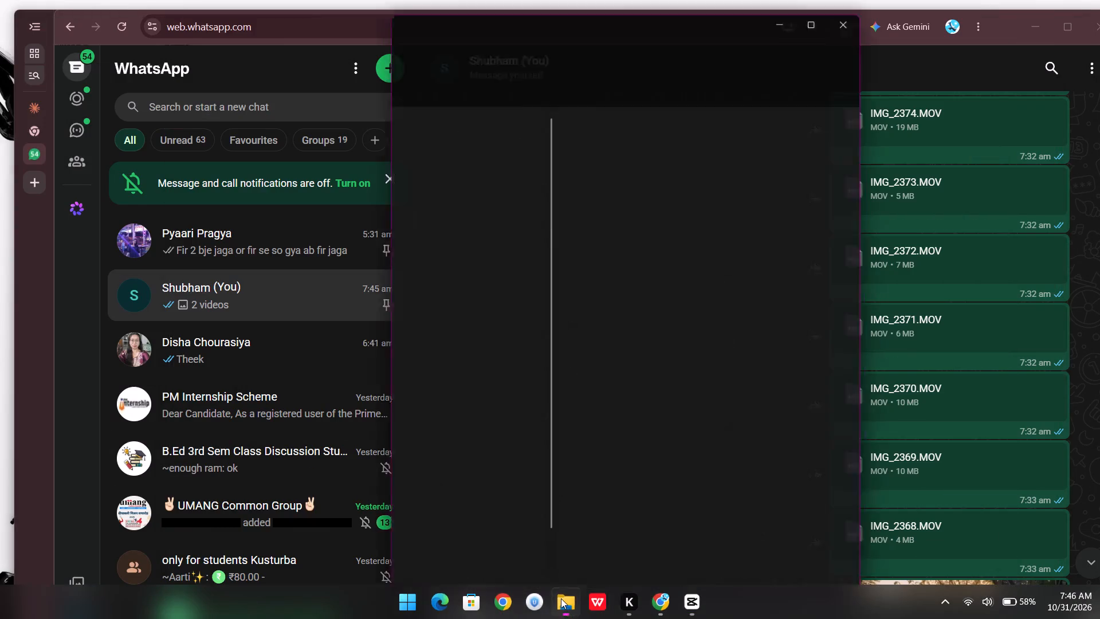
click(561, 598)
click(429, 391)
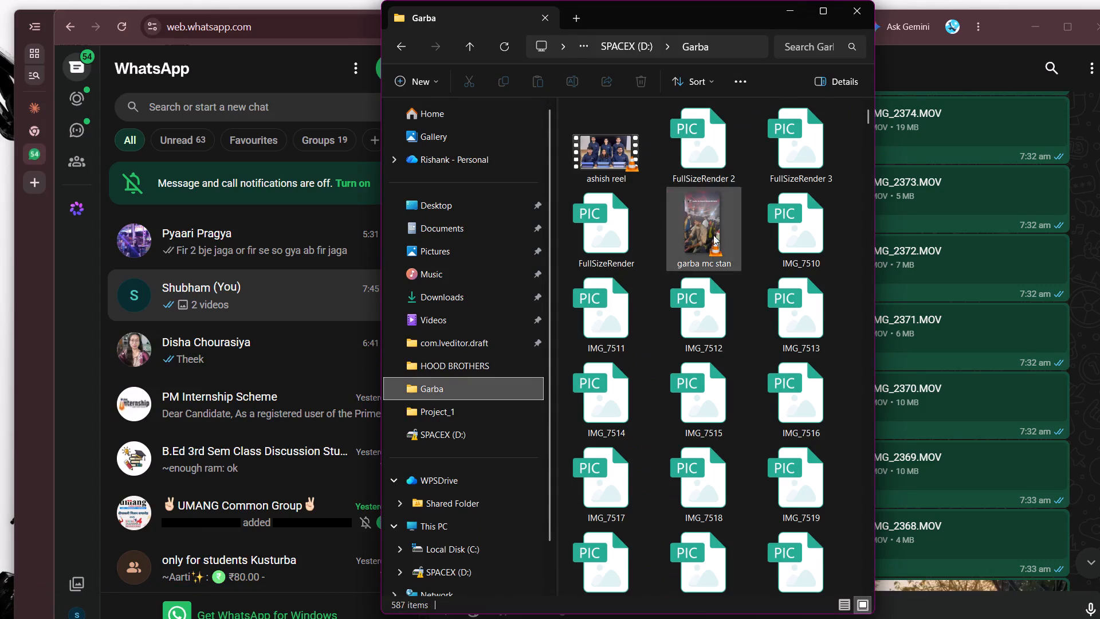
scroll(705, 279, down, 20)
scroll(705, 279, down, 2)
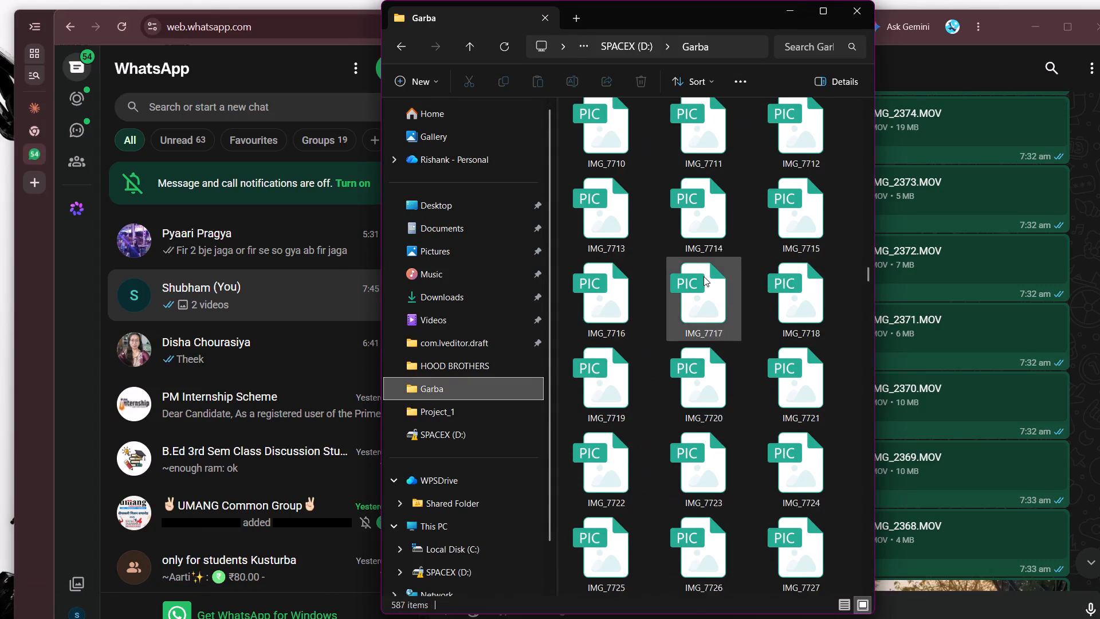
scroll(704, 276, down, 14)
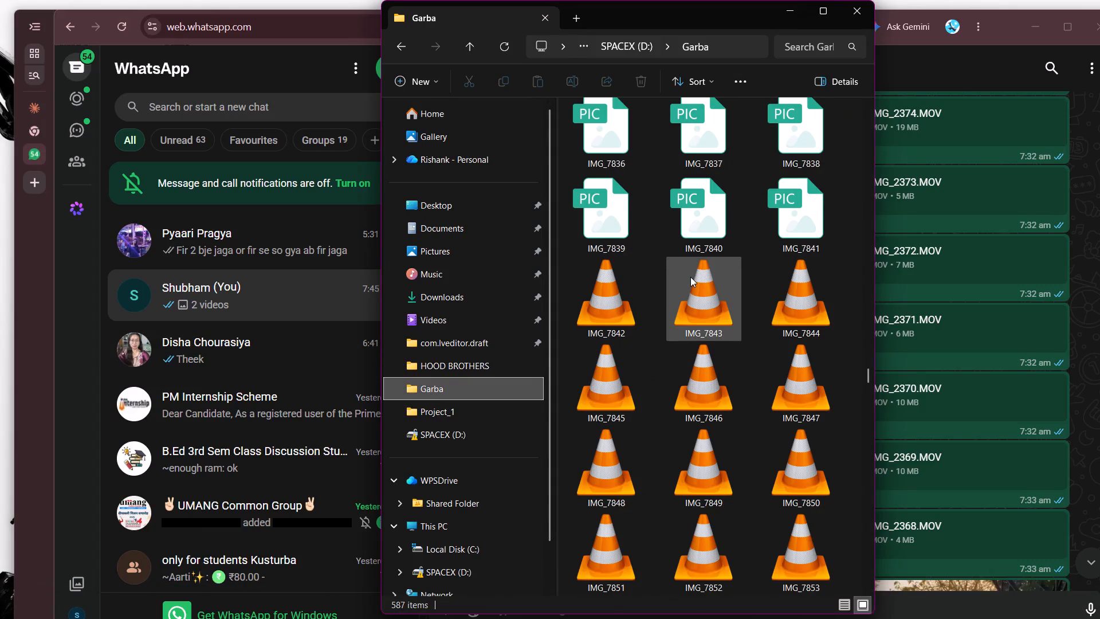
scroll(682, 282, down, 10)
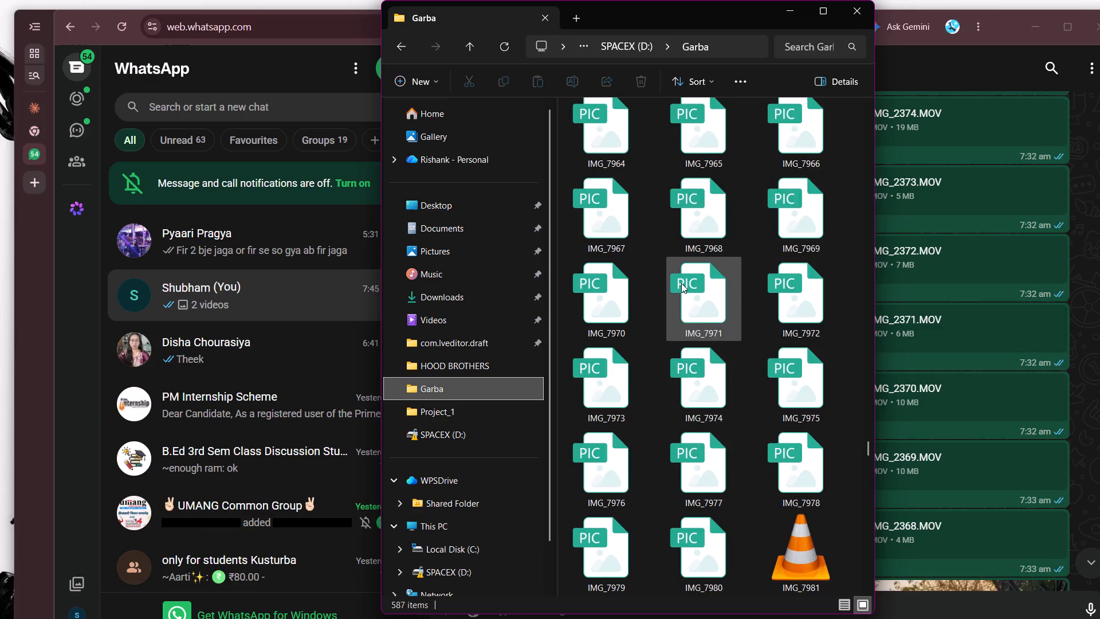
scroll(681, 283, down, 20)
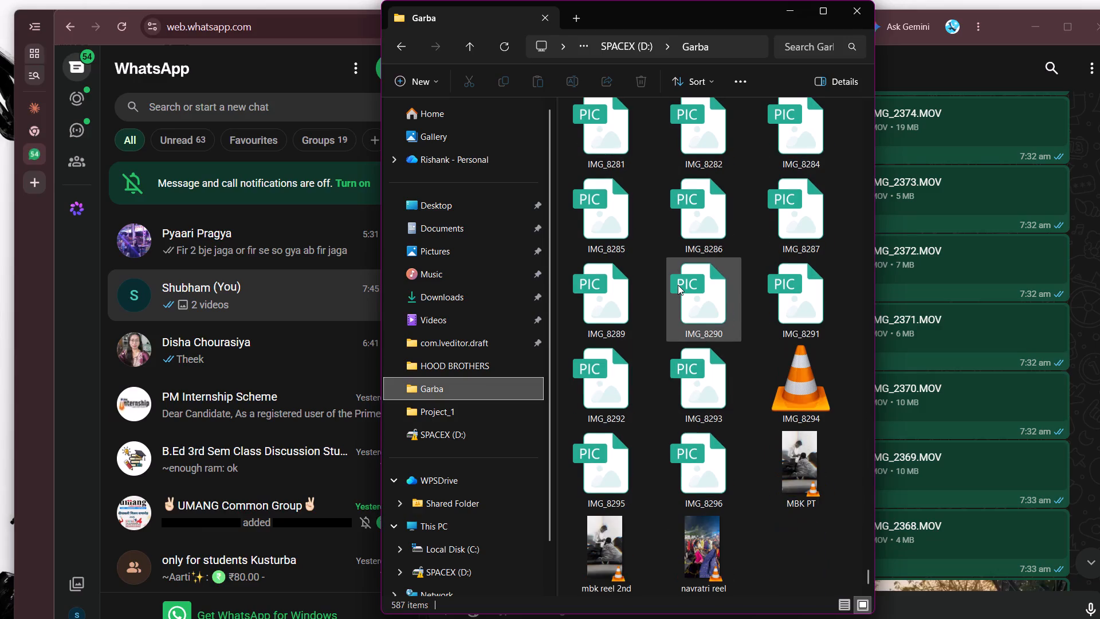
scroll(777, 338, down, 5)
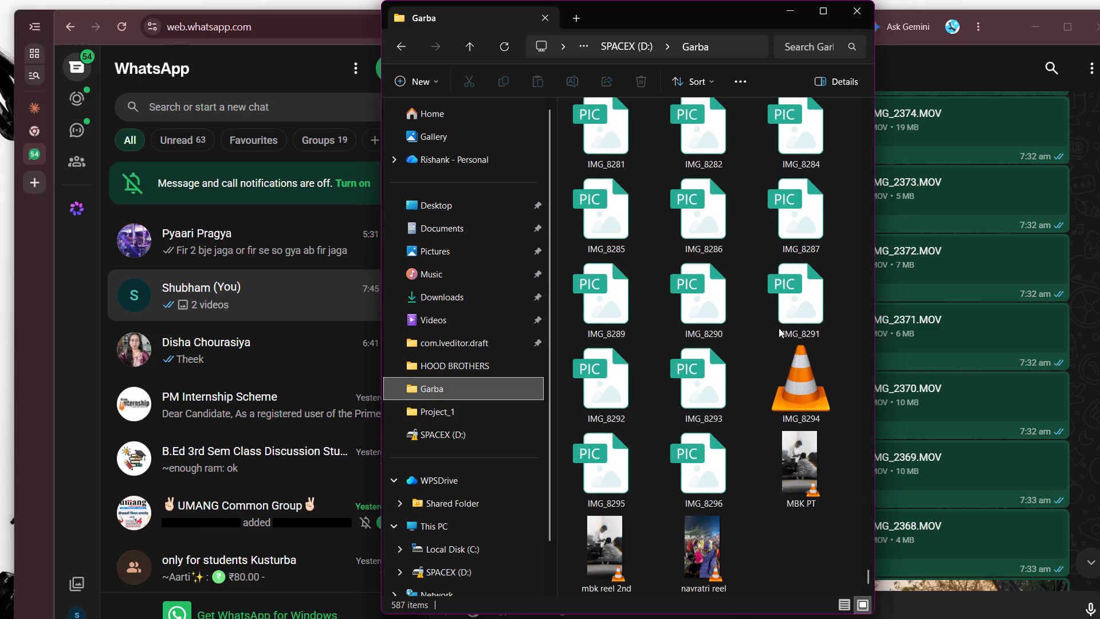
scroll(700, 447, down, 5)
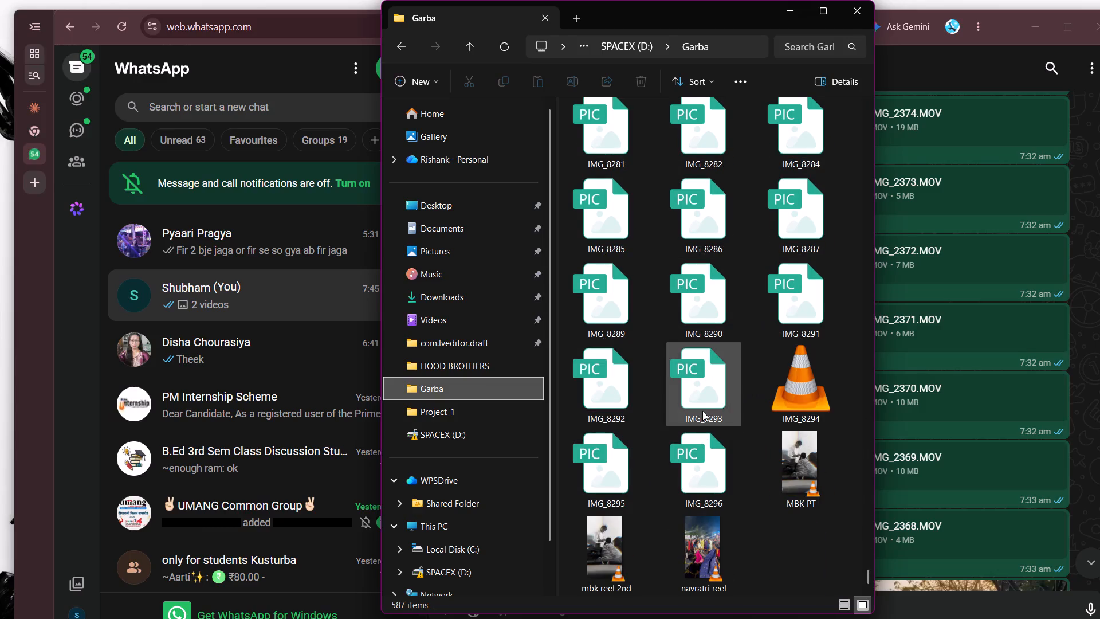
Search the Garba folder for 2246.
click(832, 51)
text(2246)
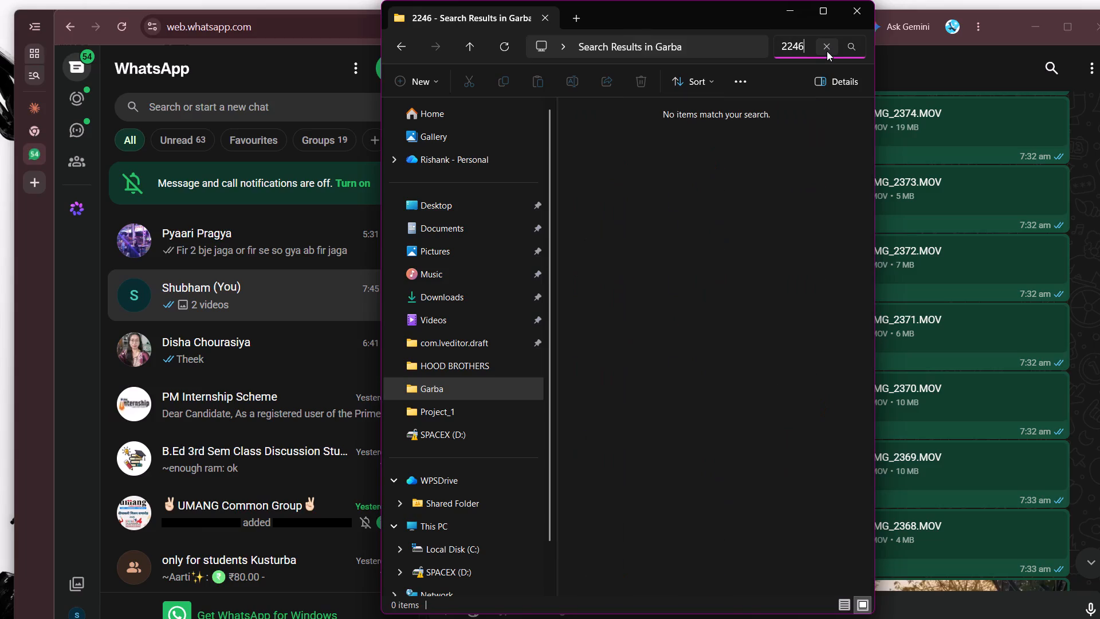
Search the Garba folder in File Explorer for 2246.
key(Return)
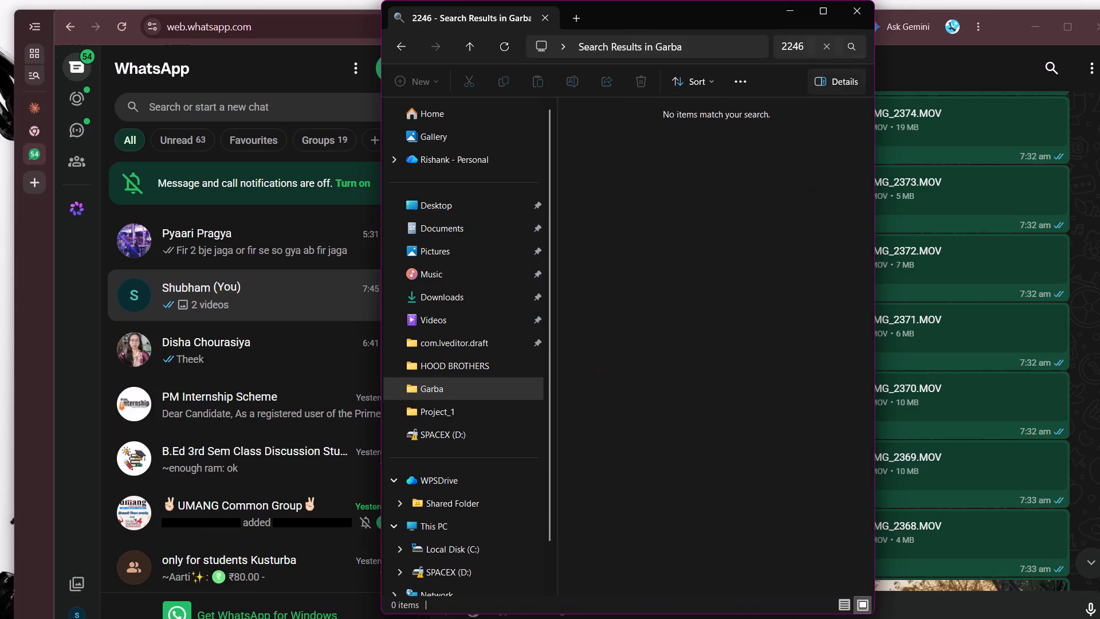
click(860, 39)
click(856, 50)
triple_click(850, 48)
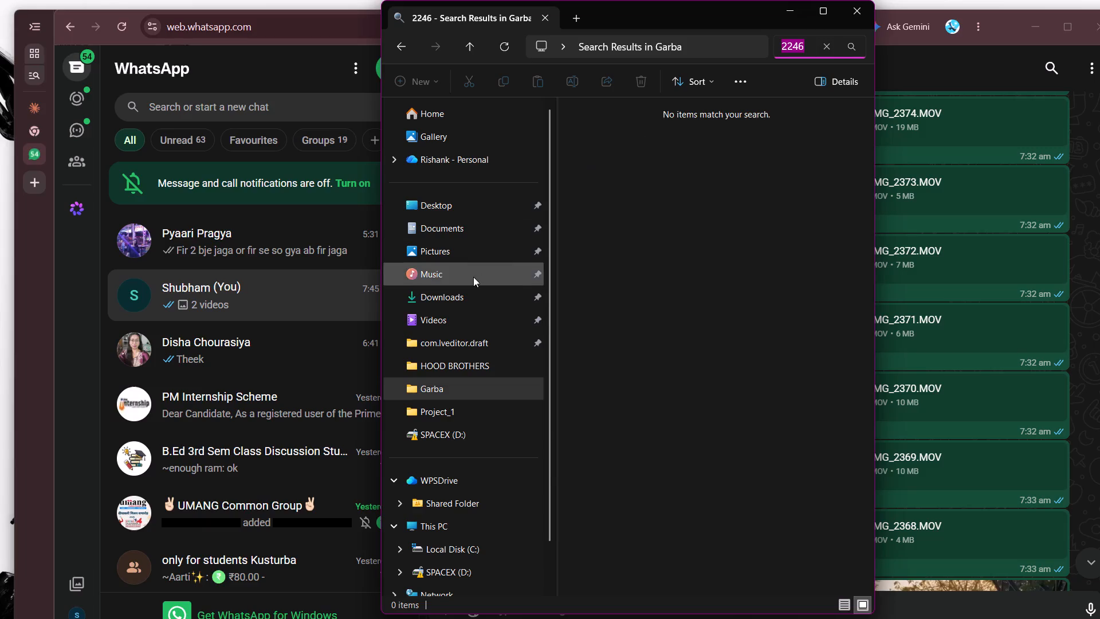
Look through the Downloads folder for the source clip and search it for 2246.
click(462, 299)
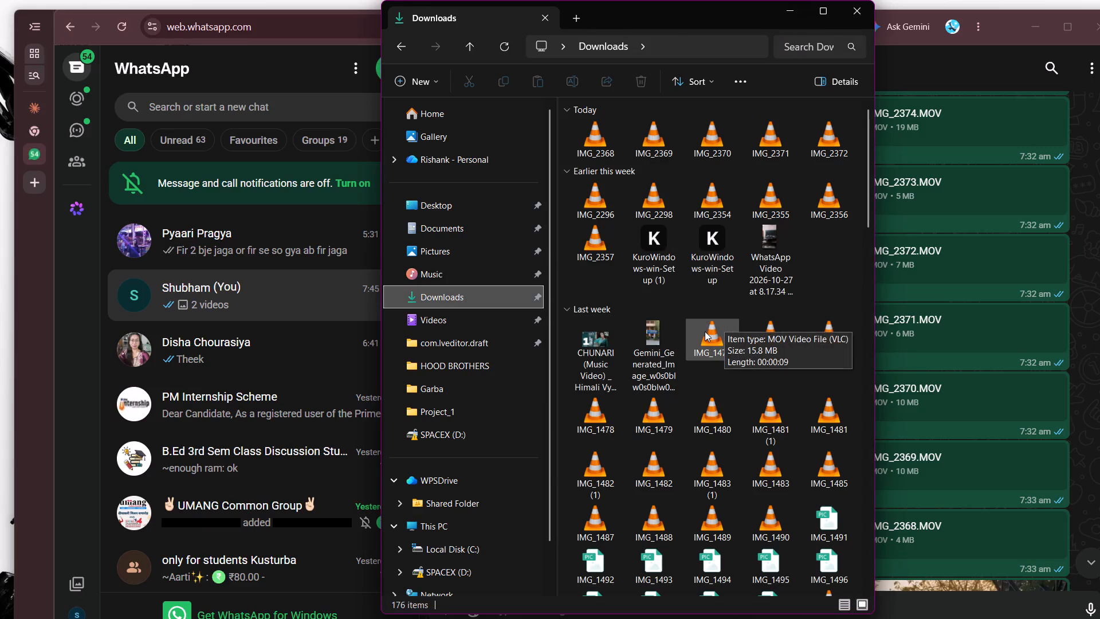
scroll(726, 397, down, 1)
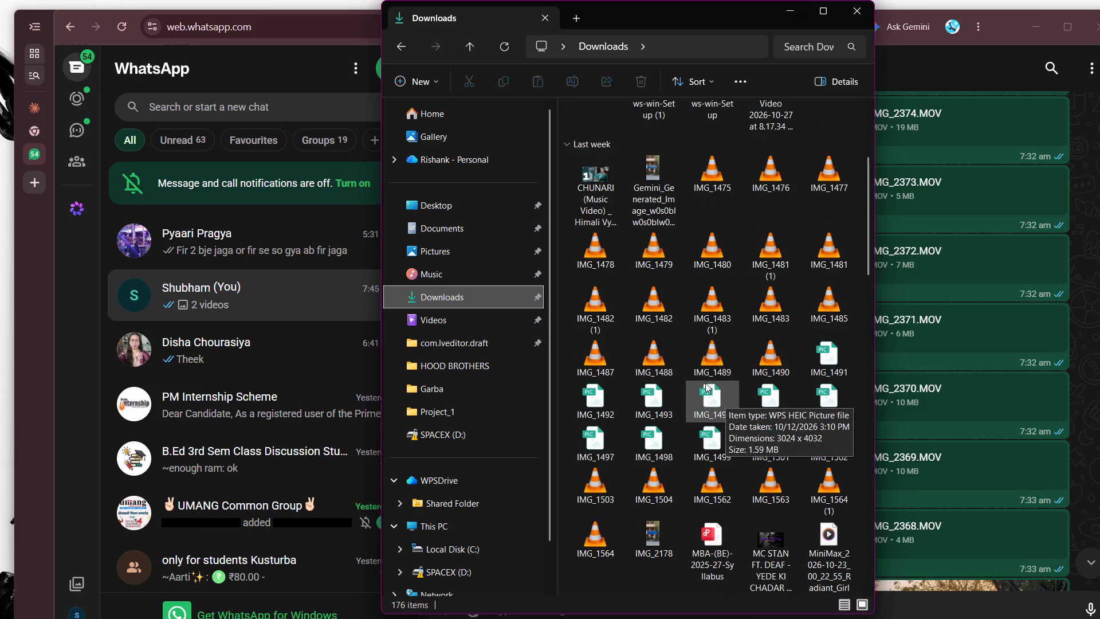
scroll(705, 383, up, 2)
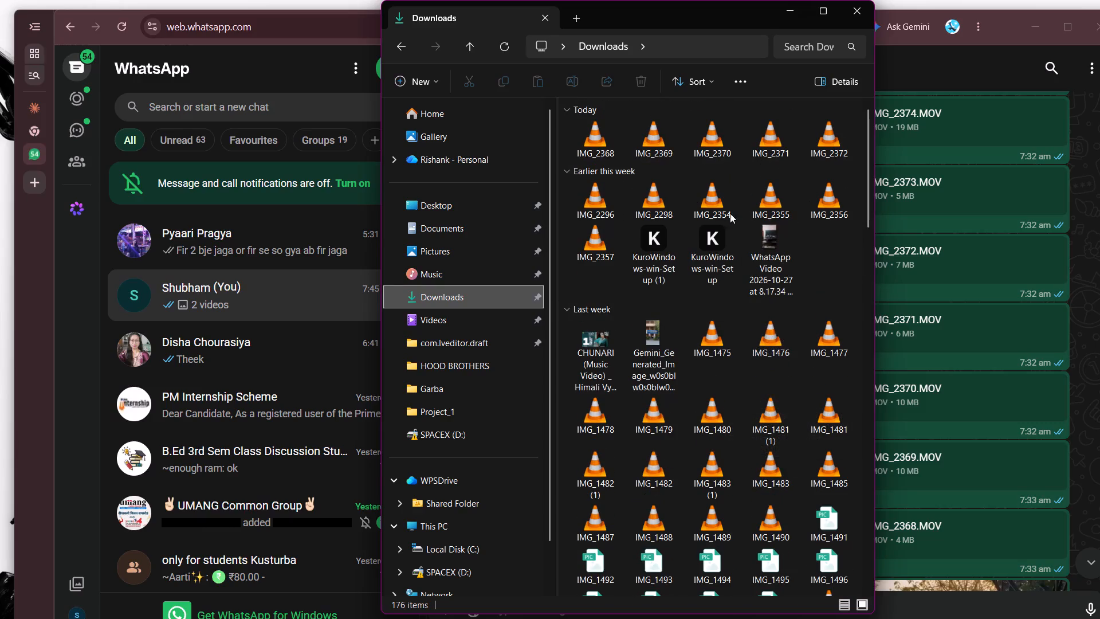
scroll(632, 218, up, 3)
scroll(726, 272, down, 2)
scroll(671, 258, down, 1)
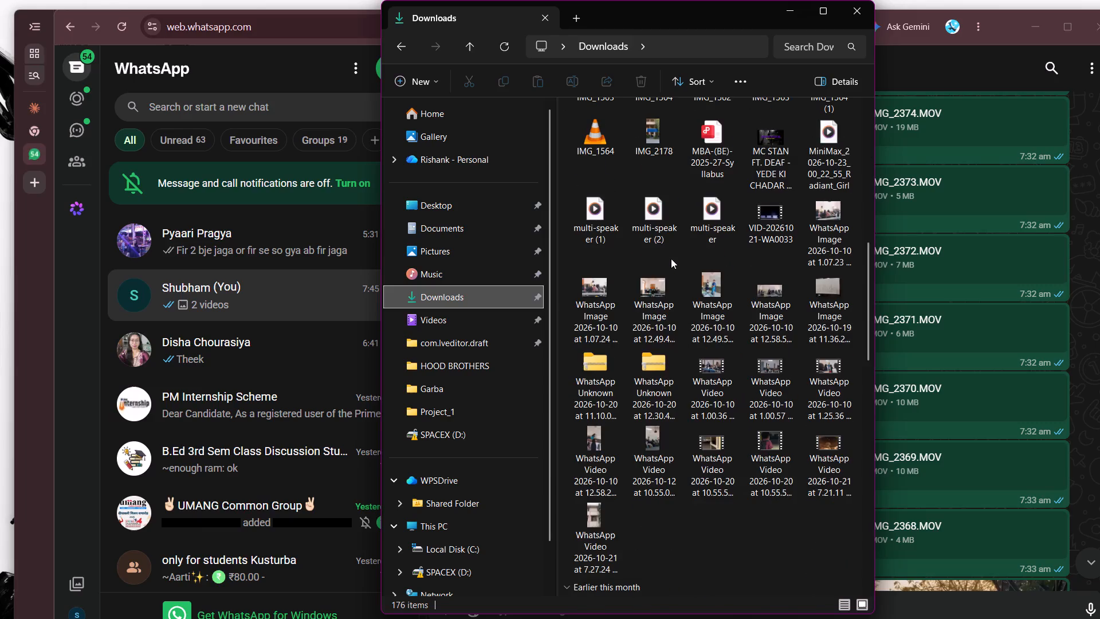
scroll(676, 277, down, 4)
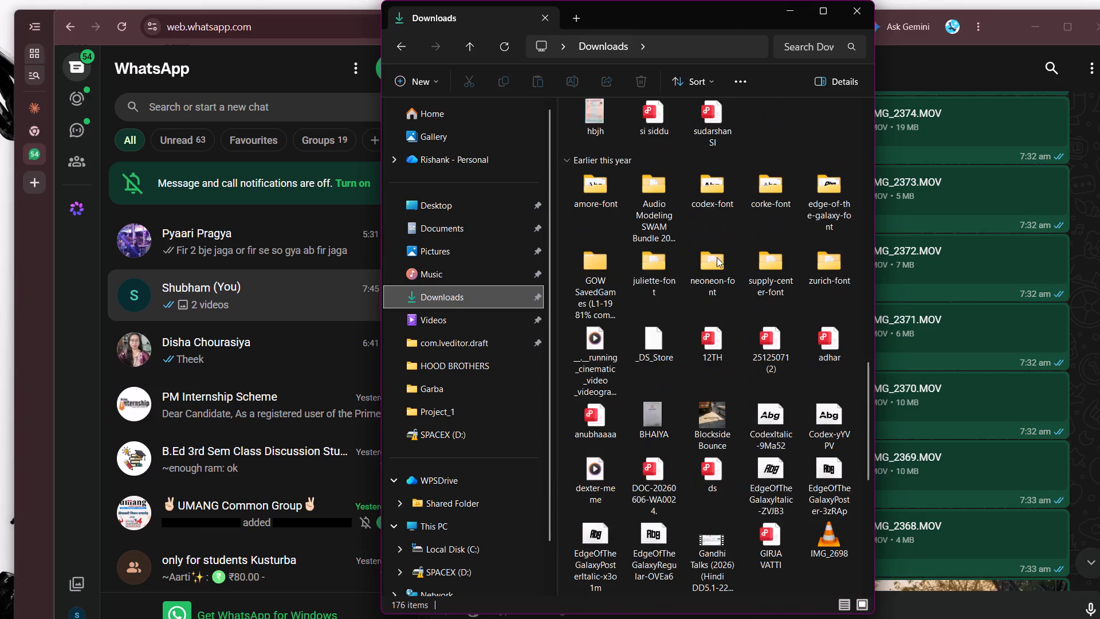
scroll(717, 256, down, 1)
click(829, 52)
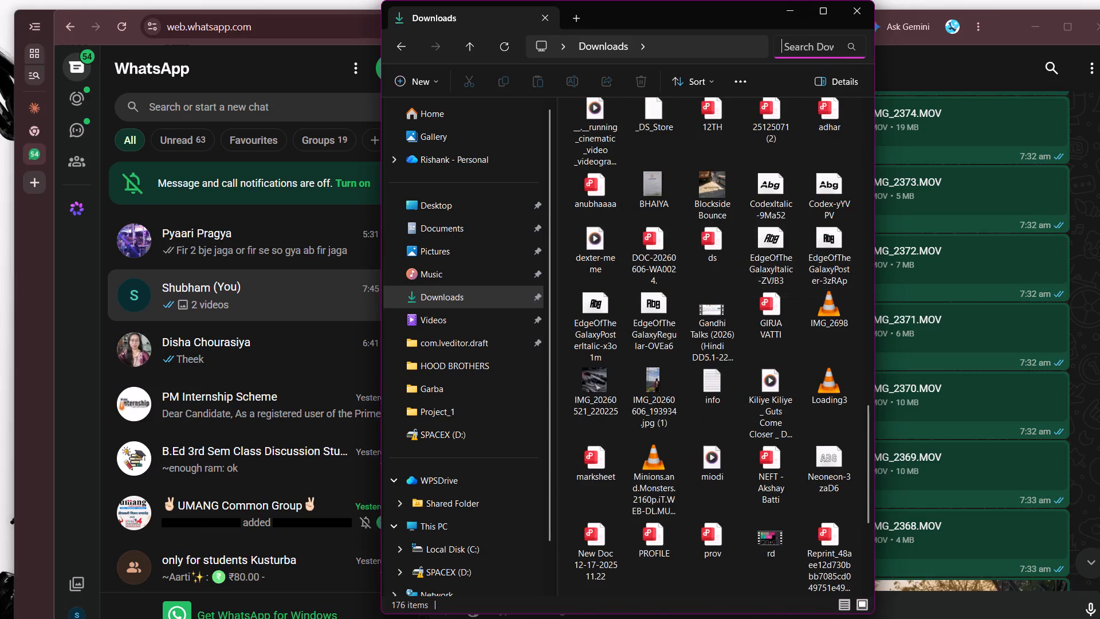
text(2246)
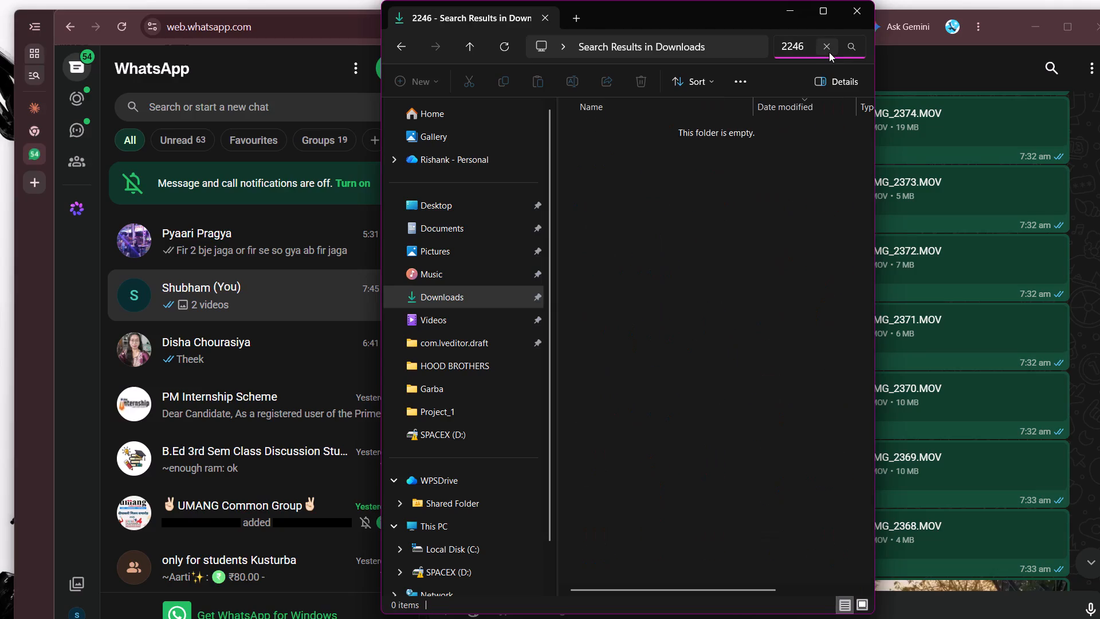
click(847, 50)
Check the clip in the CapCut project, return to File Explorer, and search the Downloads folder for IMG_2246.
click(687, 540)
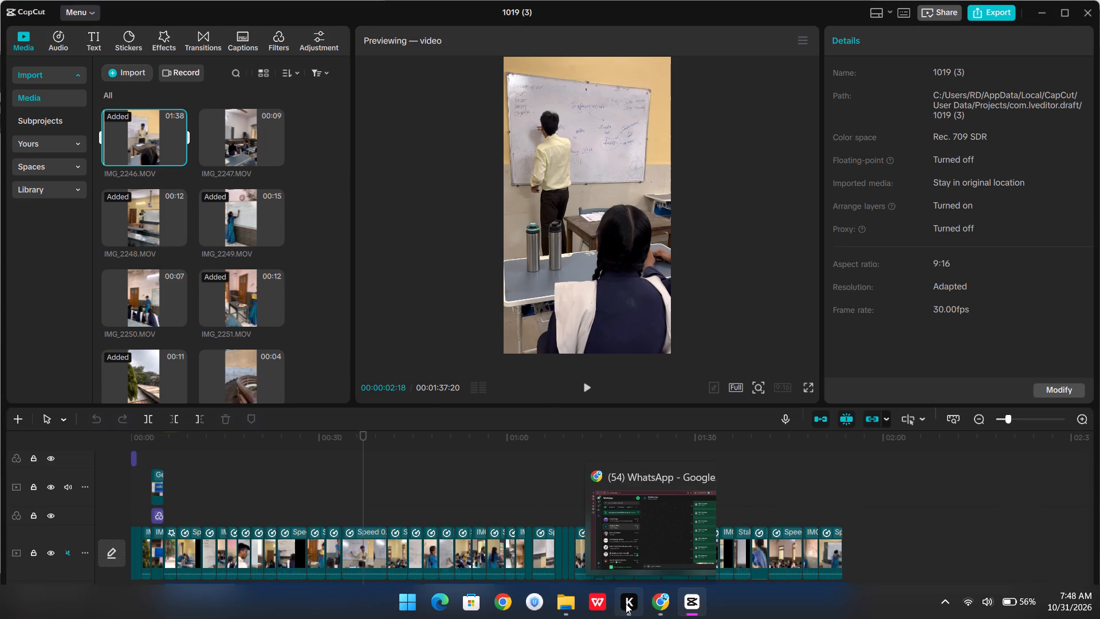
click(563, 533)
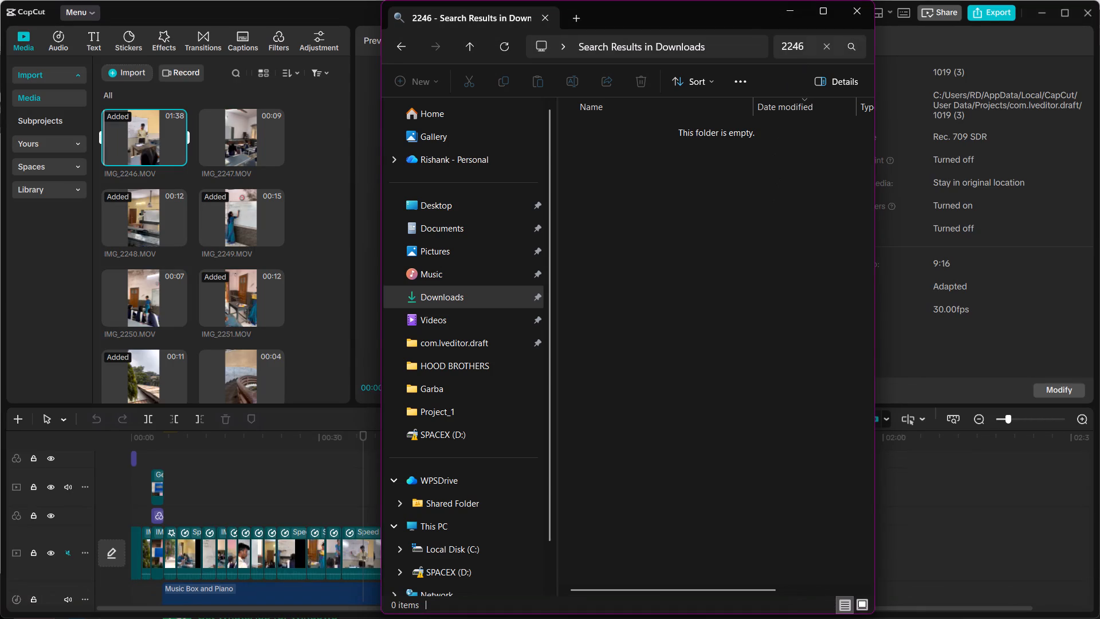
click(823, 44)
click(819, 44)
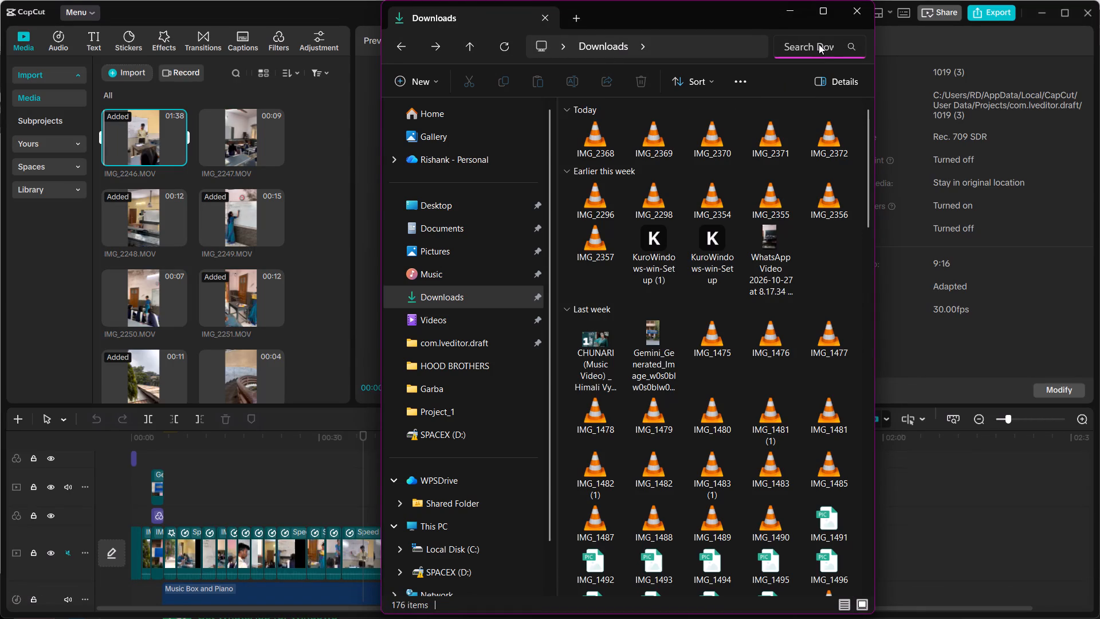
text(IMG)
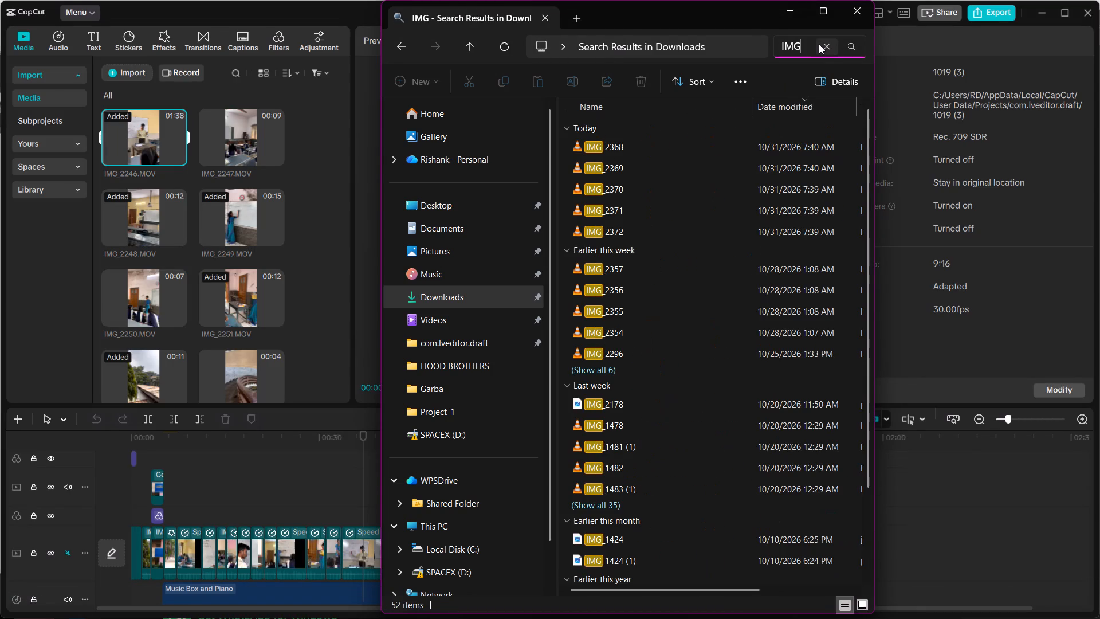
key(shift+underscore)
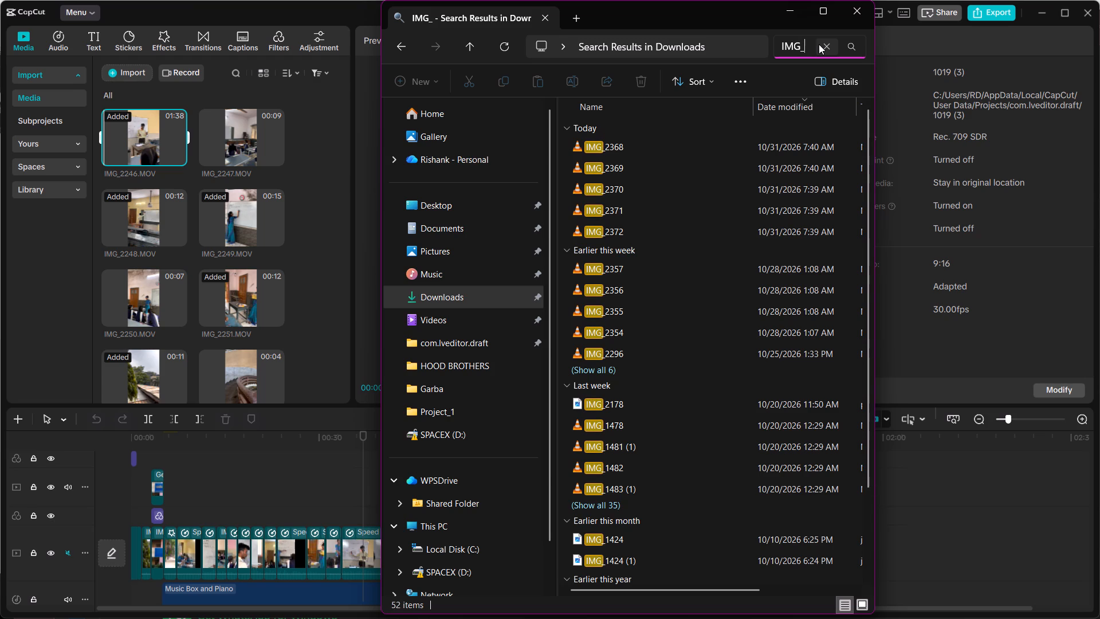
text(22)
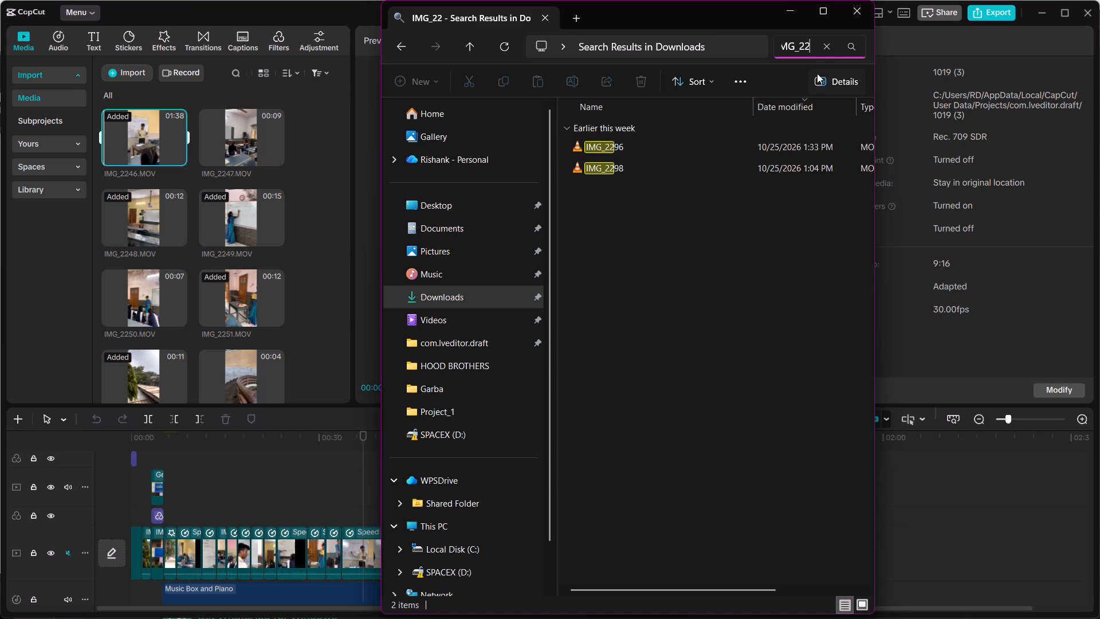
text(46)
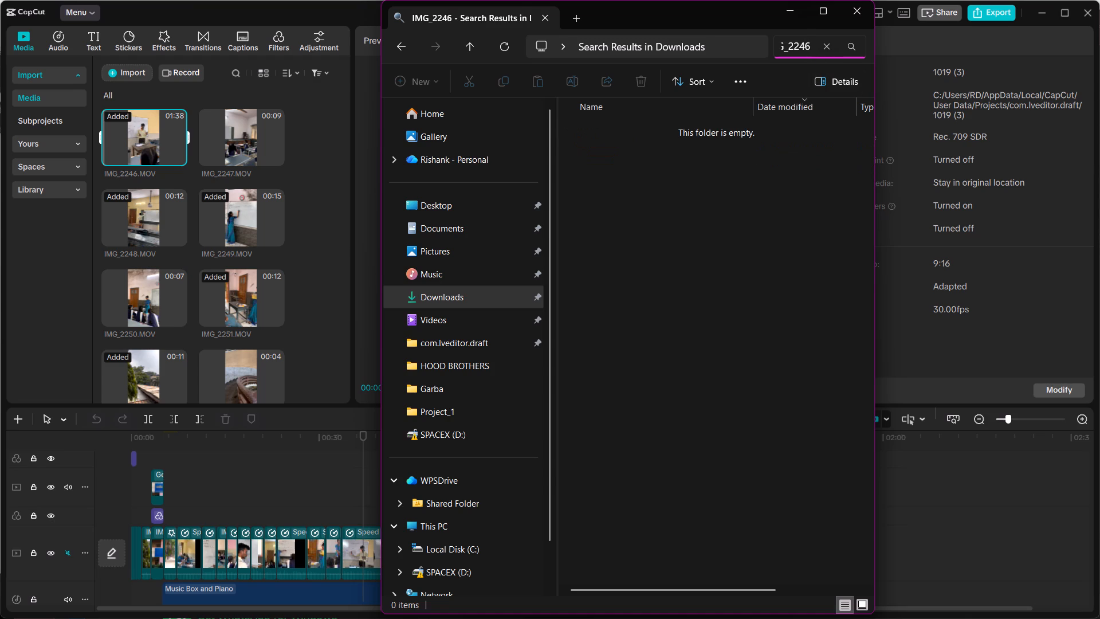
Search Local Disk (C:) for files named IMG.
scroll(432, 256, up, 5)
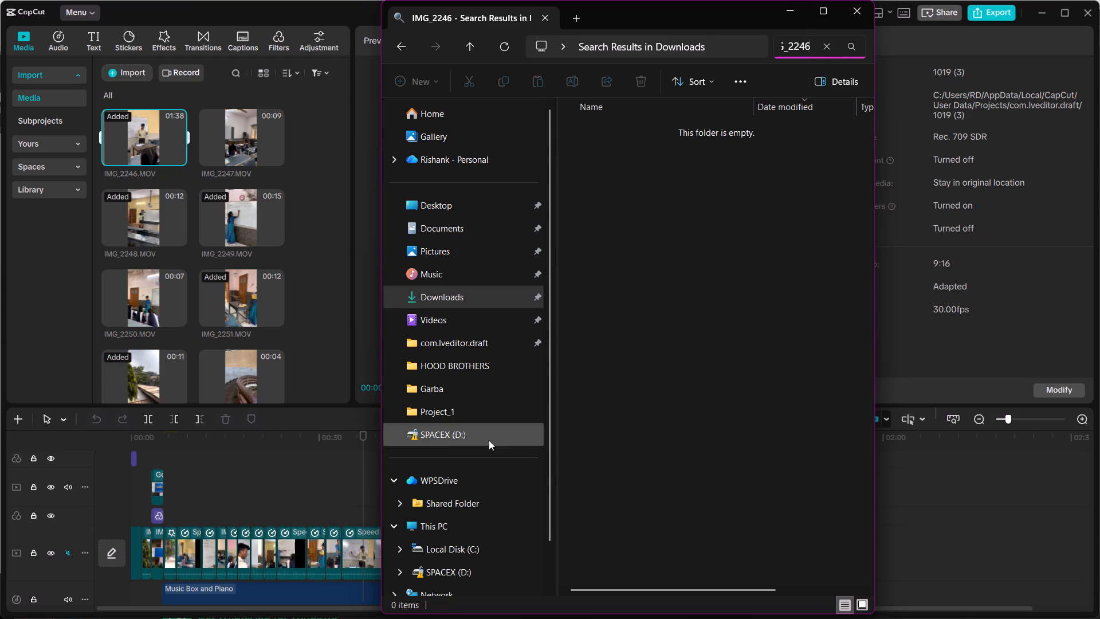
click(459, 547)
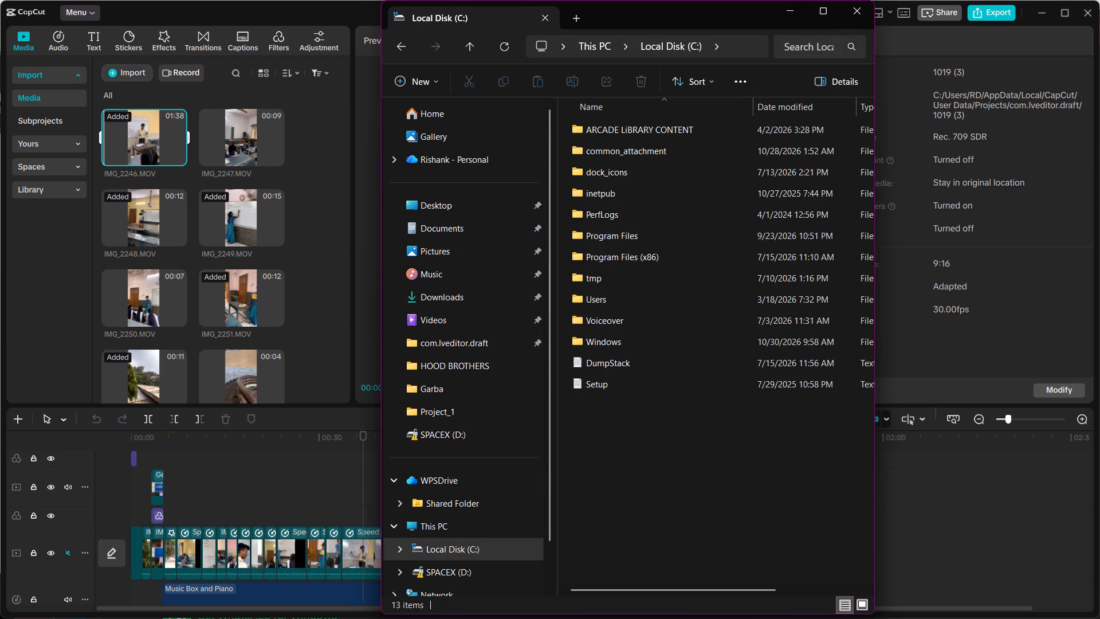
click(803, 42)
text(IMG)
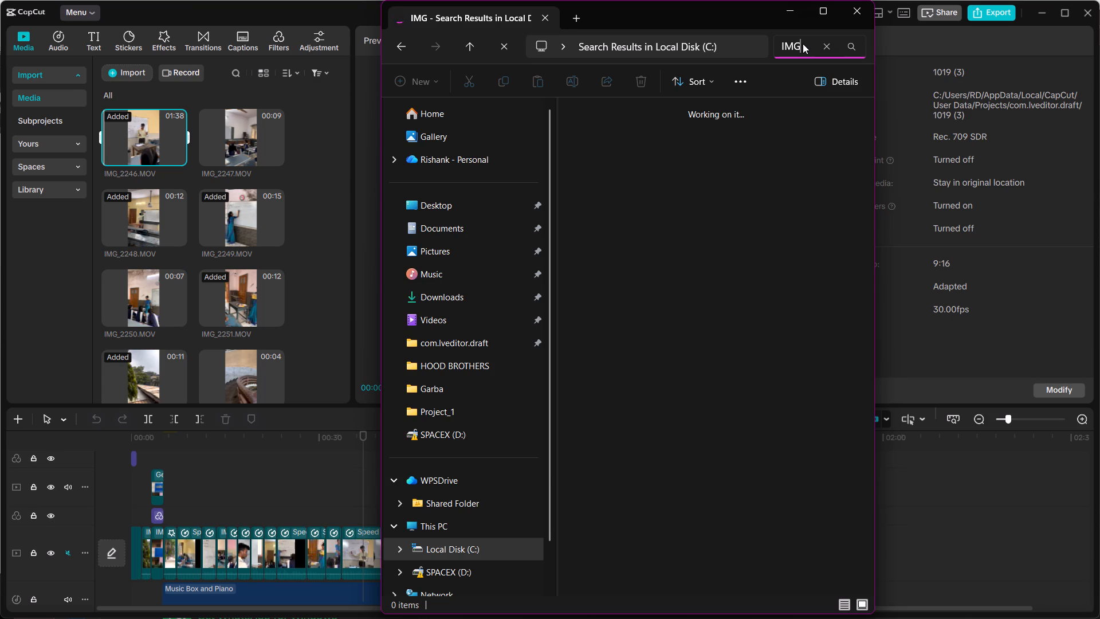
Look through the SPACEX (D:), Project_1, Garba and HOOD BROTHERS folders for the source clip.
click(449, 432)
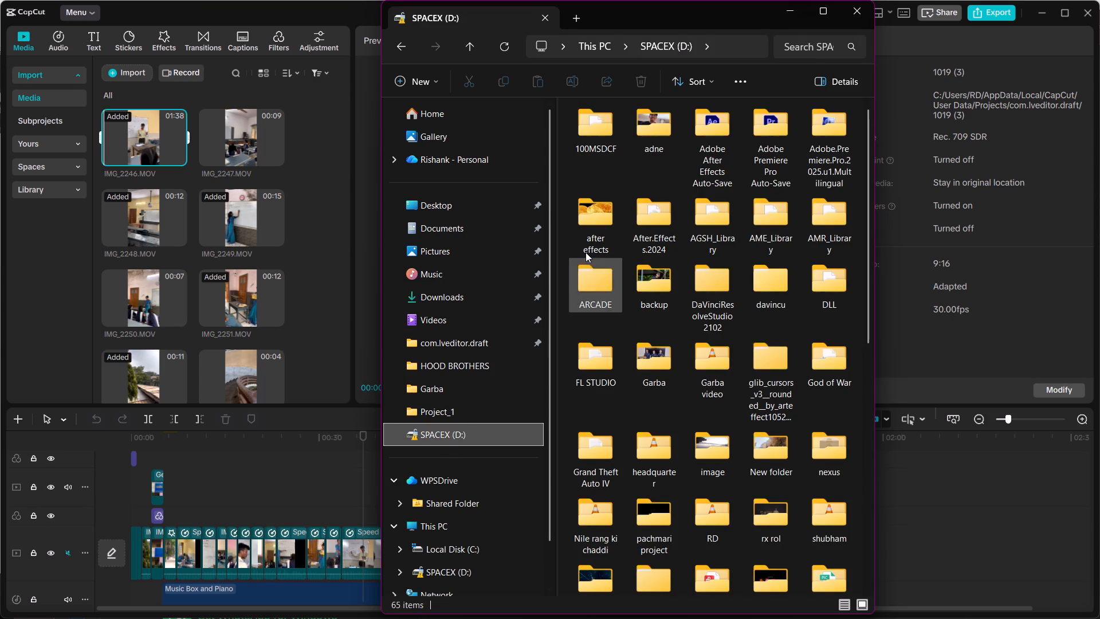
scroll(658, 233, down, 10)
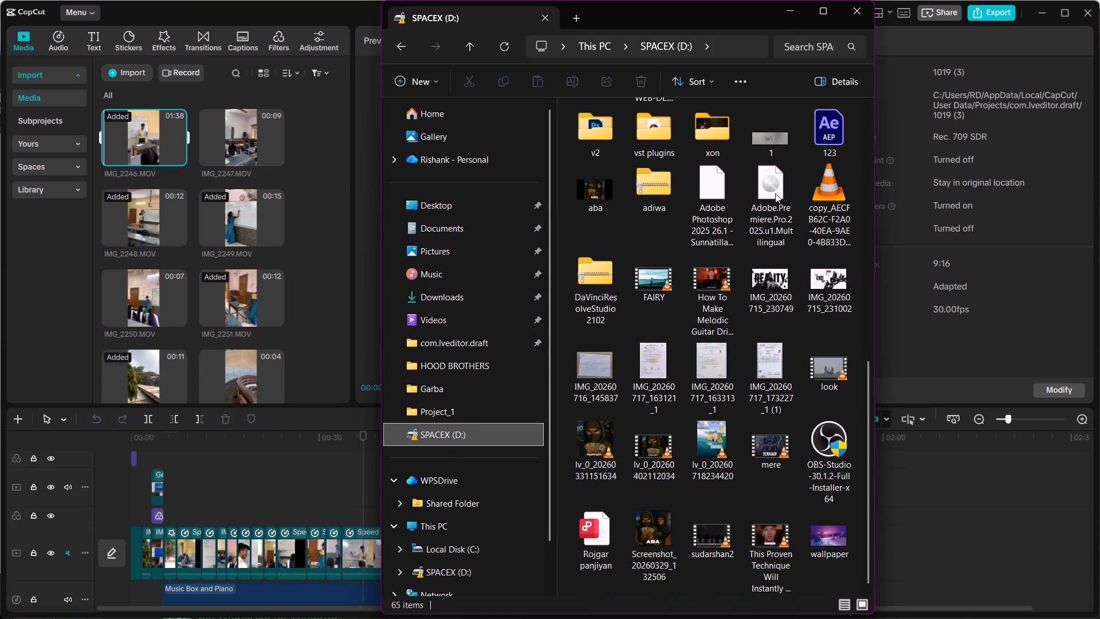
scroll(717, 246, down, 6)
click(469, 406)
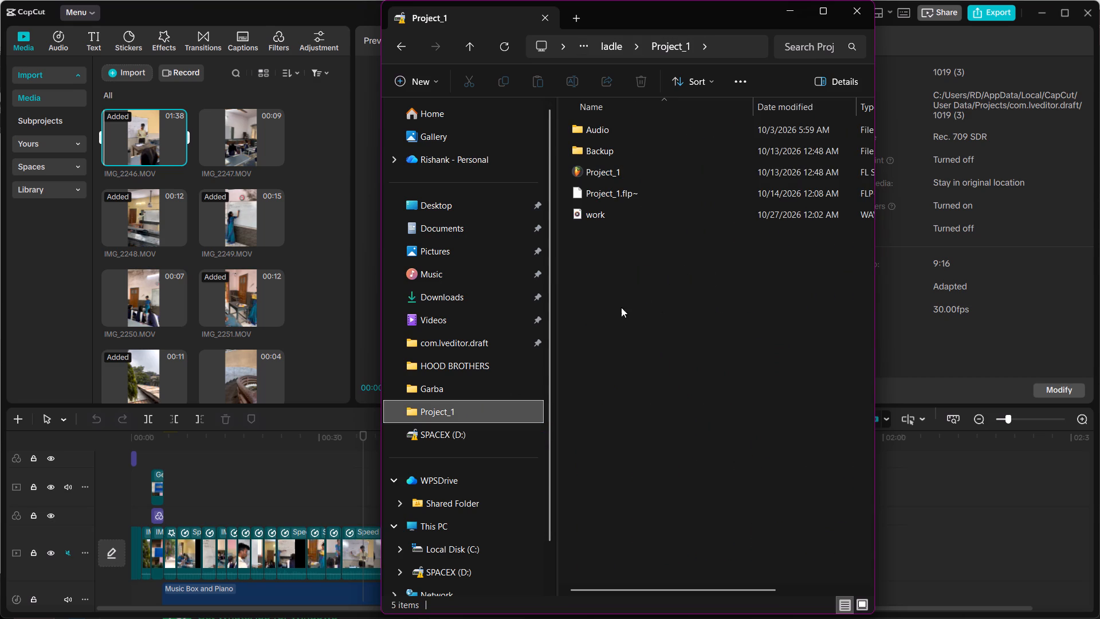
click(457, 383)
click(467, 364)
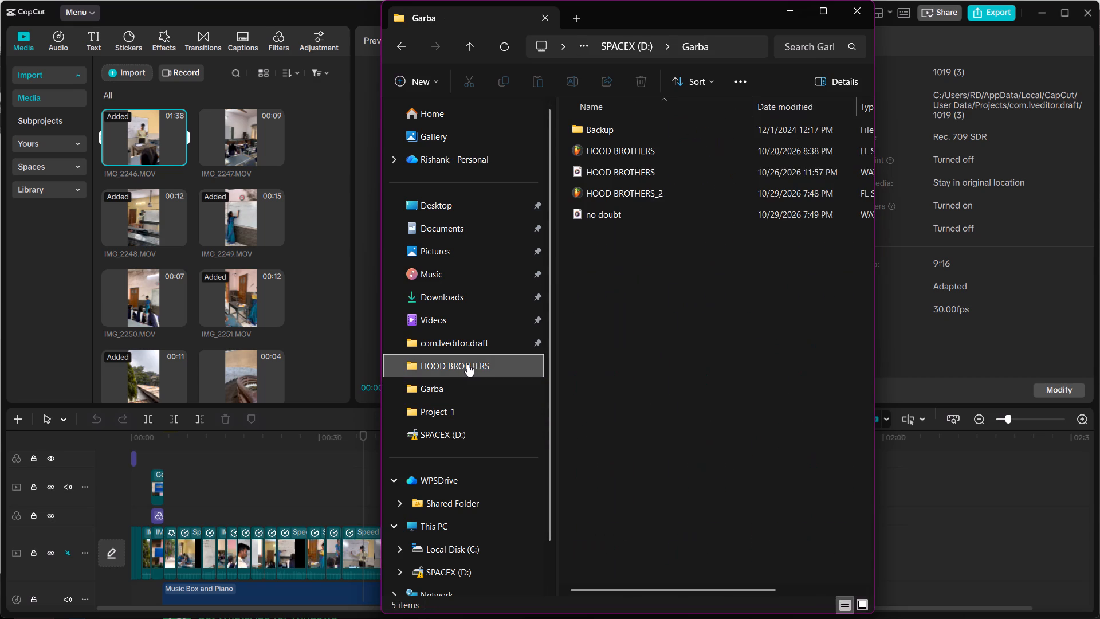
Examine the project folders in com.lveditor.draft for the source clip.
click(486, 340)
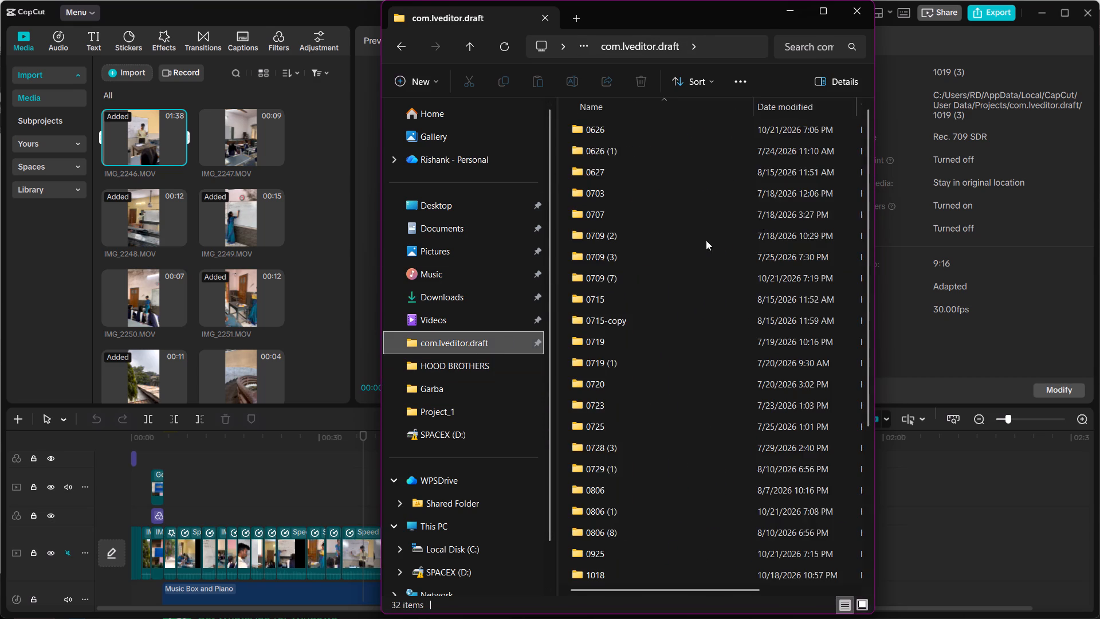
scroll(760, 218, down, 12)
scroll(759, 220, up, 1)
scroll(759, 220, down, 2)
scroll(518, 420, down, 6)
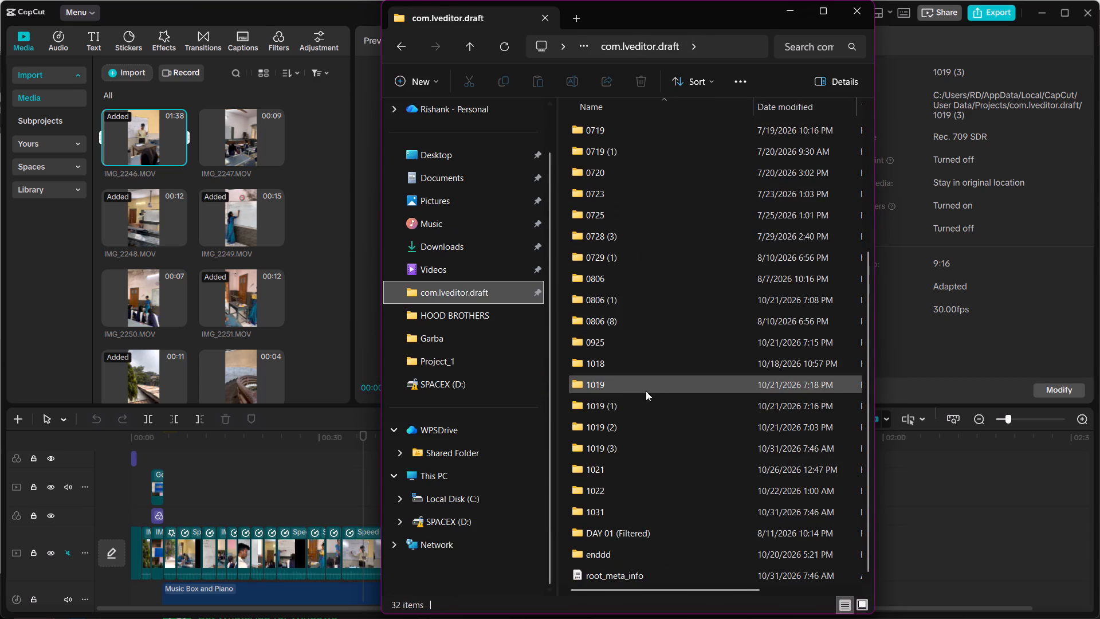
scroll(656, 384, down, 7)
Check the HOOD BROTHERS folder again and browse the IMG files in the Garba folder for the source clip.
click(441, 311)
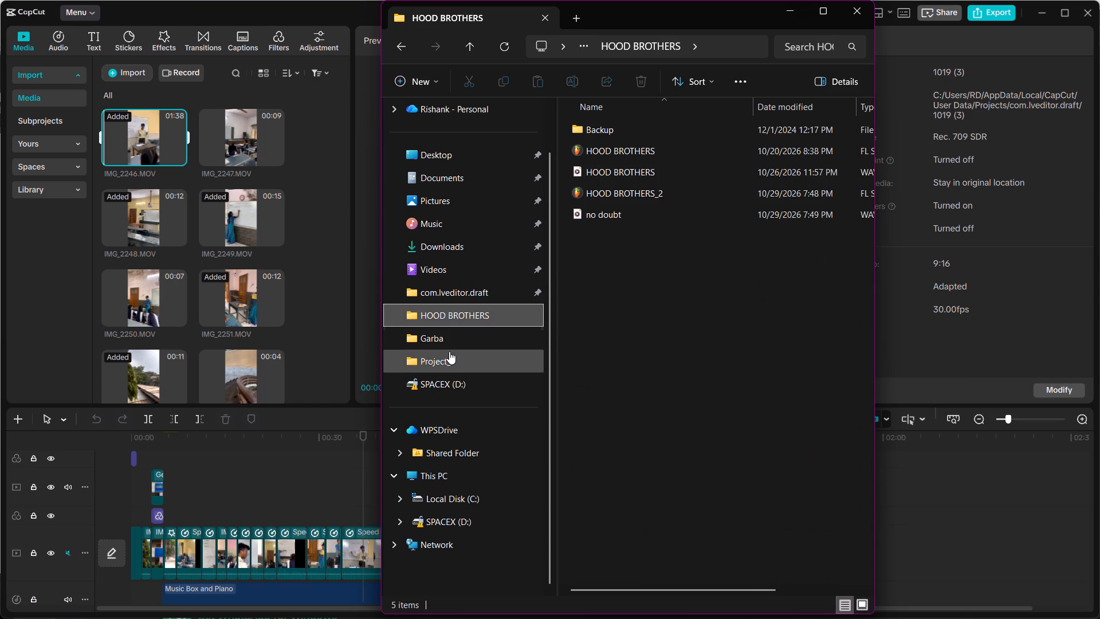
click(450, 338)
scroll(650, 266, down, 12)
scroll(651, 263, up, 2)
scroll(652, 259, down, 6)
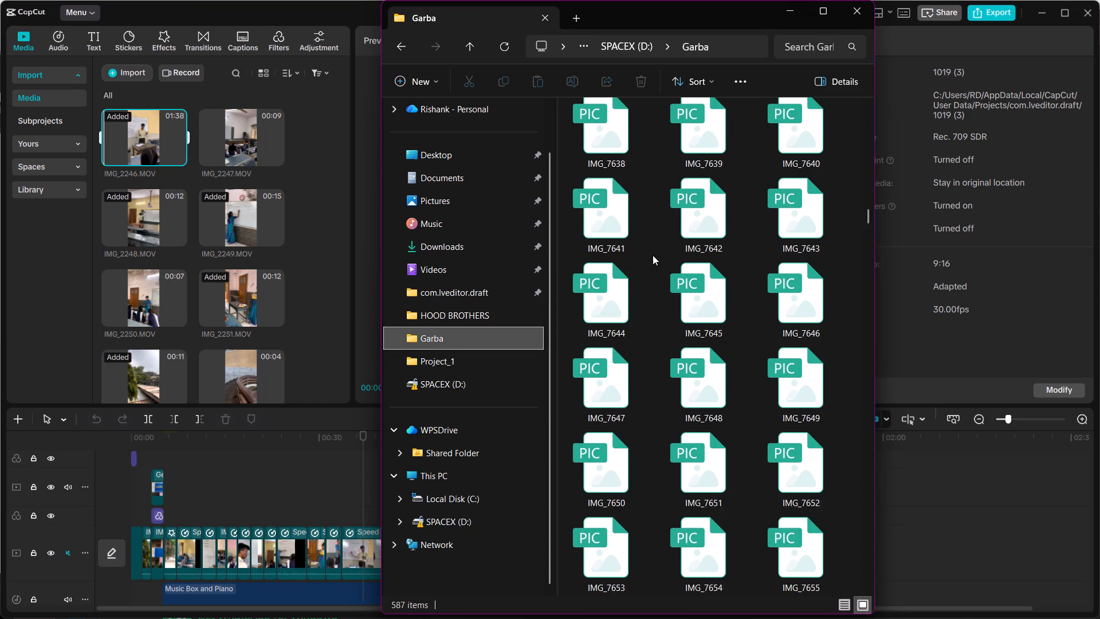
scroll(653, 255, down, 17)
Search the Downloads folder for files named IMG and look through the results for the source clip.
click(473, 241)
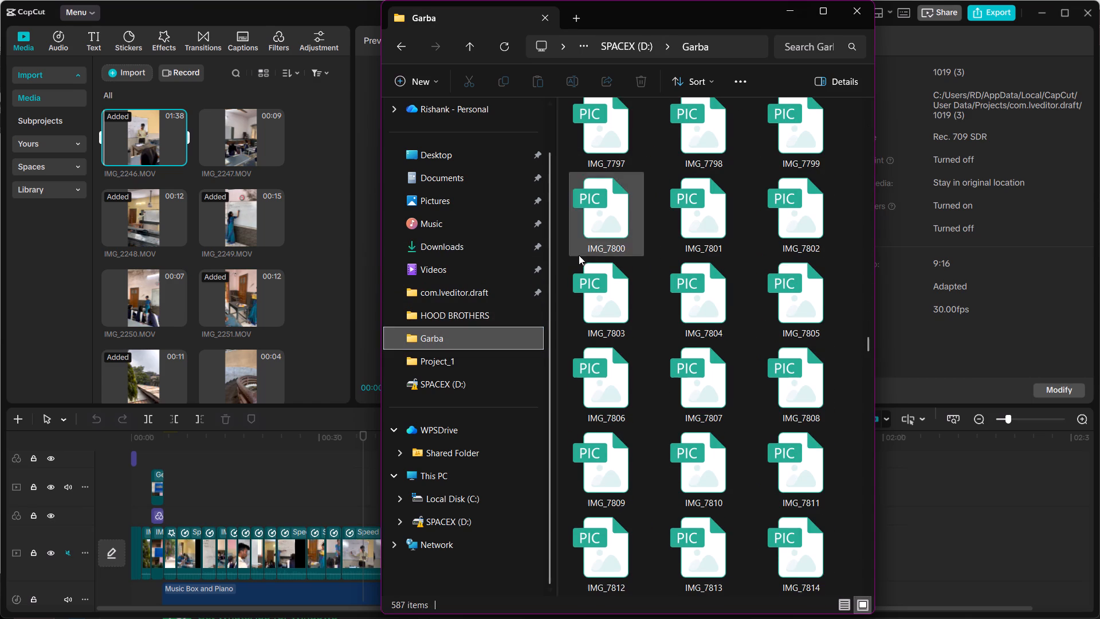
click(455, 249)
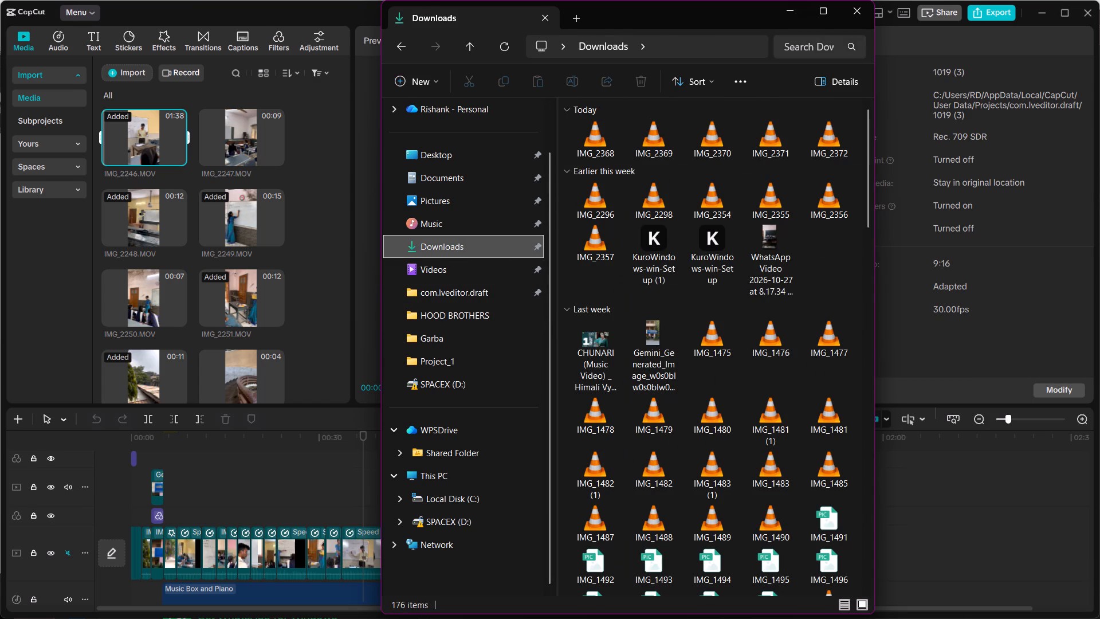
click(833, 44)
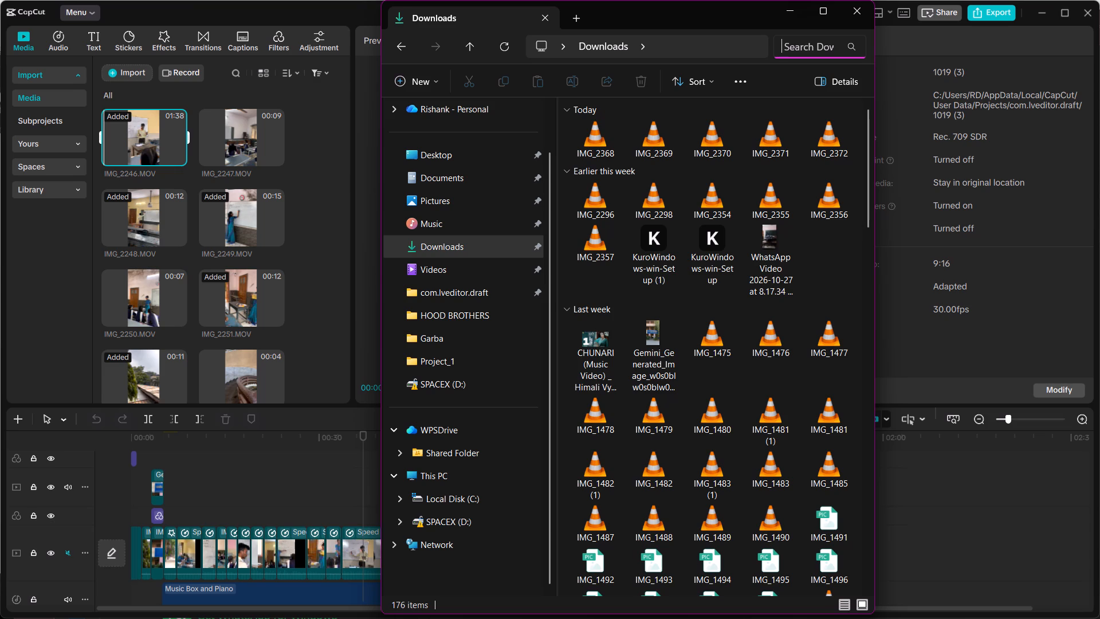
text(IMG)
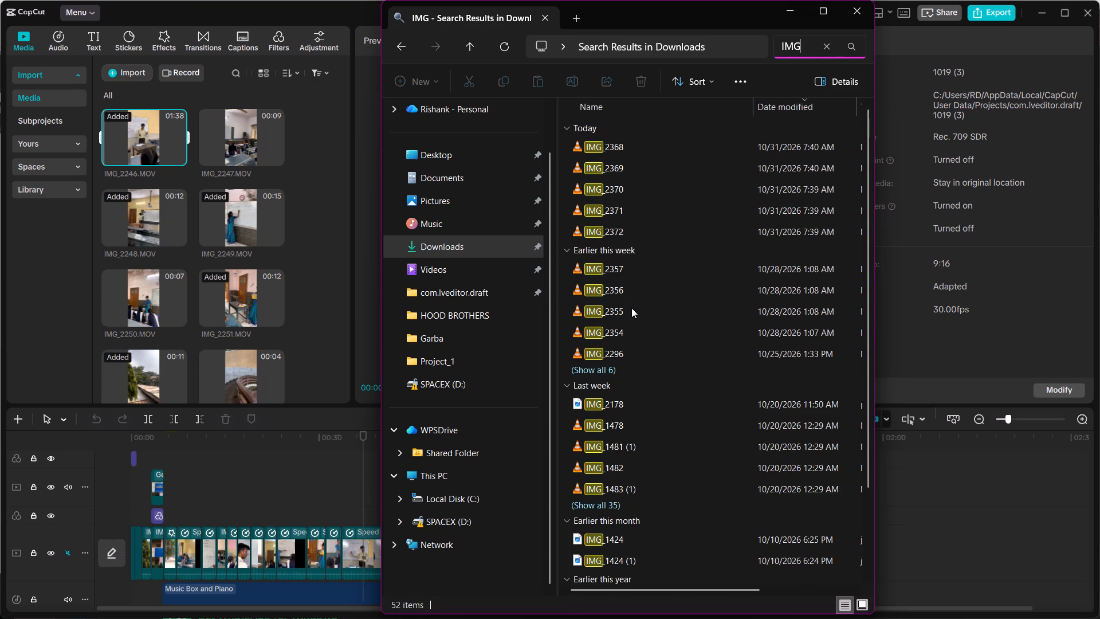
scroll(631, 308, down, 4)
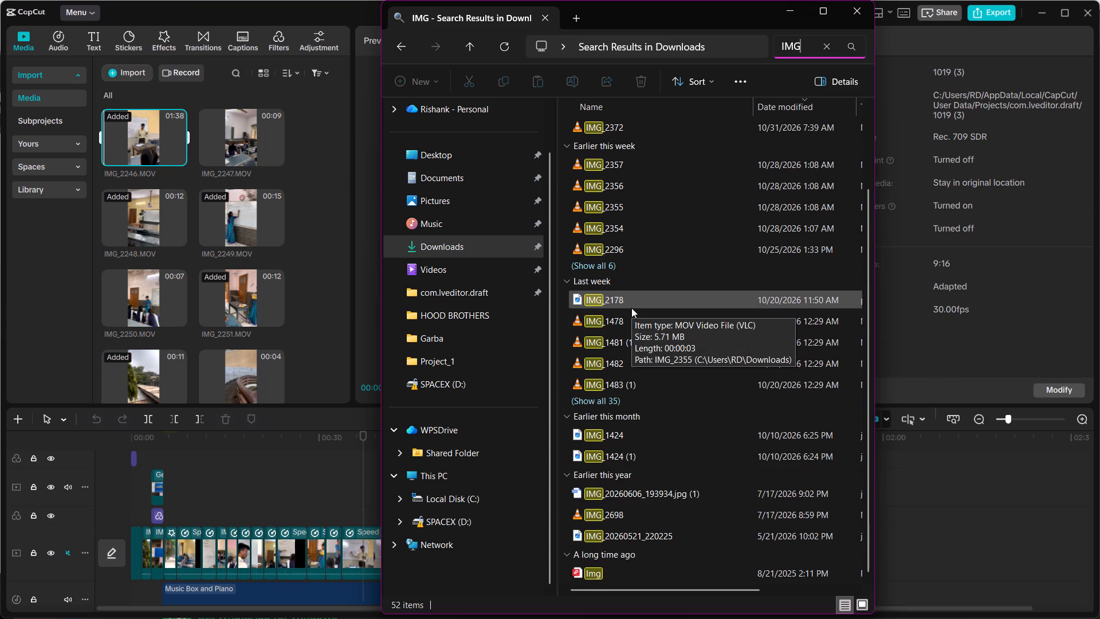
scroll(631, 308, down, 2)
scroll(631, 308, up, 14)
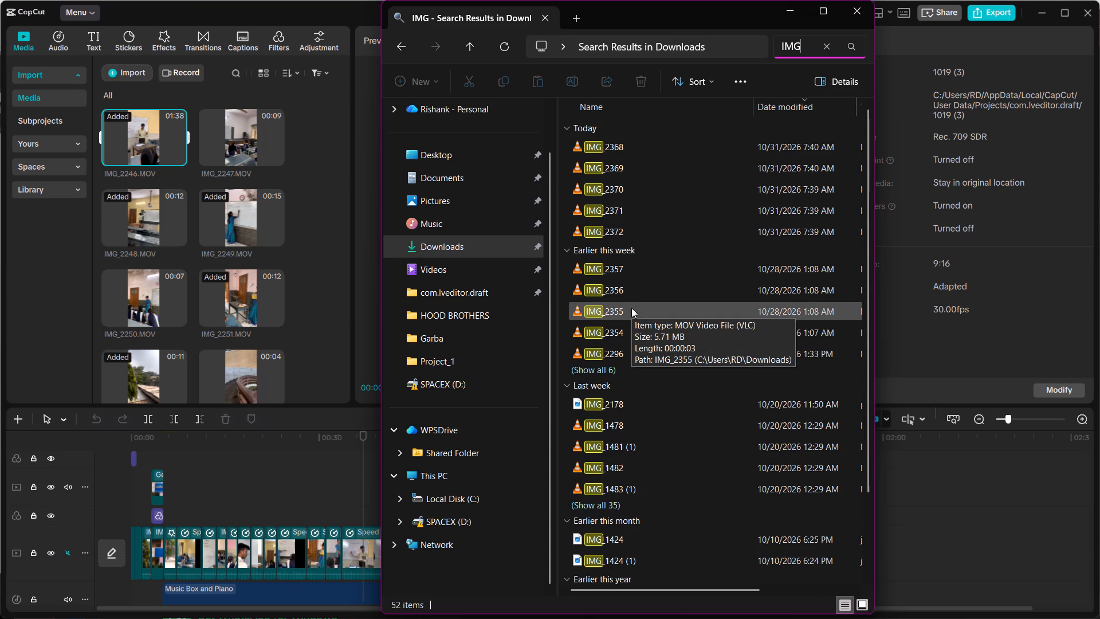
Play IMG_2357 from the Downloads results and compare it with the clips in the CapCut project.
double_click(627, 271)
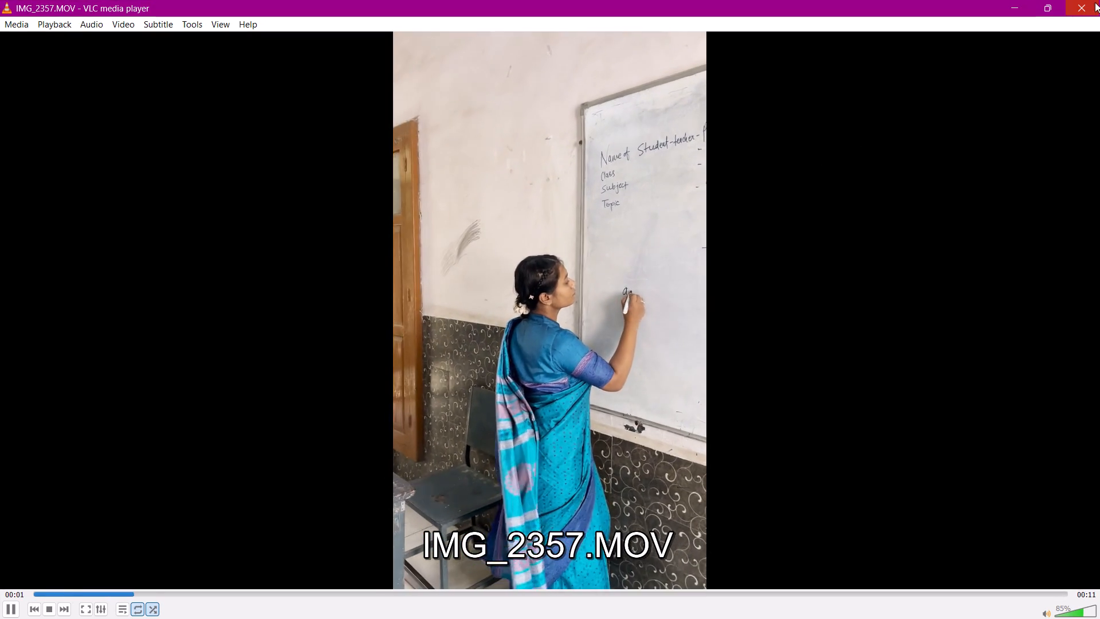
click(1086, 5)
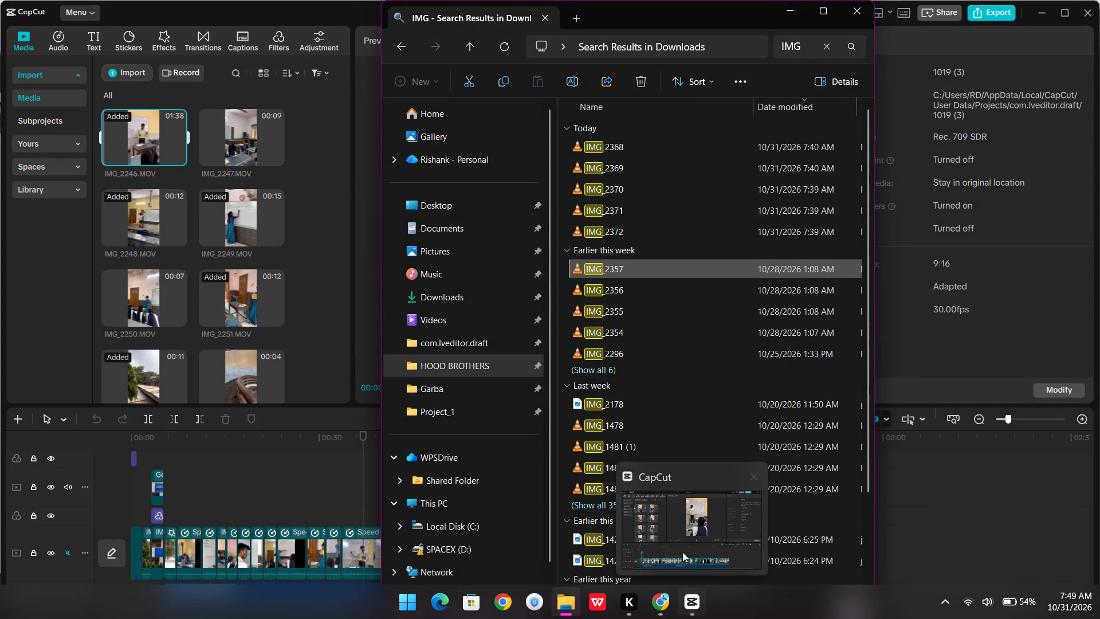
click(681, 535)
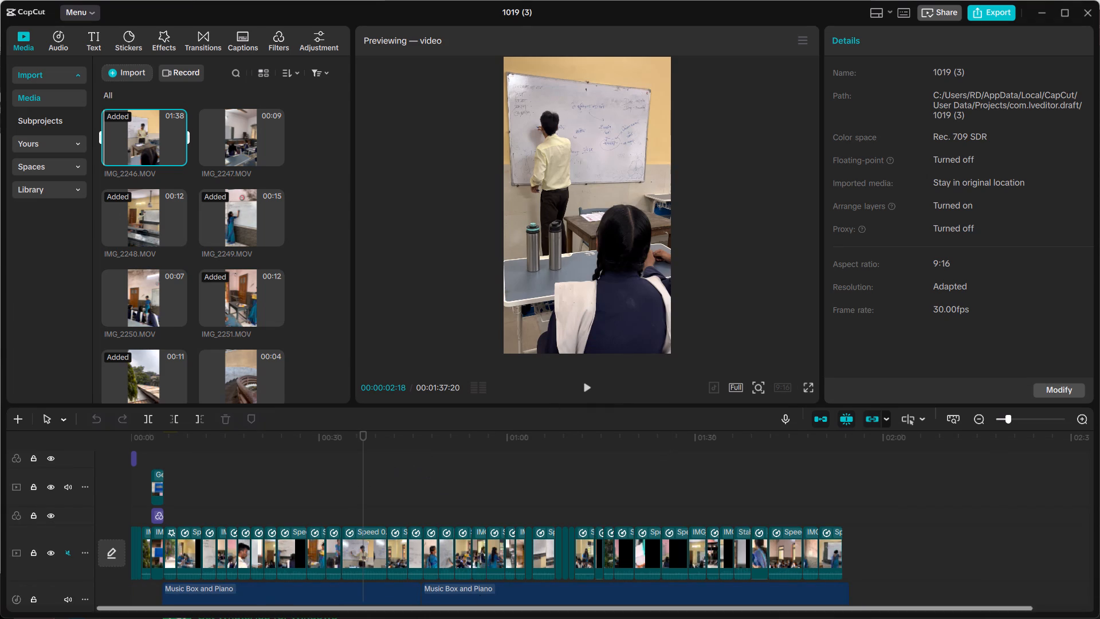
click(573, 553)
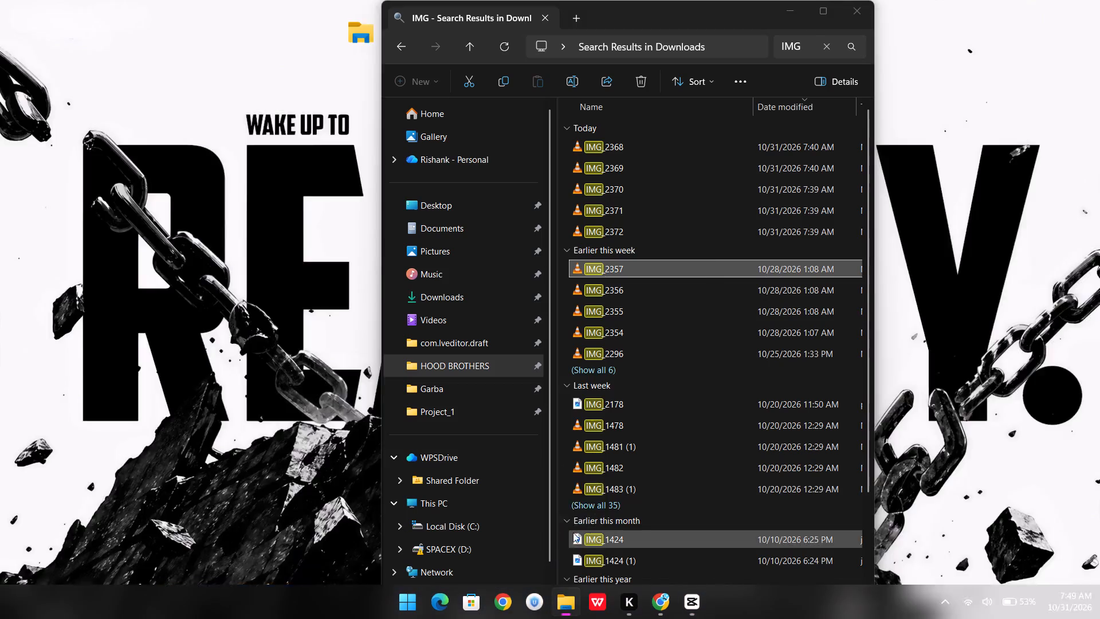
Recheck the IMG results in Downloads and look through the Videos, Desktop and Gallery locations for the source clip.
scroll(647, 460, down, 4)
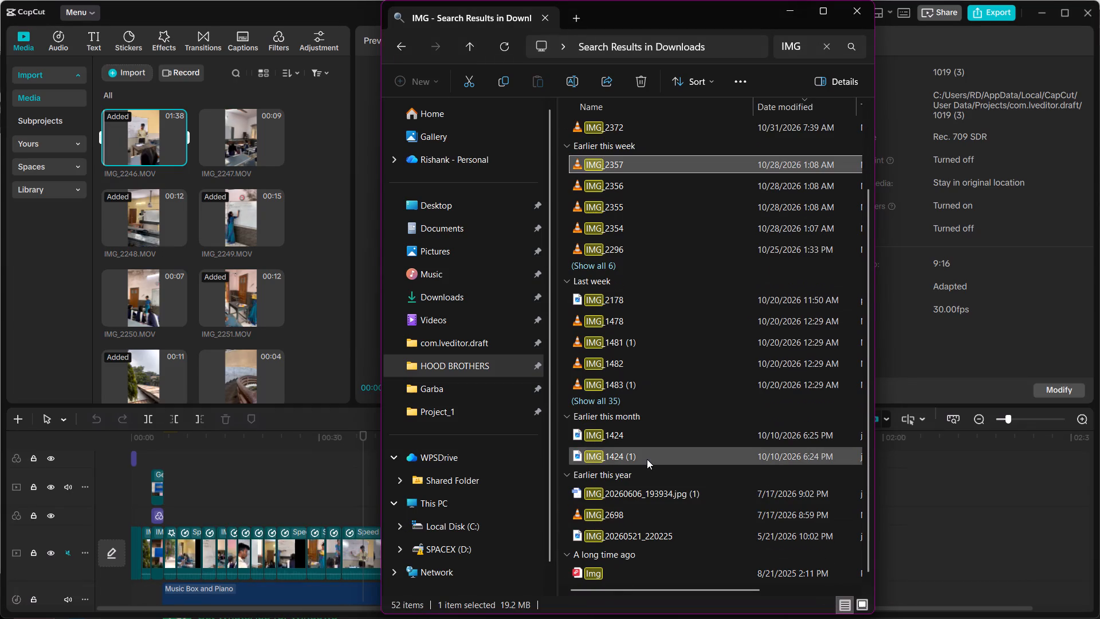
scroll(647, 459, down, 5)
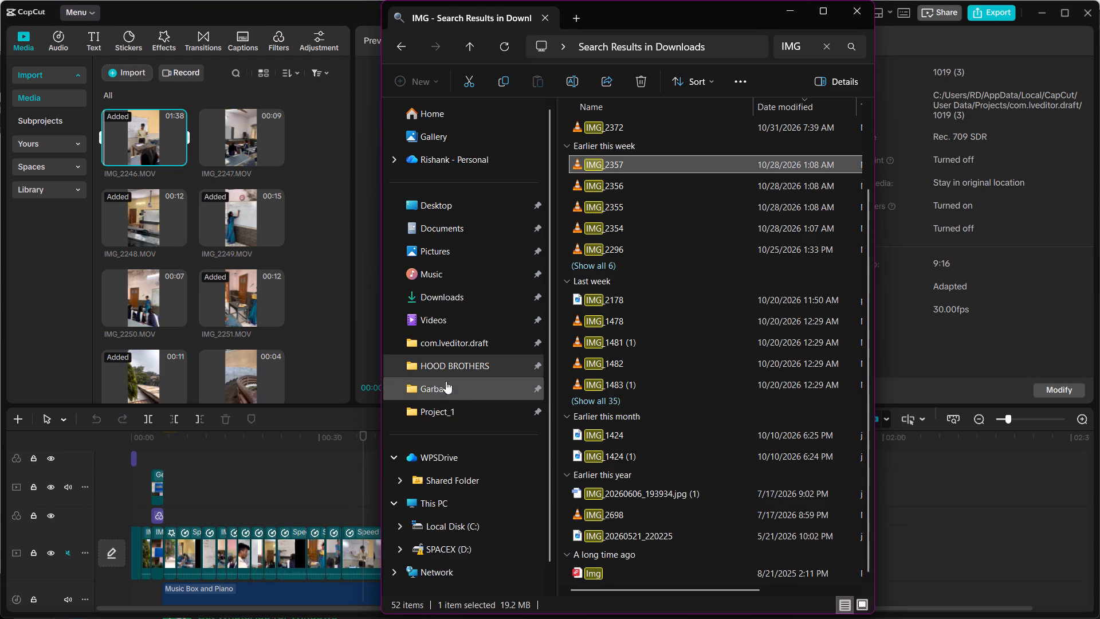
scroll(628, 197, up, 9)
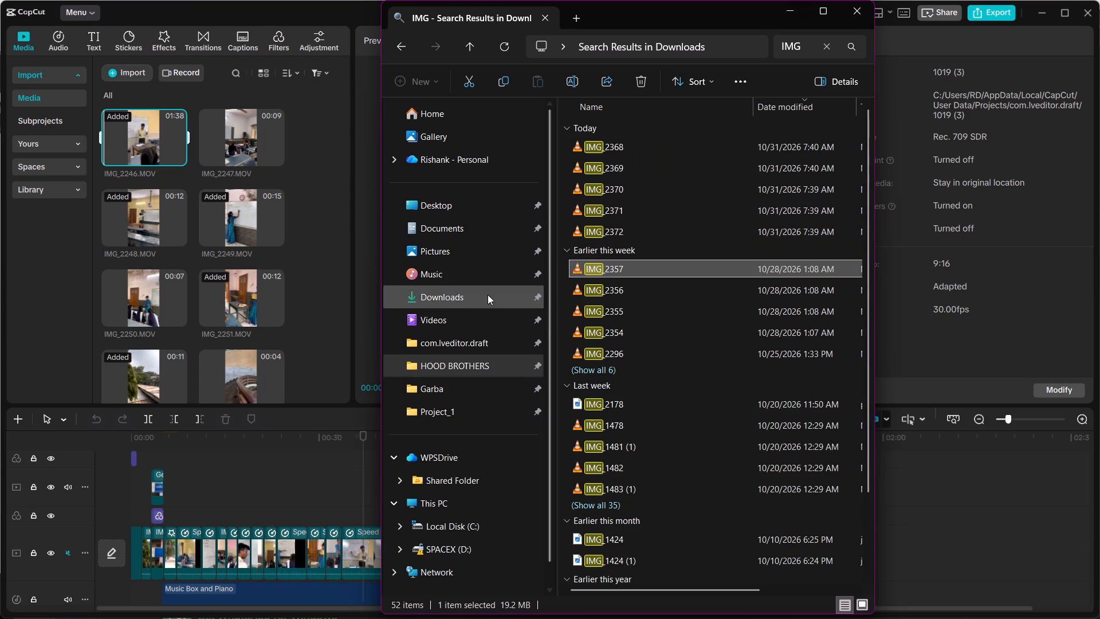
click(446, 299)
click(456, 315)
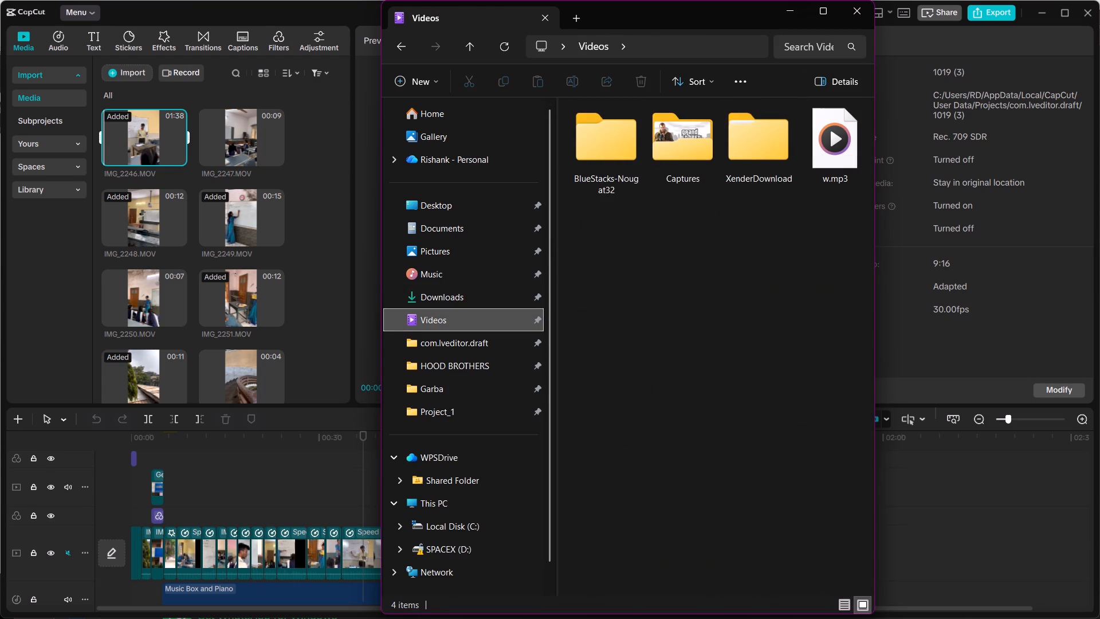
scroll(511, 281, up, 4)
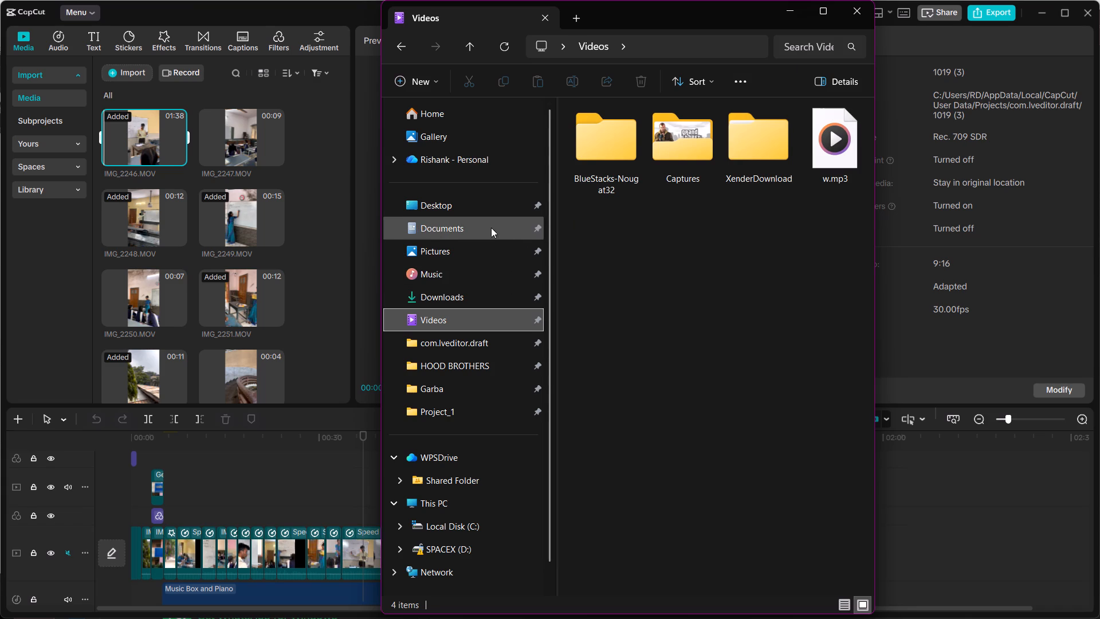
click(454, 211)
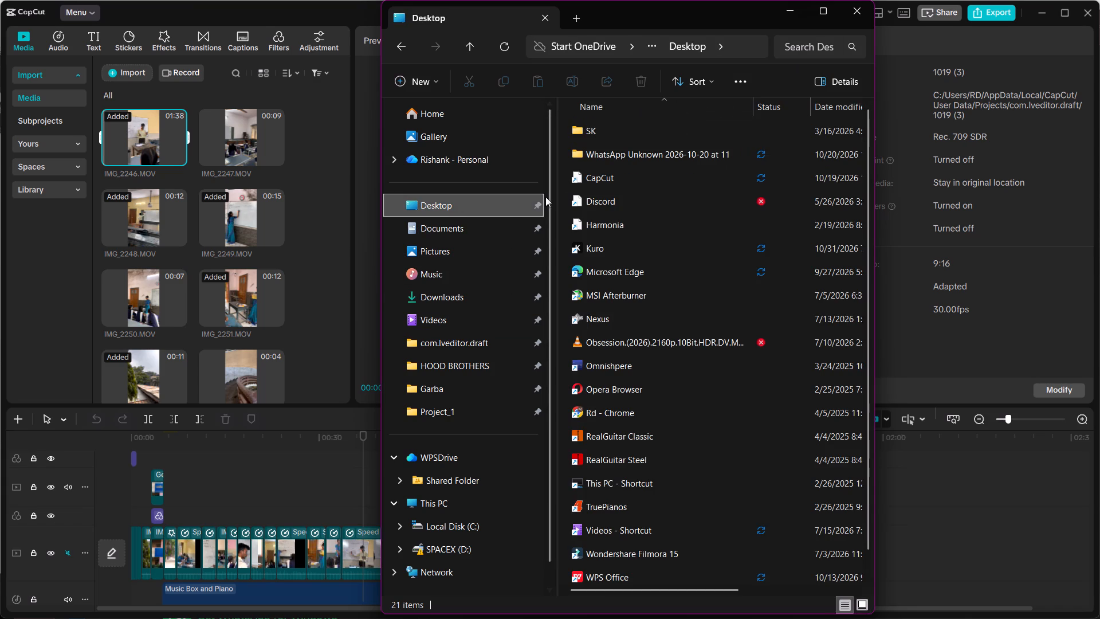
scroll(485, 261, up, 4)
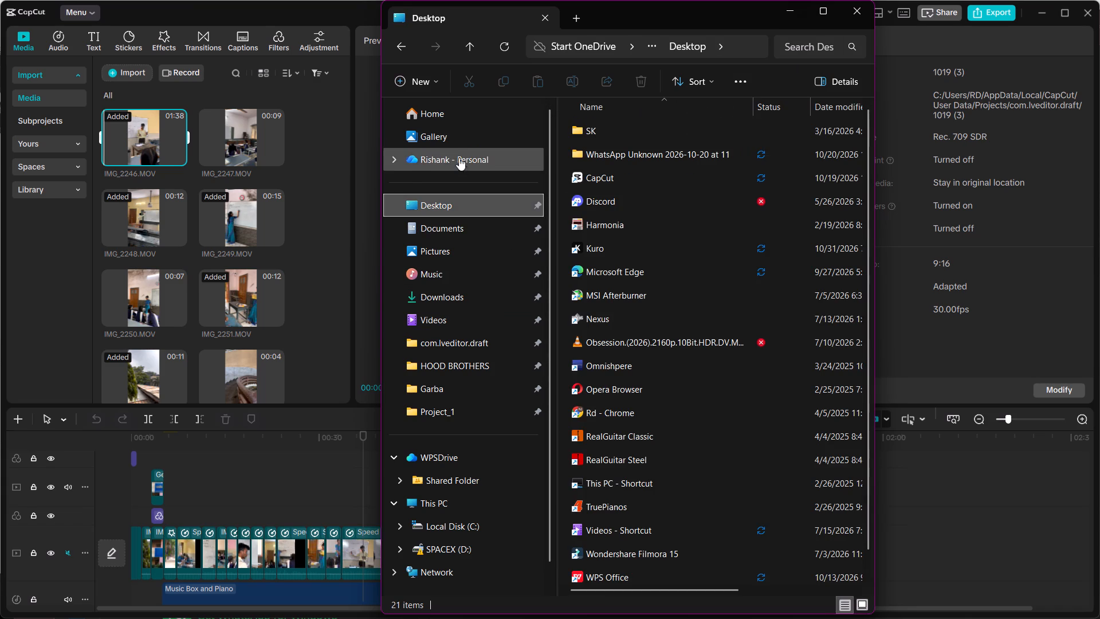
click(459, 137)
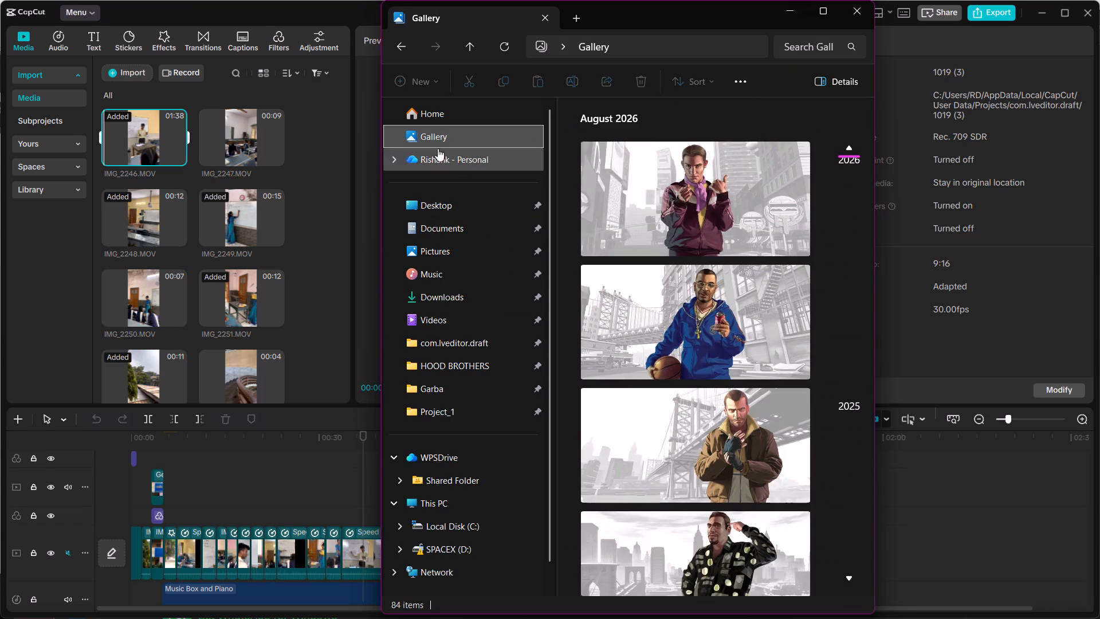
Search the Home location in File Explorer for files named IMG_22.
click(435, 114)
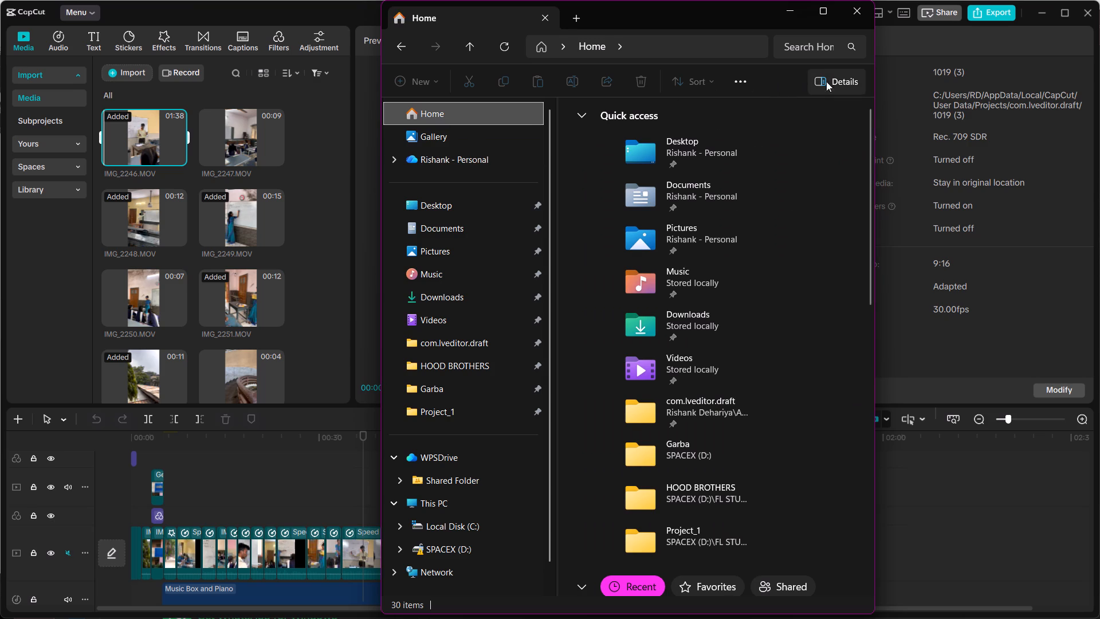
click(818, 48)
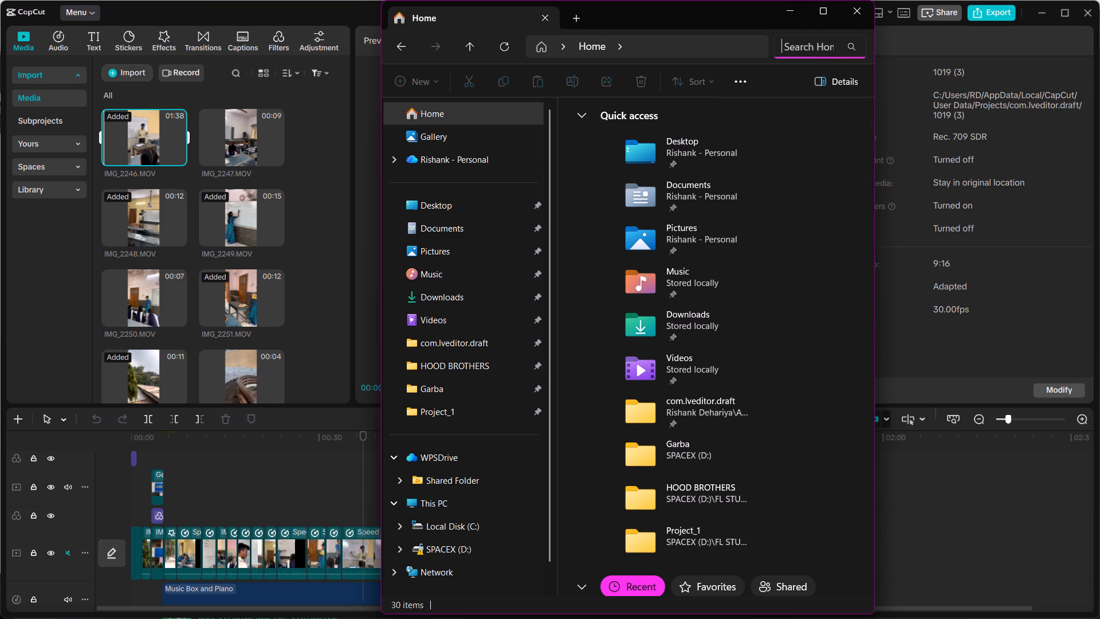
text(IMG)
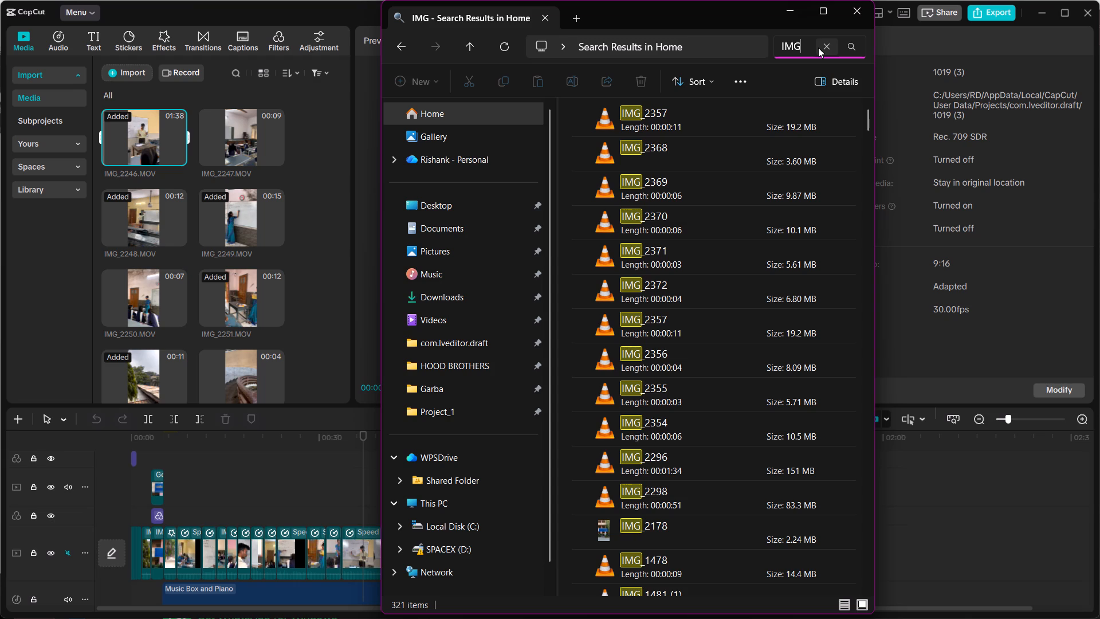
key(shift+underscore)
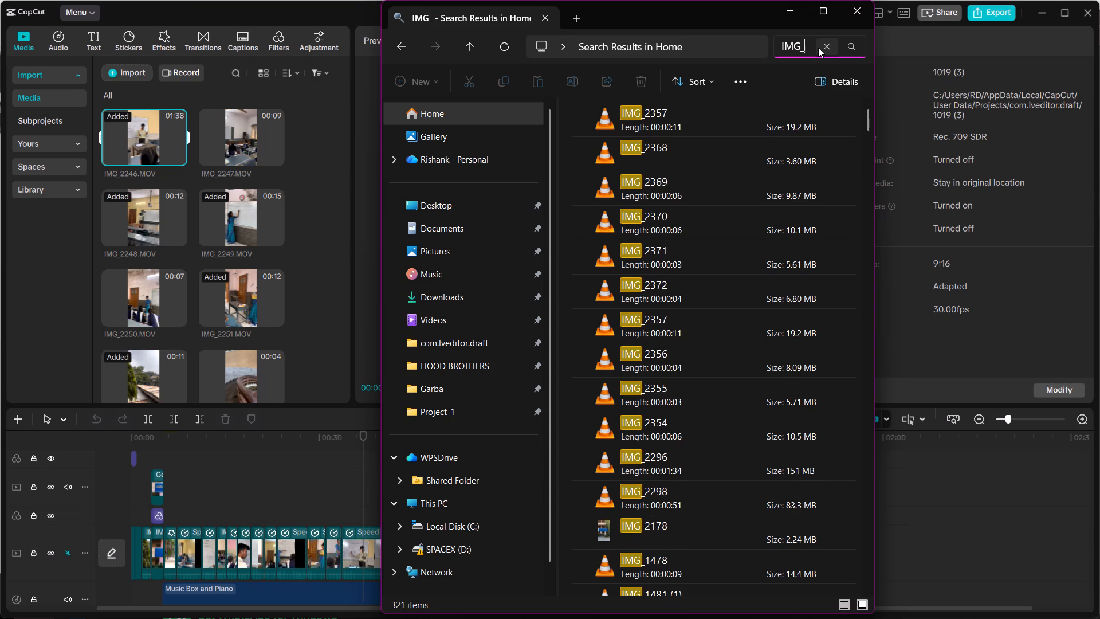
text(22)
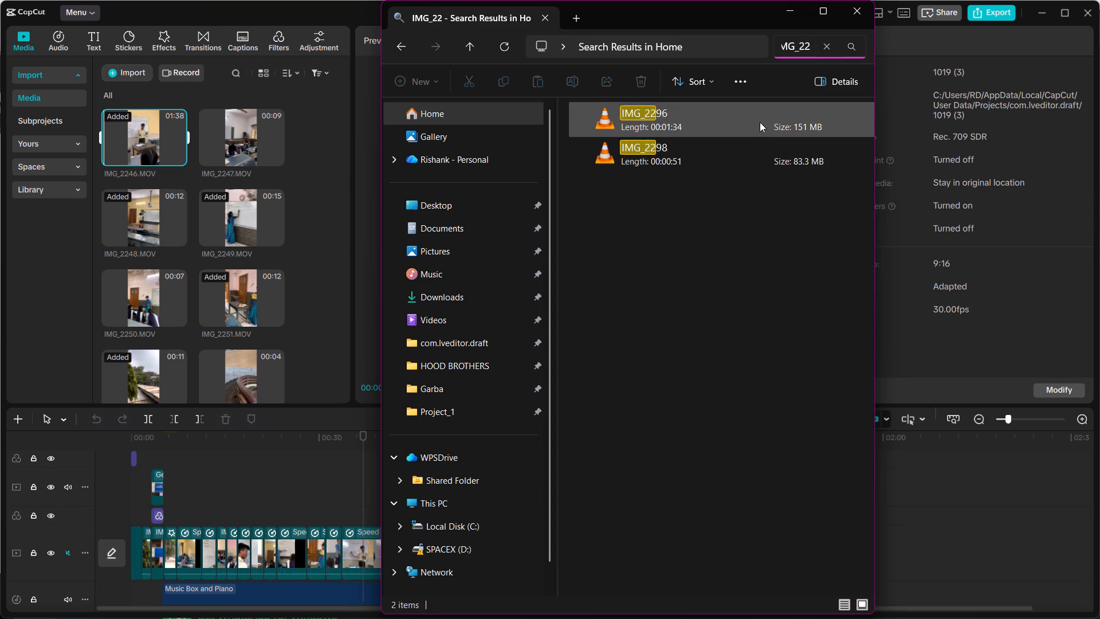
Search the SPACEX (D:) drive for files named IMG.
scroll(473, 391, down, 2)
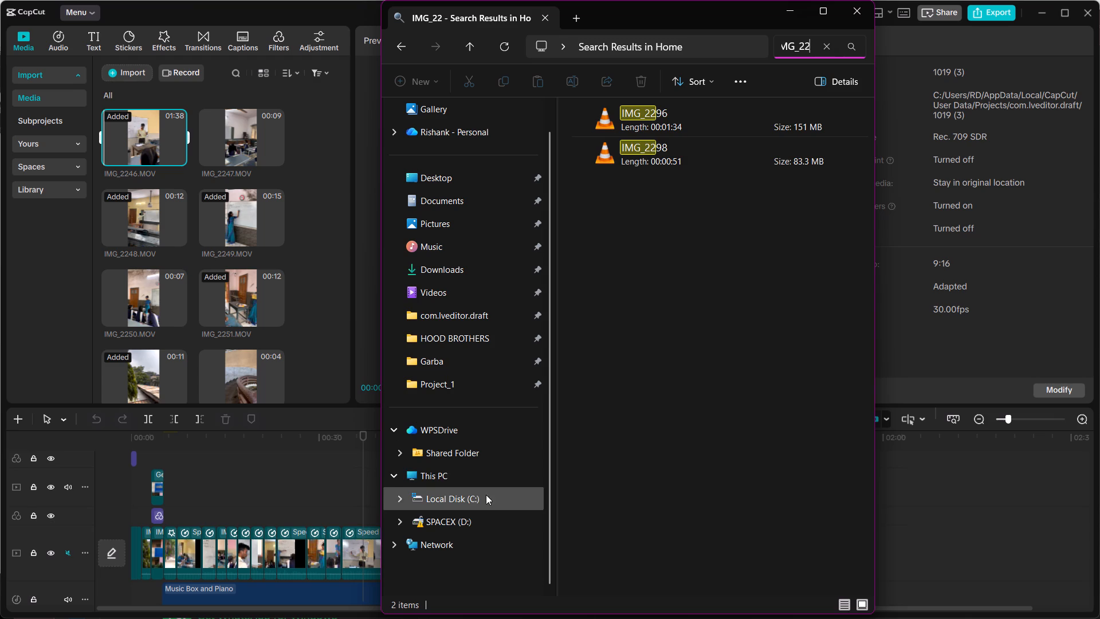
click(481, 479)
click(477, 498)
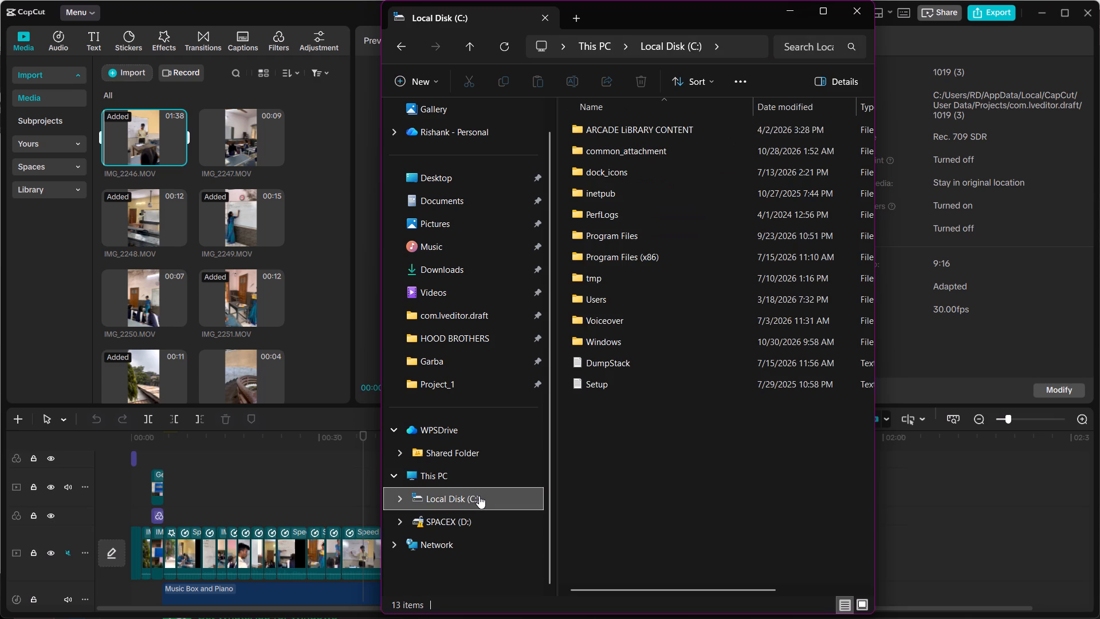
click(472, 513)
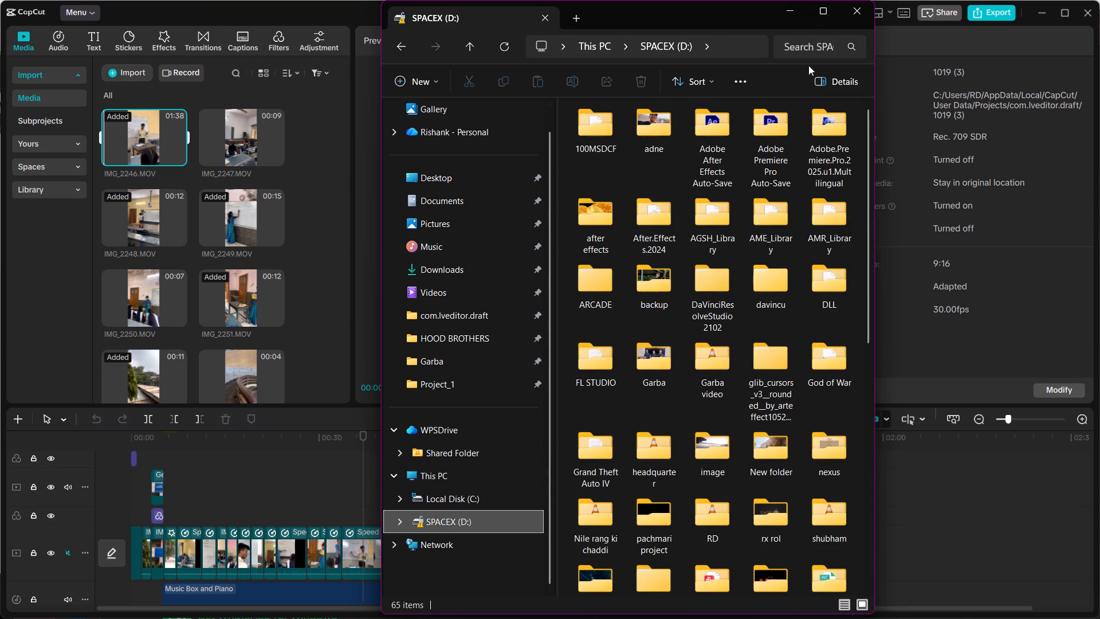
click(828, 49)
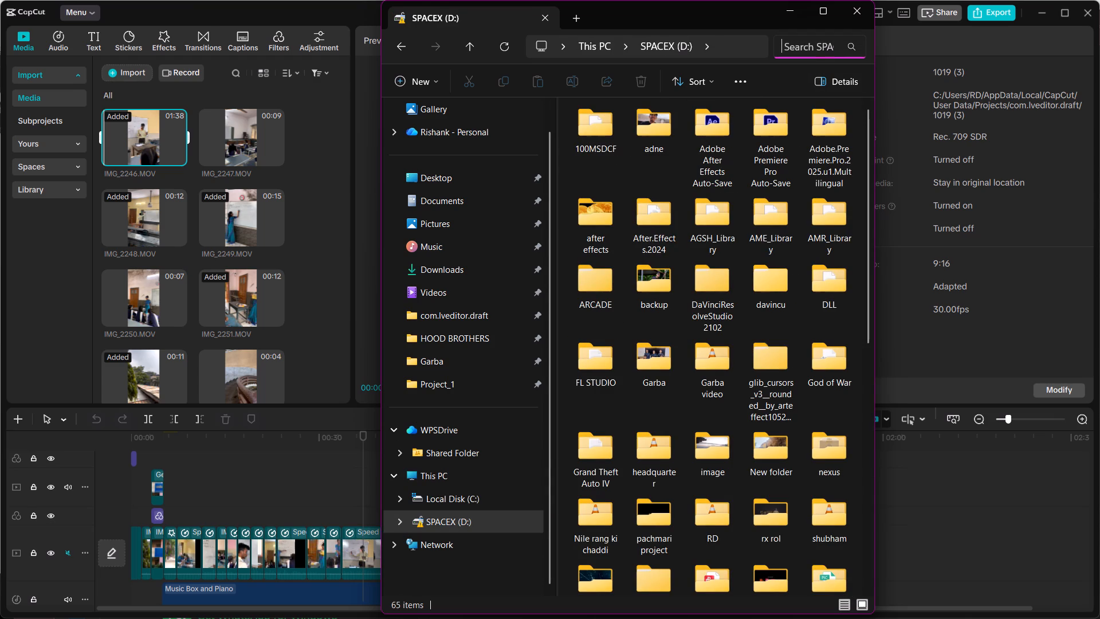
text(IMG)
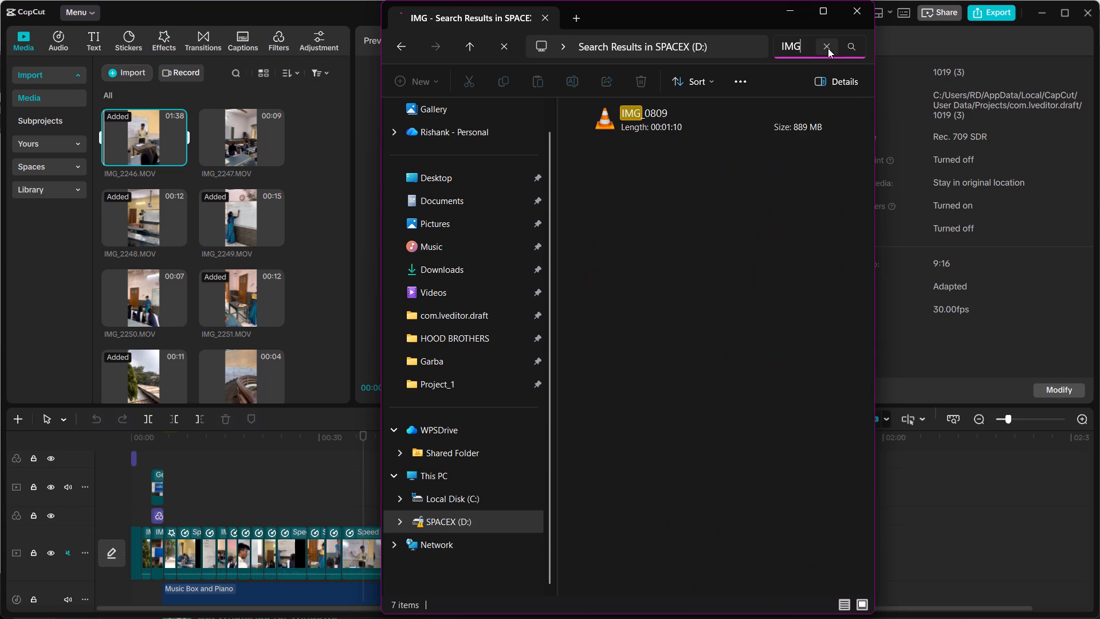
Check This PC, the WPSDrive Shared Folder and the Project_1 folder for the source clip.
click(457, 500)
click(458, 482)
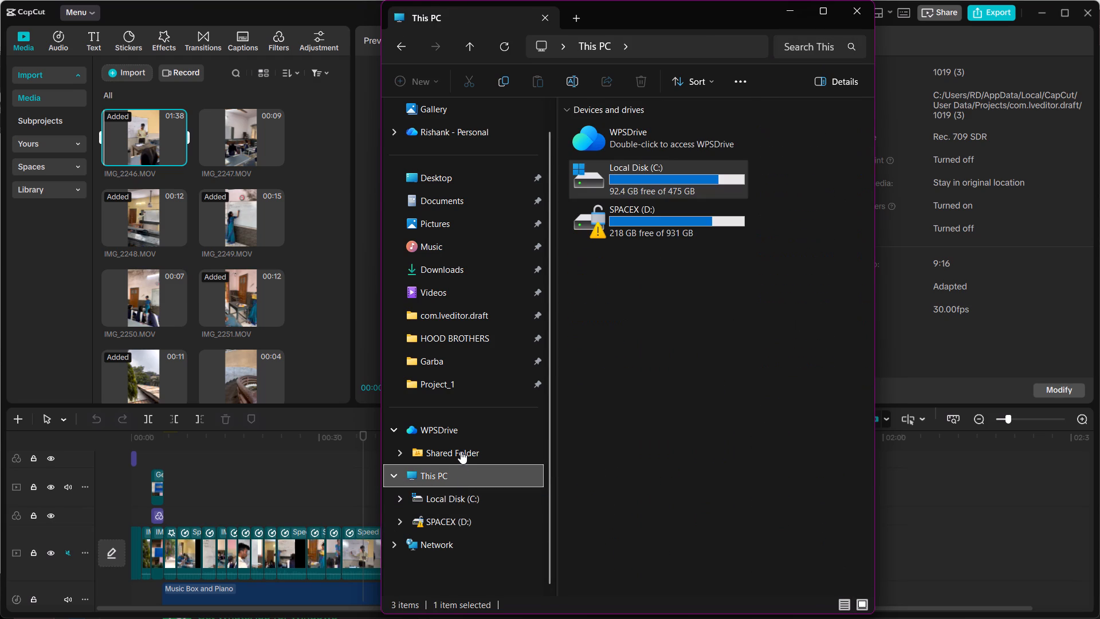
click(461, 450)
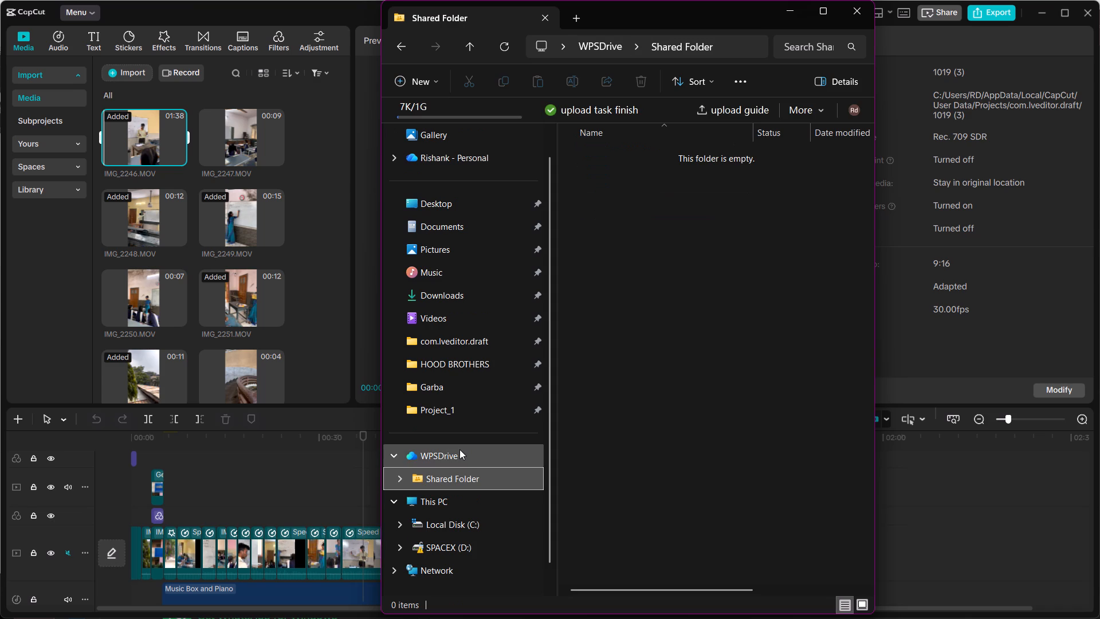
click(461, 407)
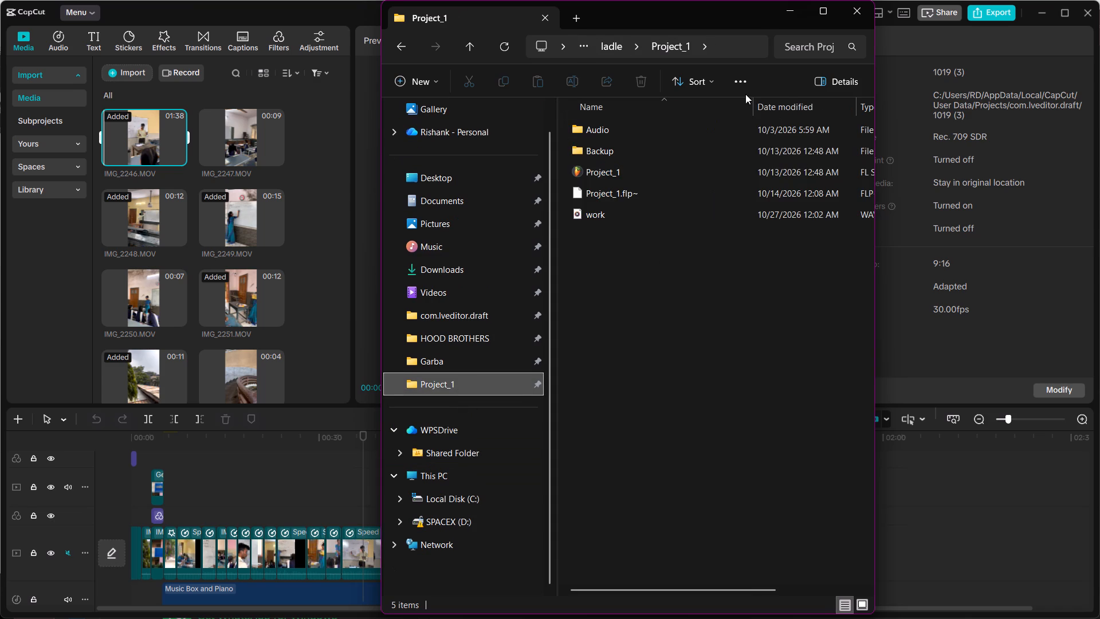
Browse the Garba folder and search it for files named IMG_22, clearing the search when done.
click(489, 366)
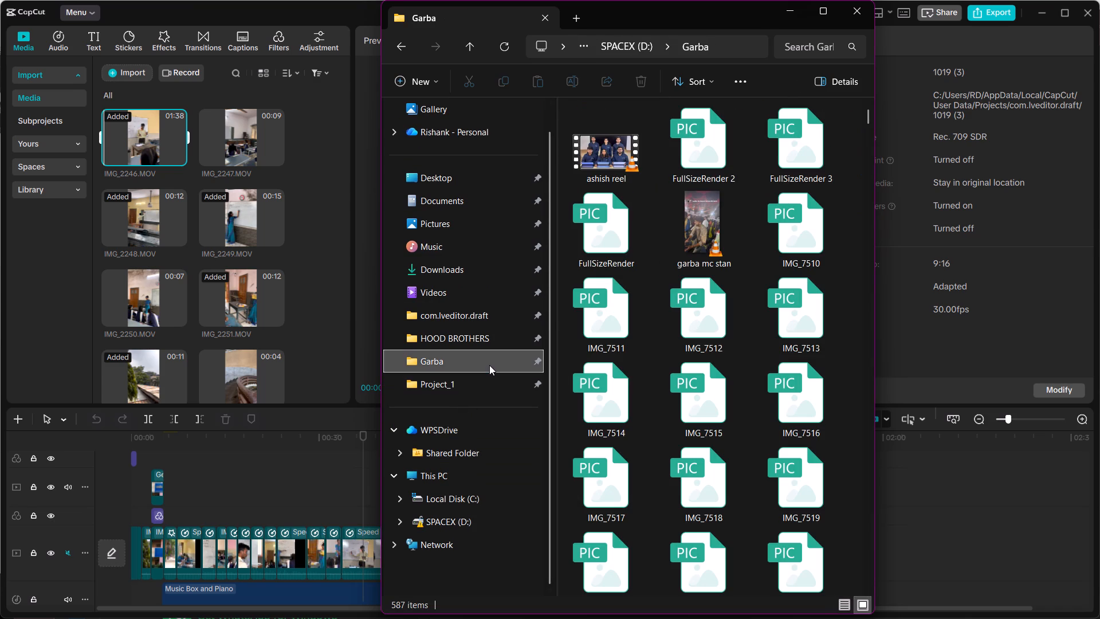
scroll(683, 272, down, 16)
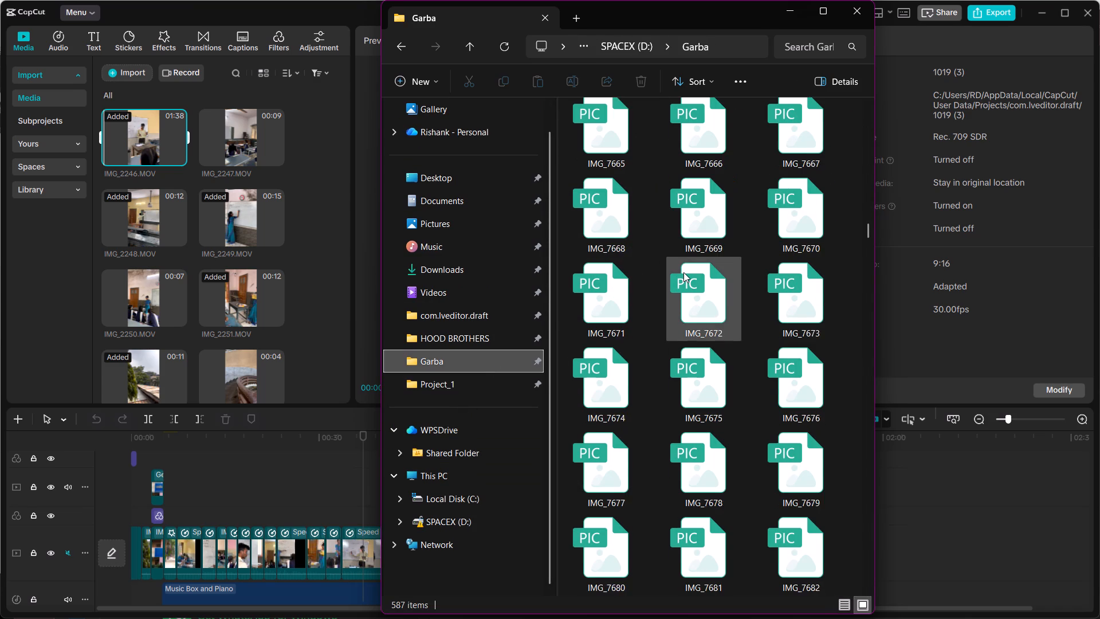
scroll(683, 272, down, 20)
scroll(683, 272, down, 2)
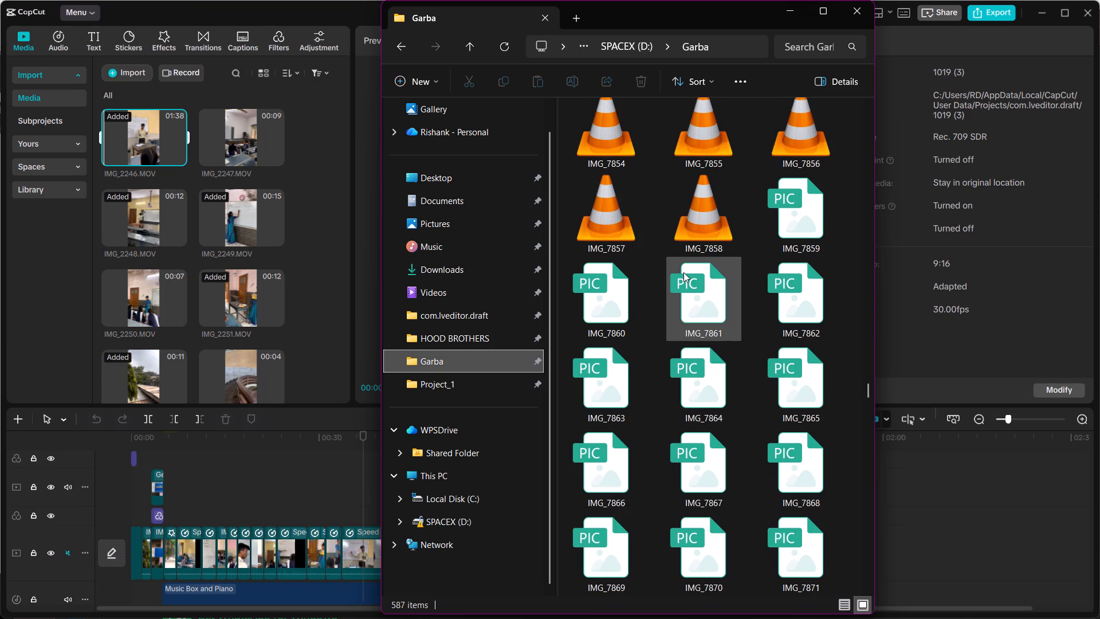
click(813, 42)
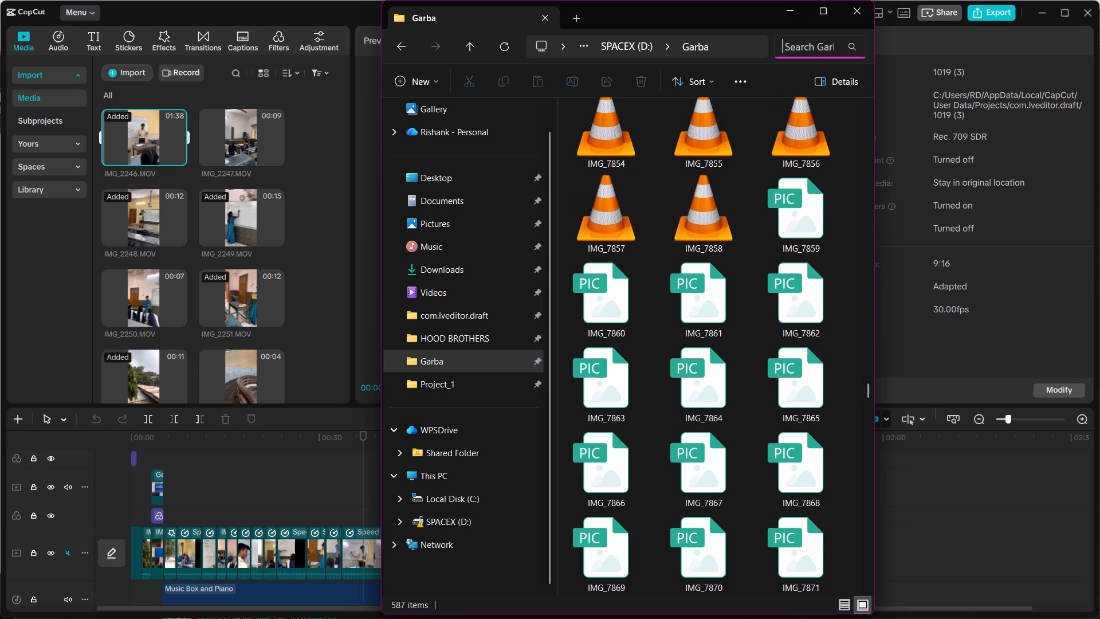
text(IMG)
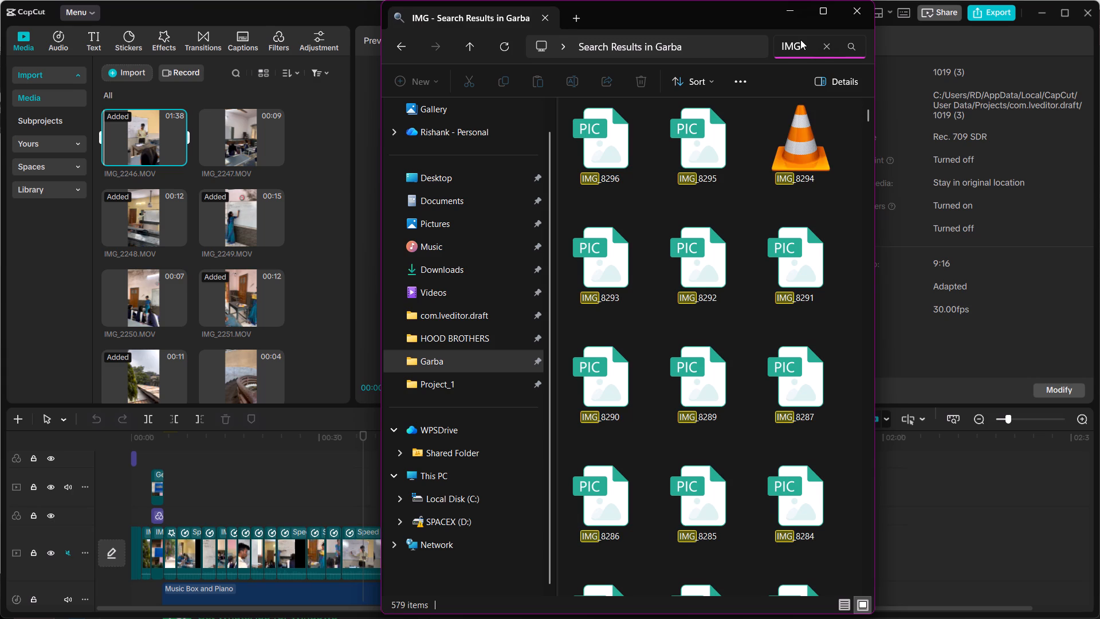
key(shift+underscore)
text(22)
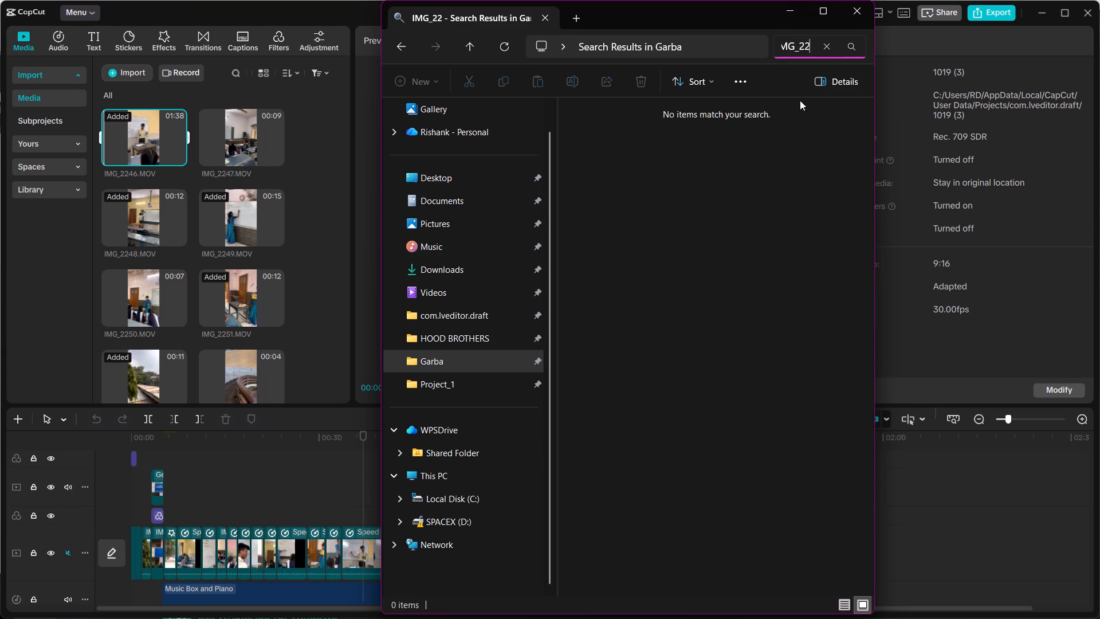
click(825, 51)
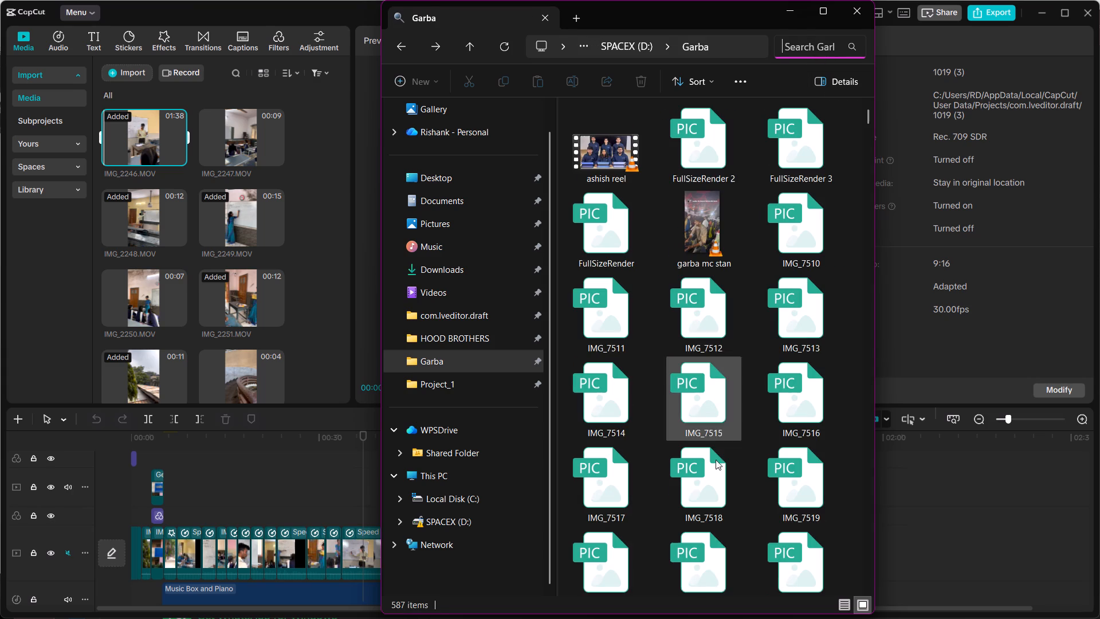
Switch back to CapCut and close the 1019 (3) project.
click(694, 518)
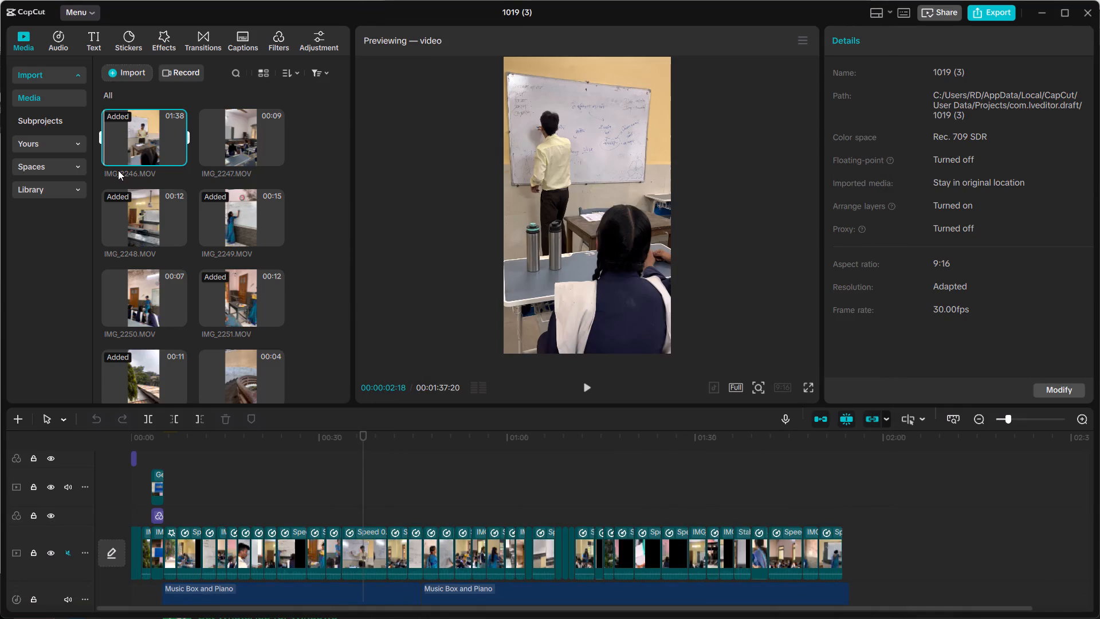
click(1085, 13)
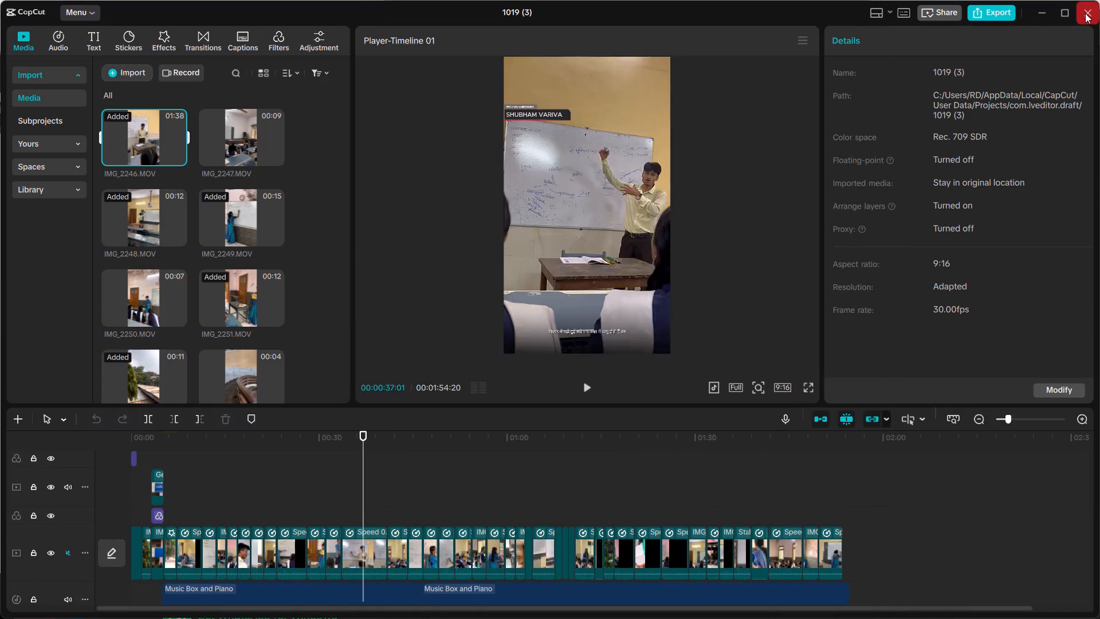
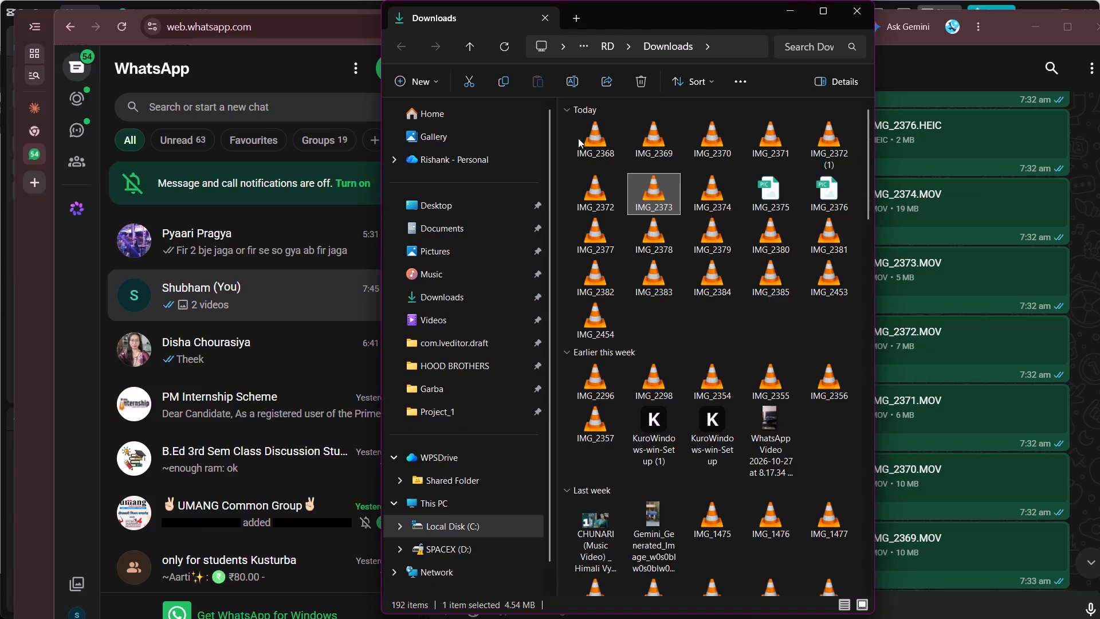
Select all of today's files in Downloads, IMG_2368 through IMG_2454, and start moving them out toward another open app.
drag(569, 128, 757, 336)
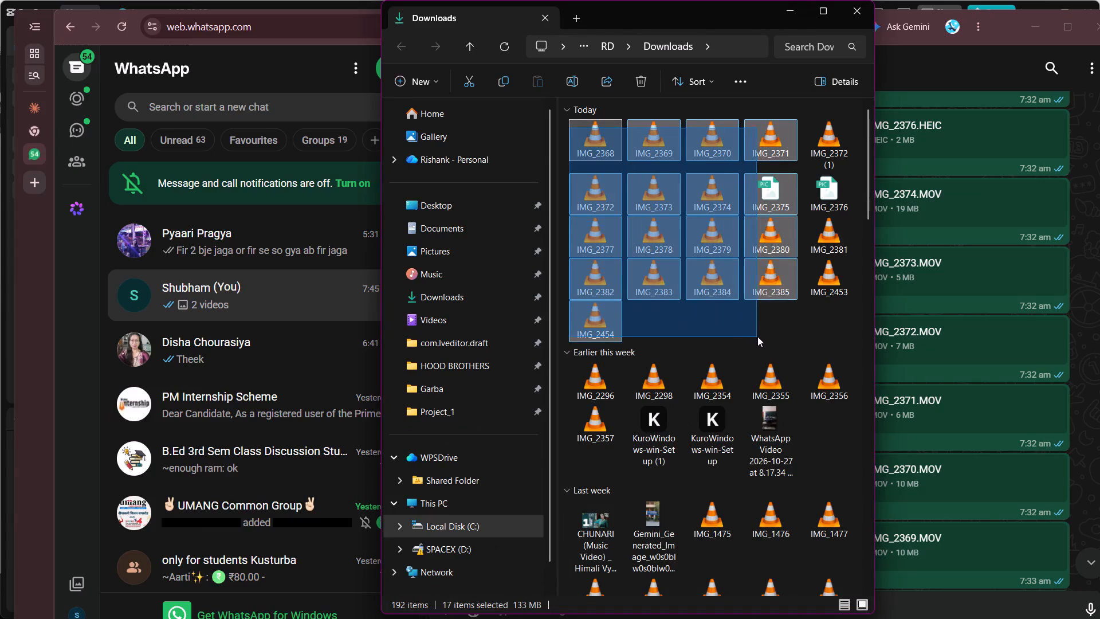
drag(757, 336, 843, 320)
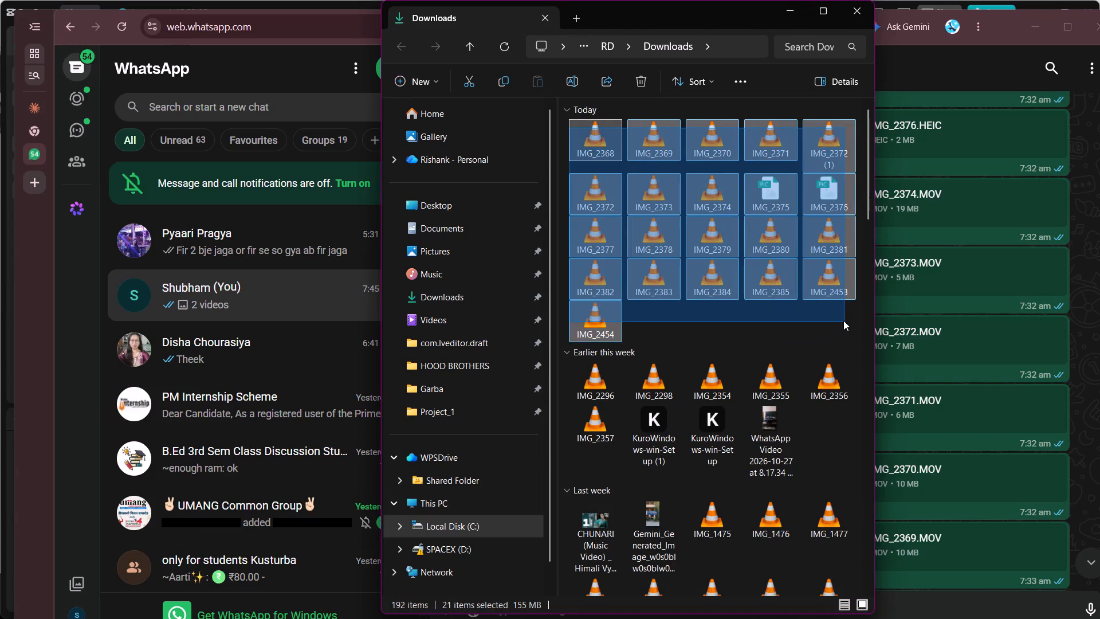
drag(843, 320, 846, 351)
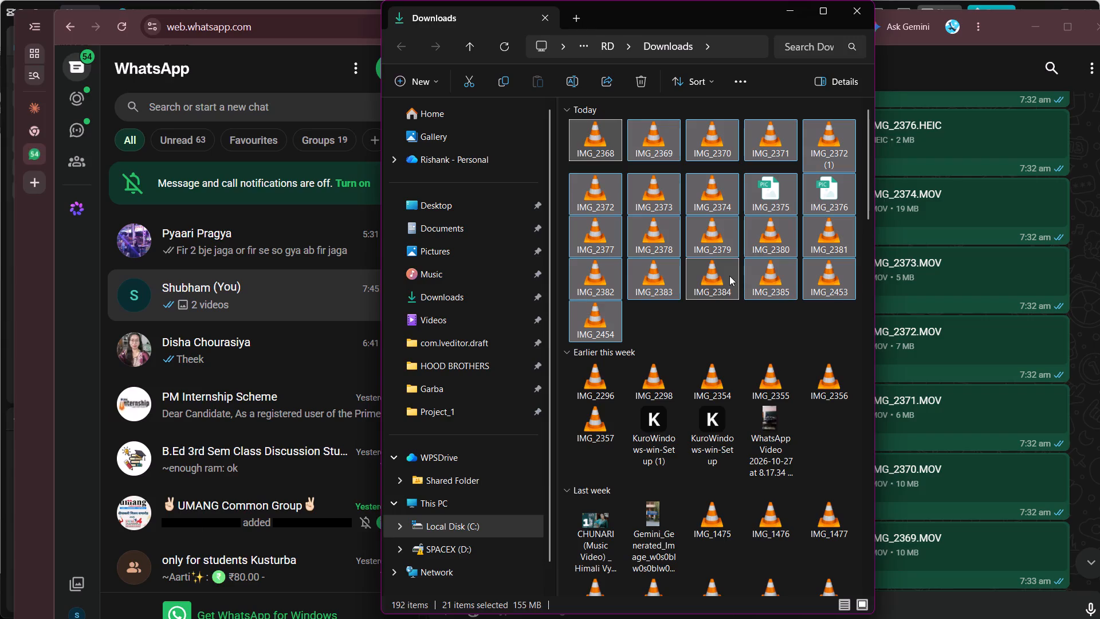
drag(729, 276, 687, 613)
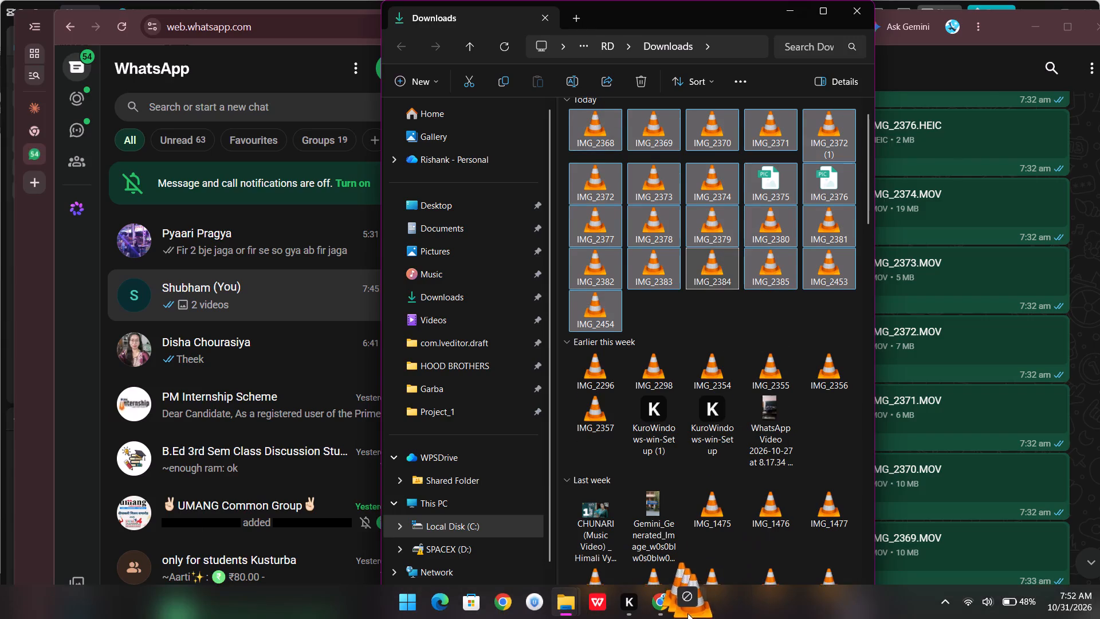
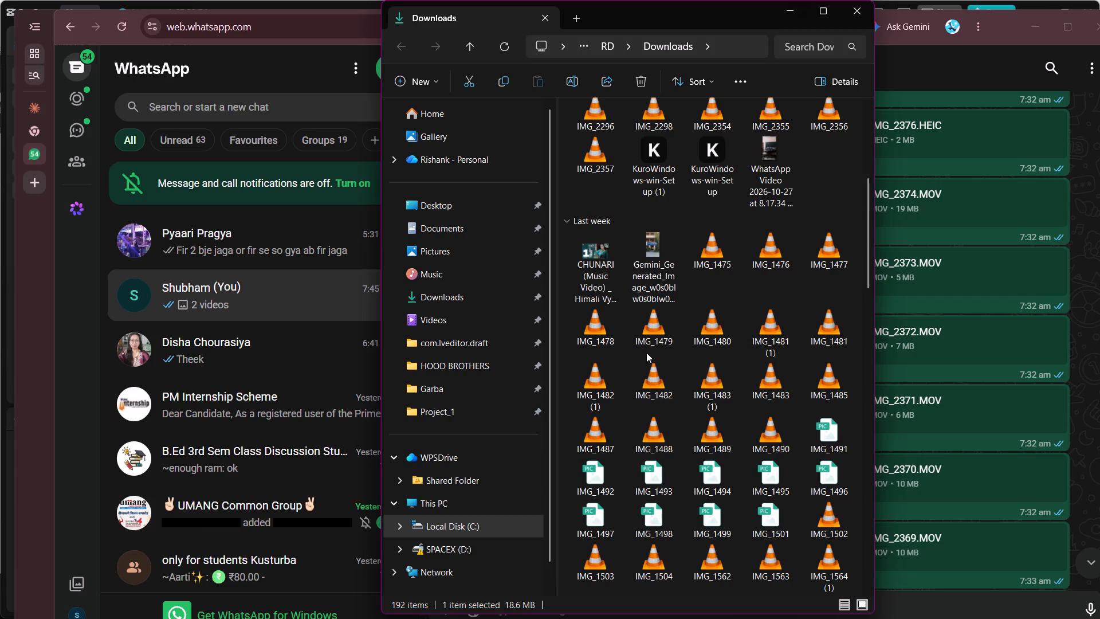
Search the Downloads folder for the source clip by its number, 2246.
scroll(646, 358, down, 1)
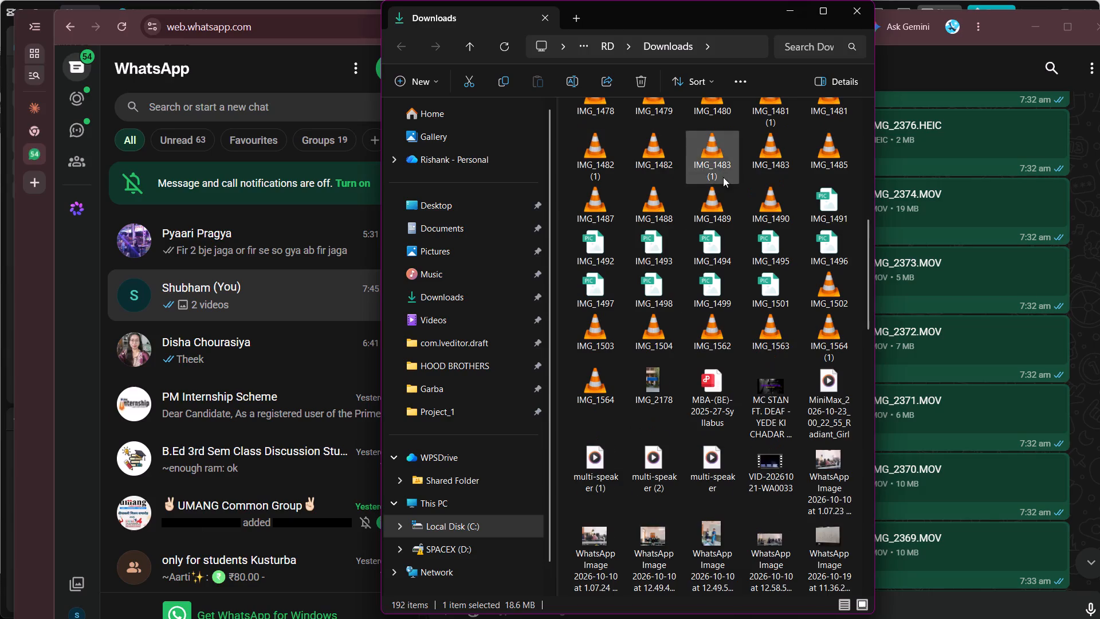
scroll(744, 217, up, 4)
click(814, 48)
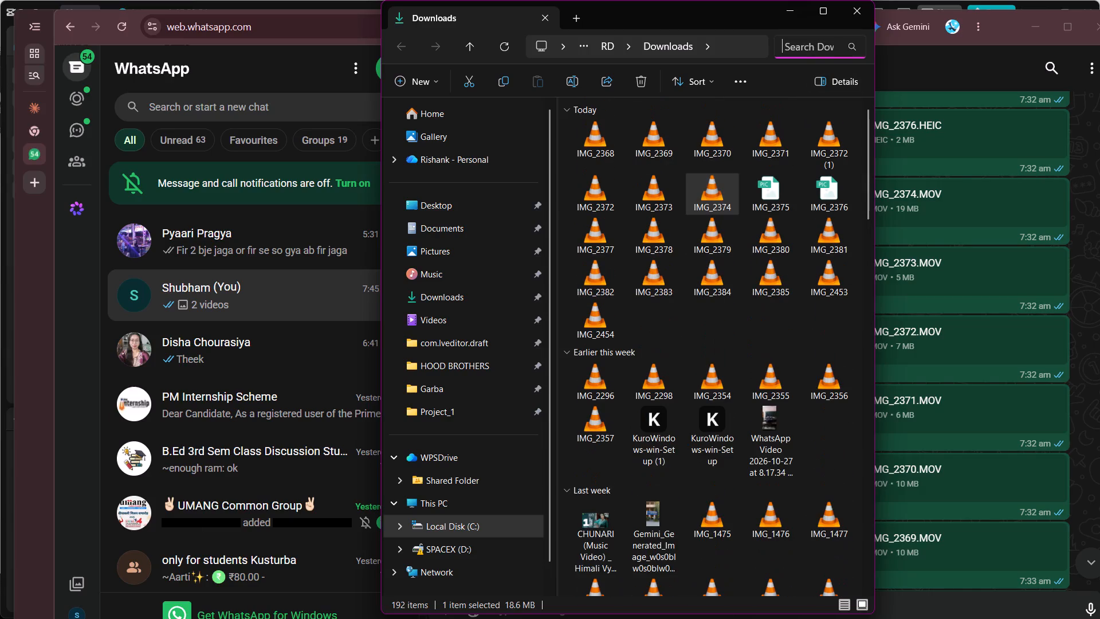
text(22)
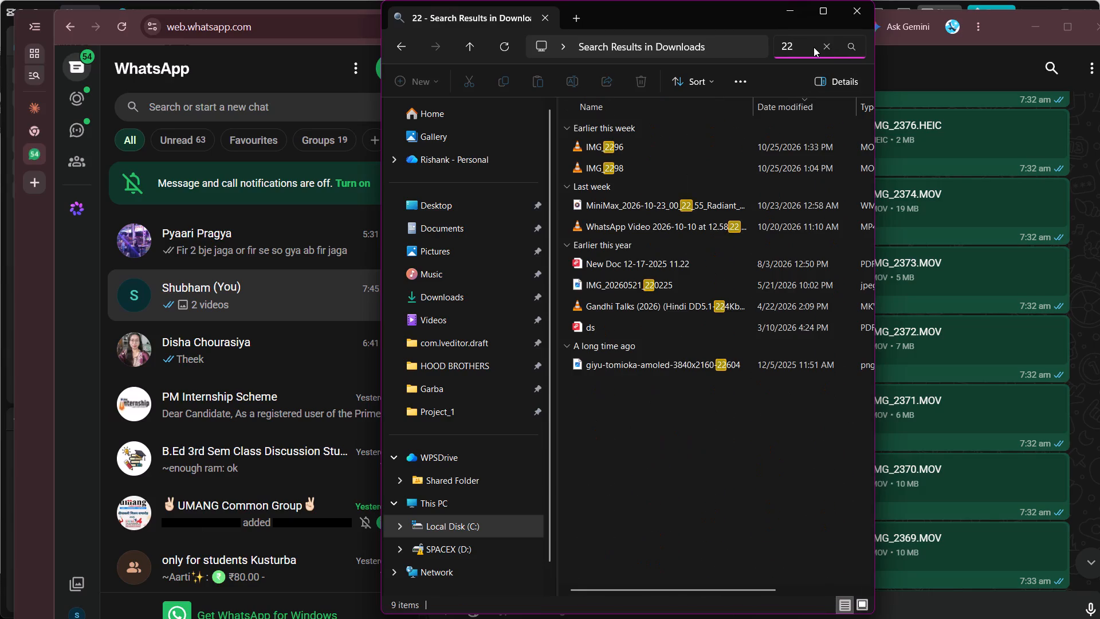
text(46)
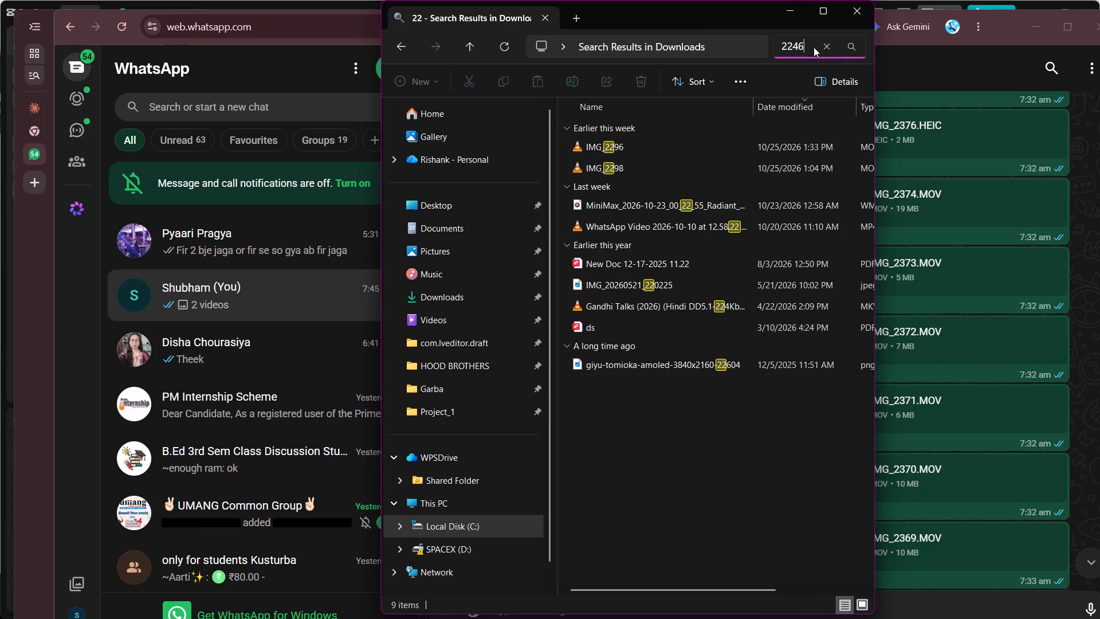
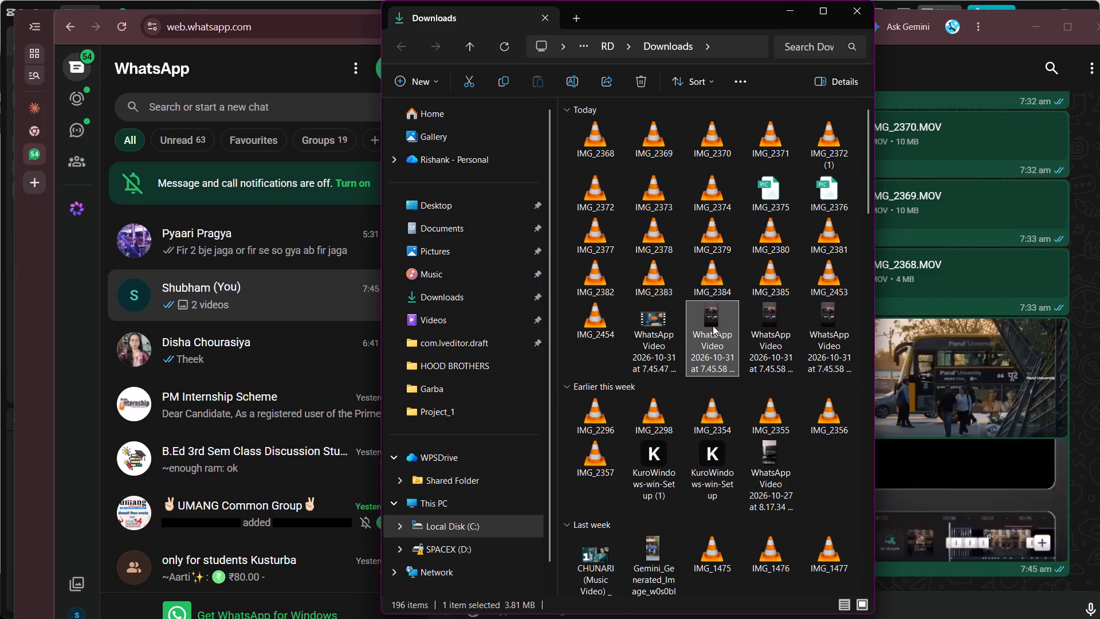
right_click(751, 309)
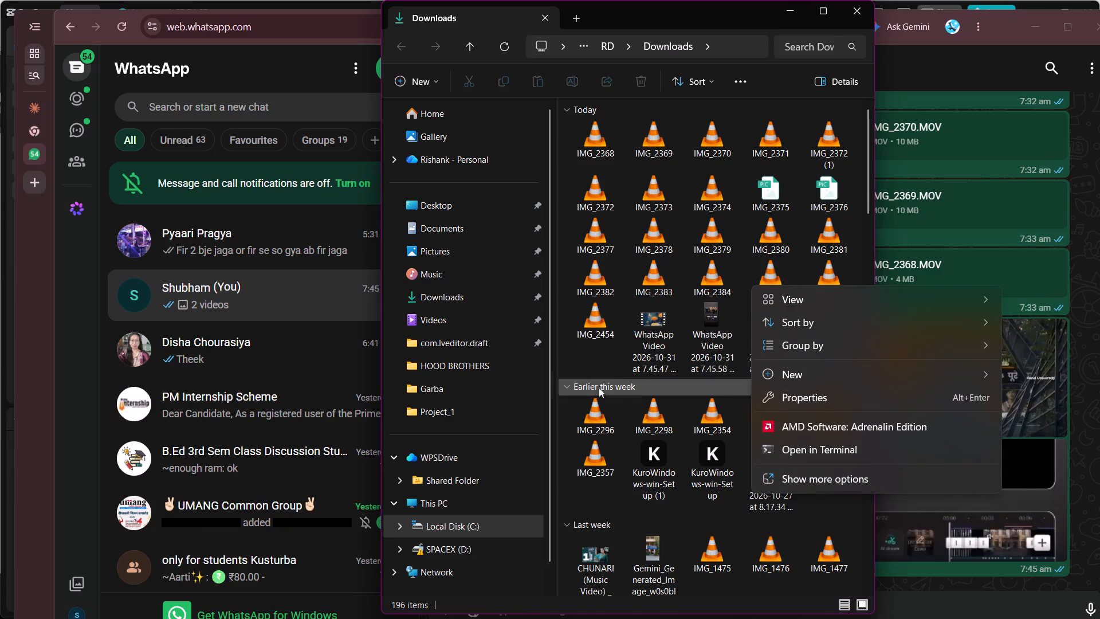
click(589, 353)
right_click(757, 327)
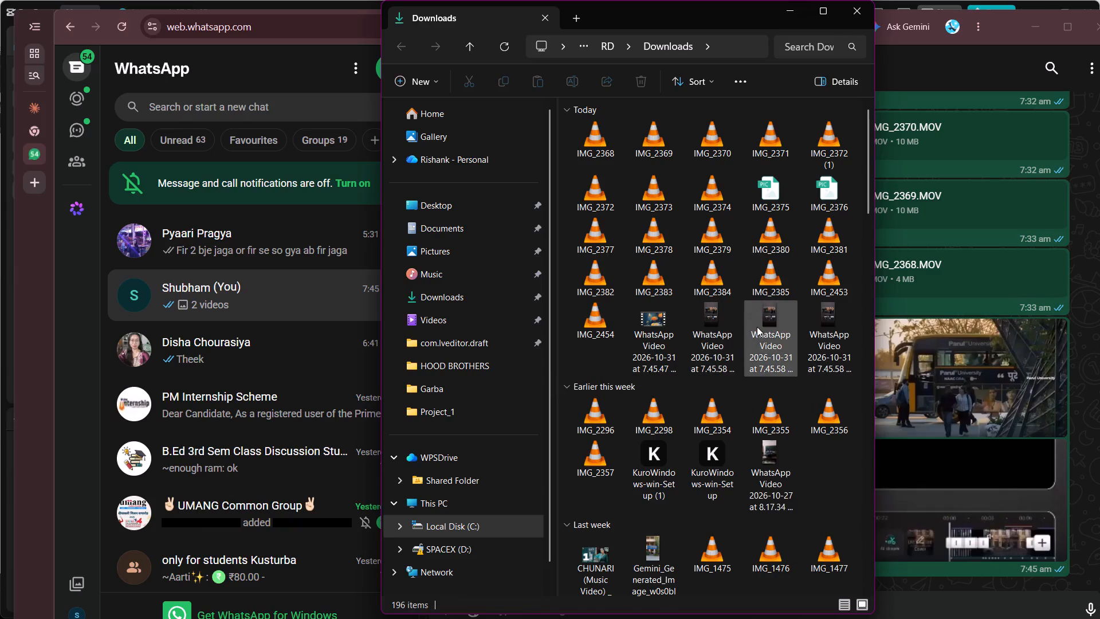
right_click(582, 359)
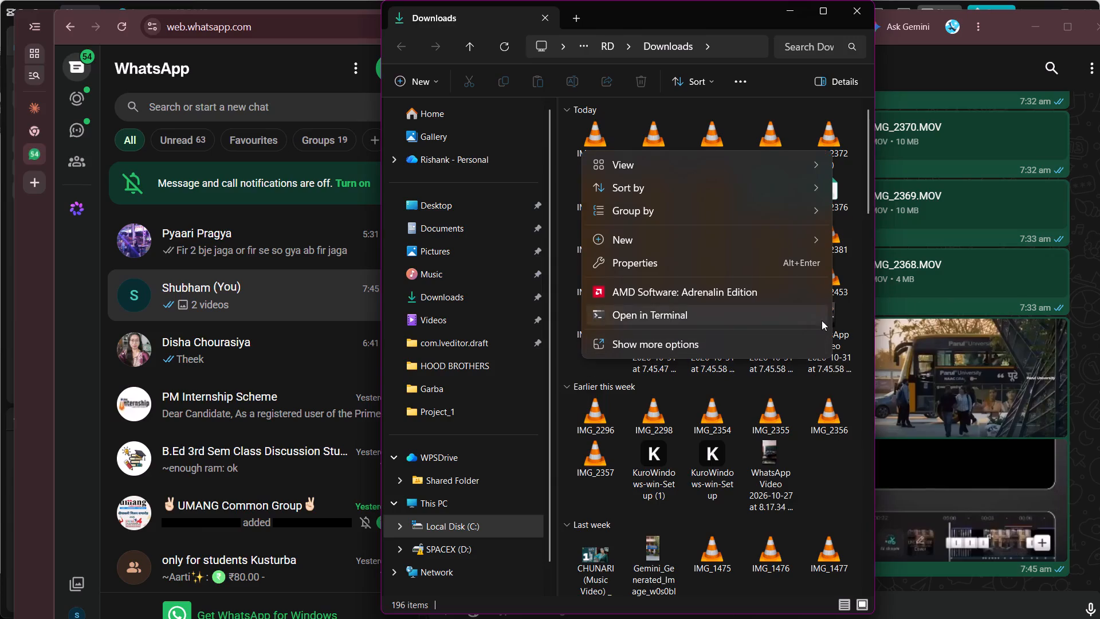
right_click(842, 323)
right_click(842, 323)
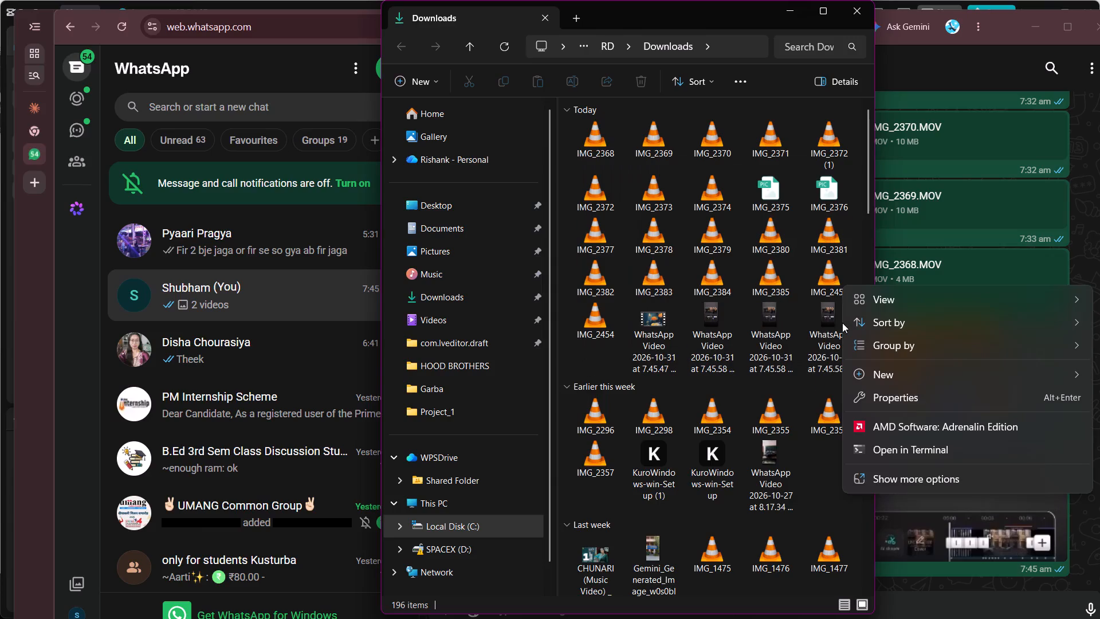
Play today's downloaded clip WhatsApp Video 2026-10-31 at 7.45.58 AM.mp4 from the Downloads folder to check its content.
double_click(826, 328)
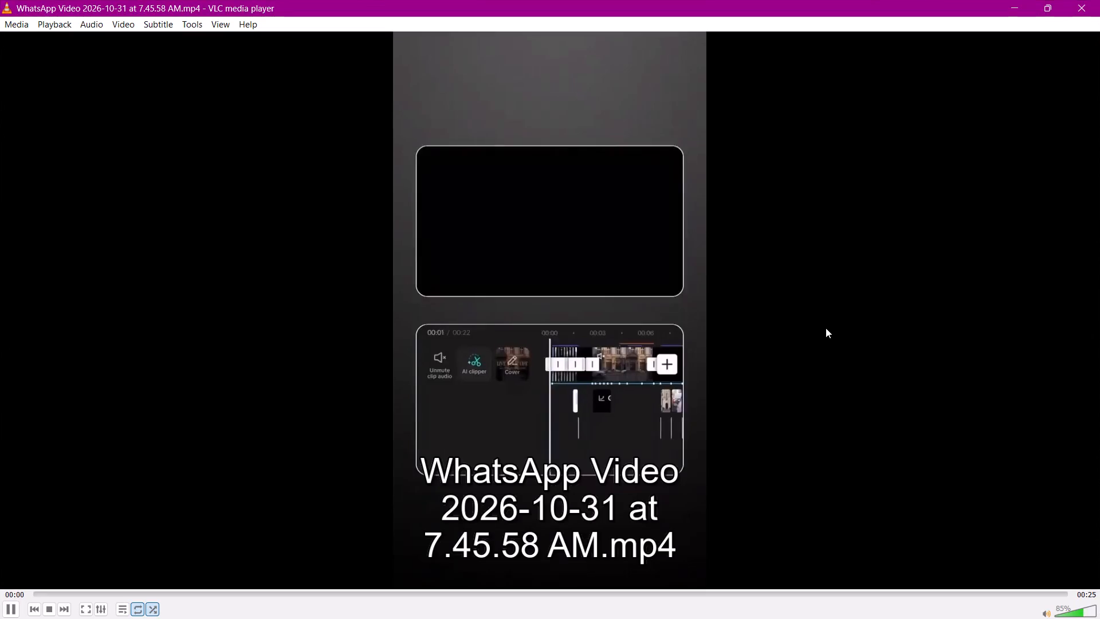
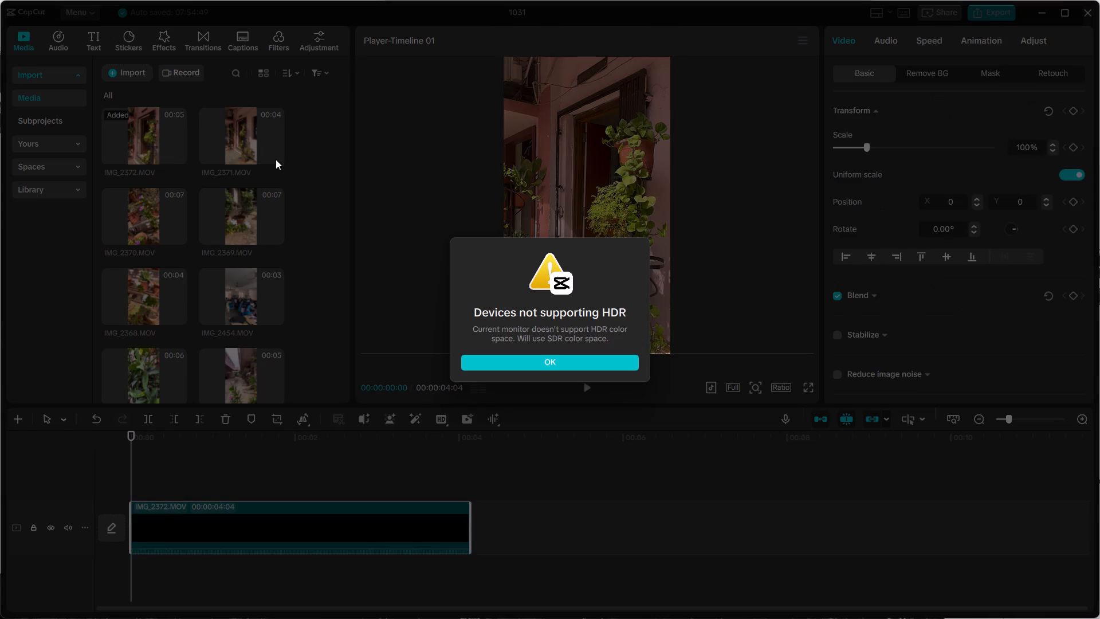
Dismiss the HDR notice and add IMG_2371.MOV and IMG_2370.MOV to the start of the timeline.
click(571, 360)
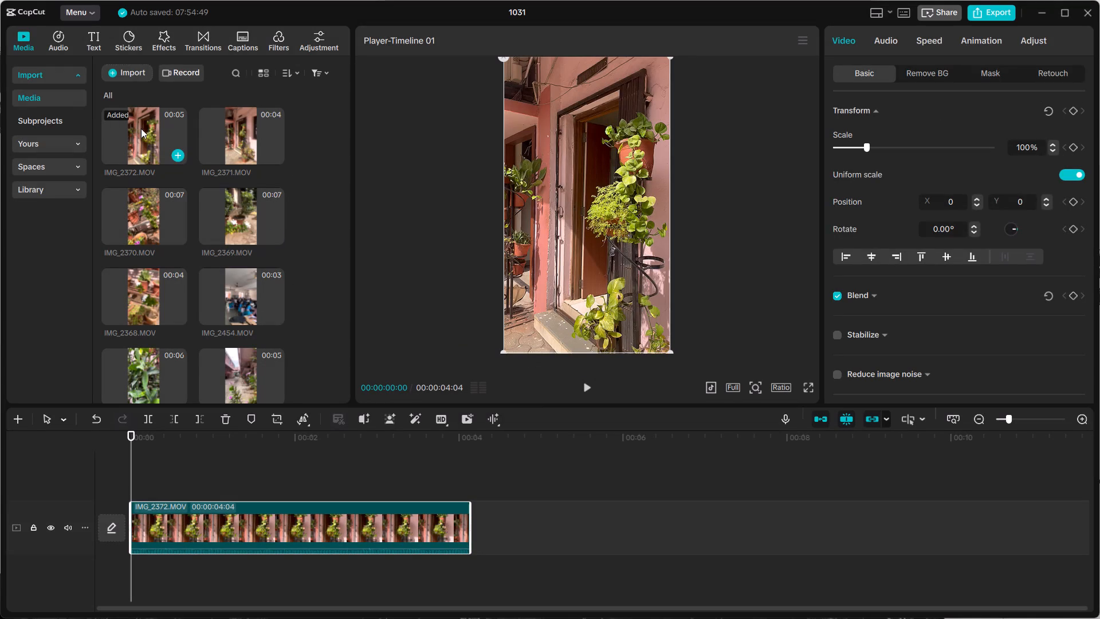
click(274, 155)
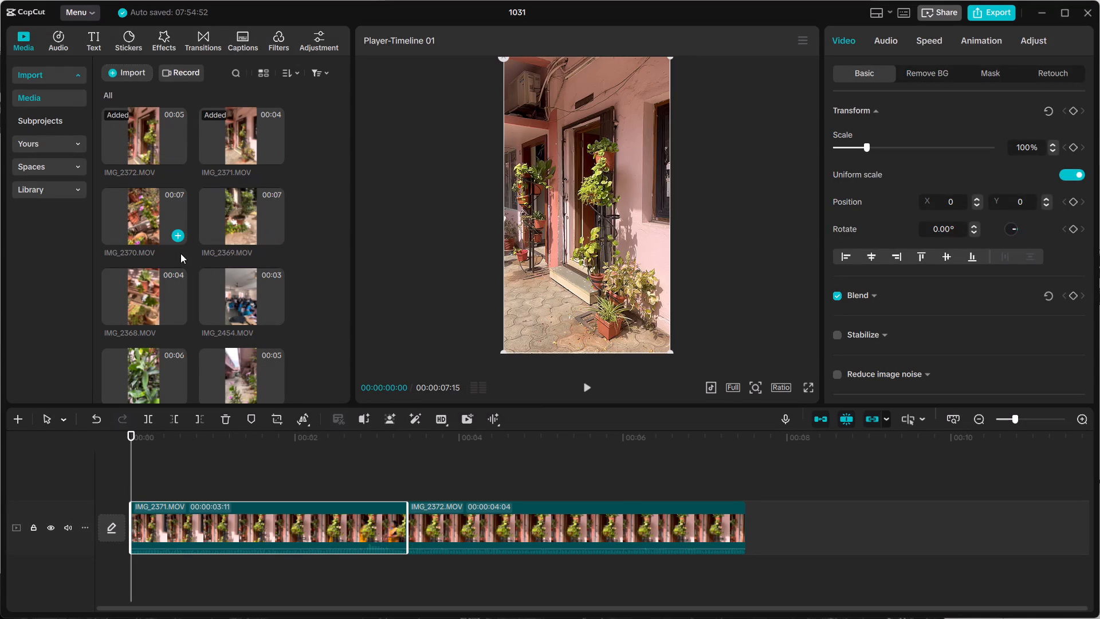
click(179, 234)
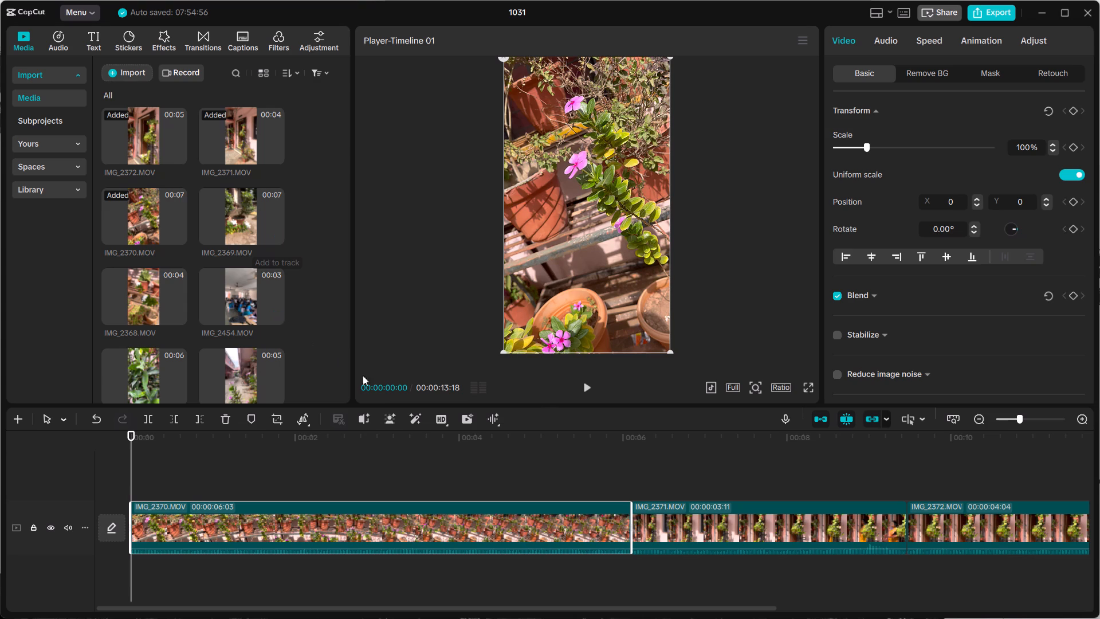
Play the first seconds of the sequence and mute the main video track.
click(587, 387)
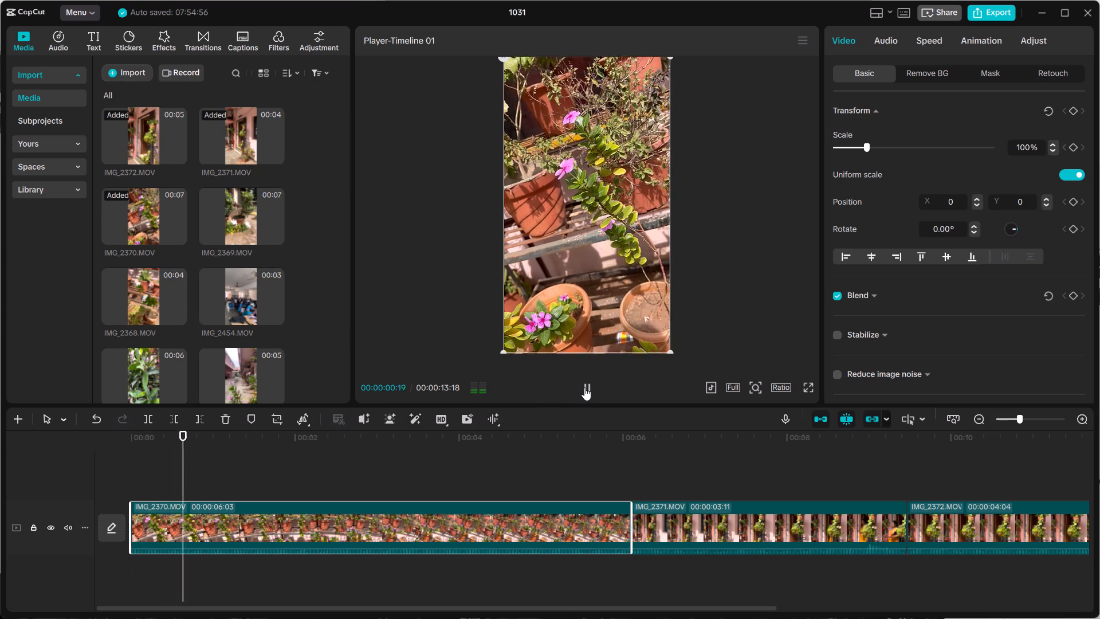
click(584, 388)
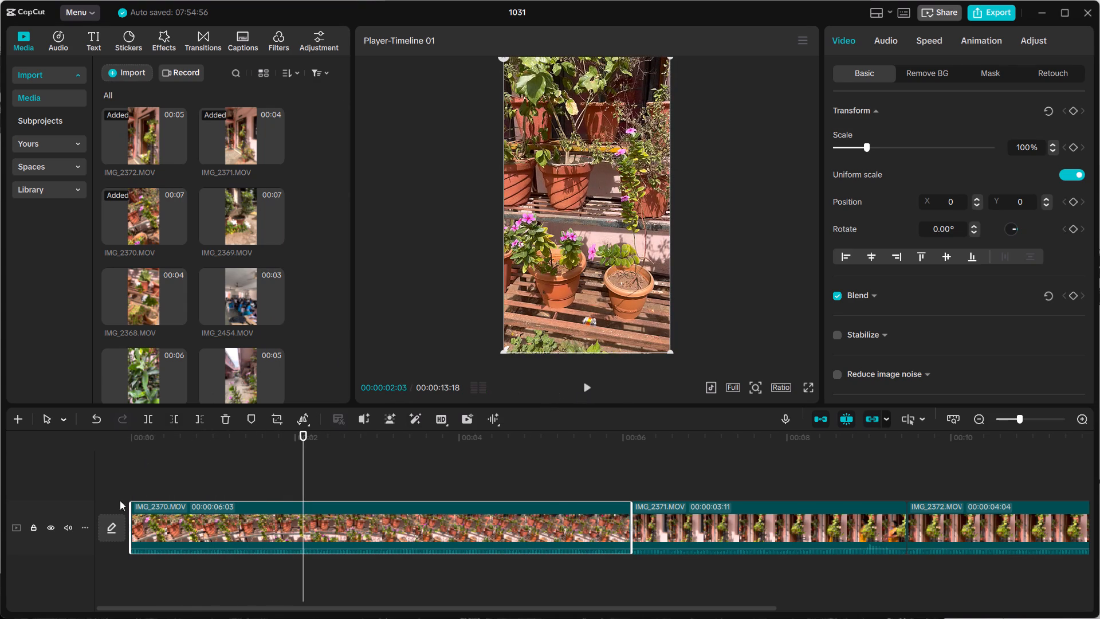
click(65, 528)
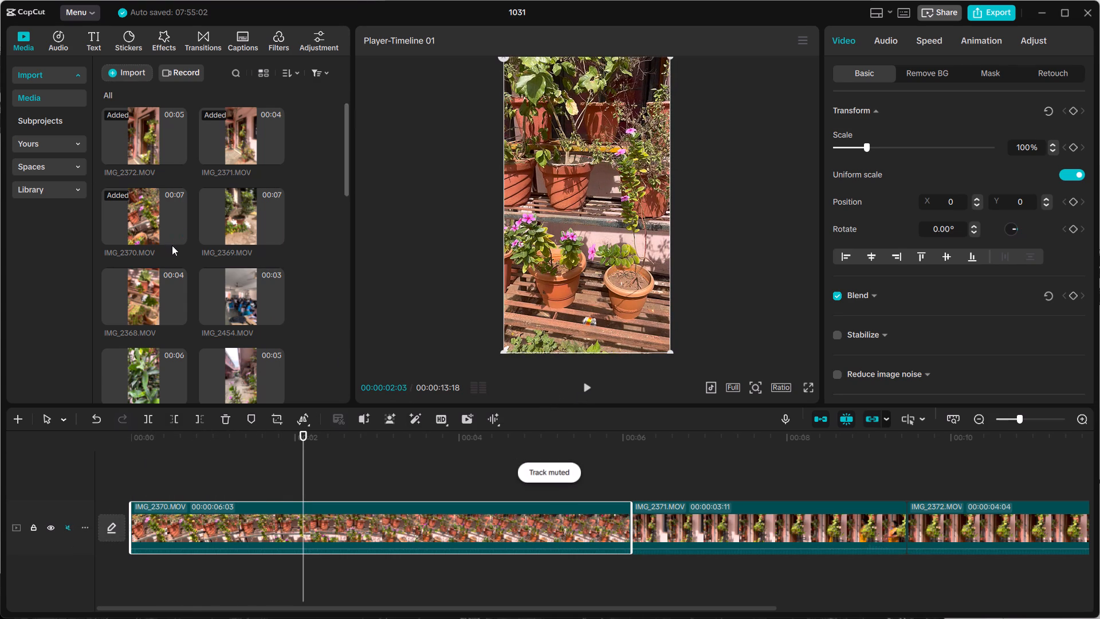
Add the two WhatsApp videos, 7.45.47 AM and 7.45.58 AM (2), to the start of the main track.
scroll(178, 248, down, 15)
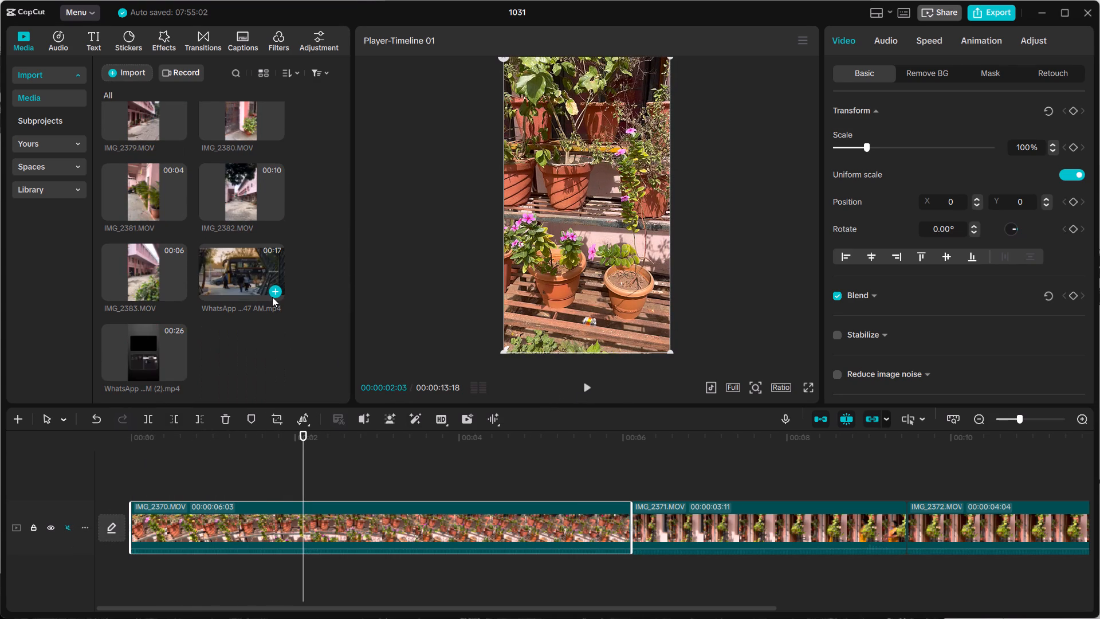
click(274, 288)
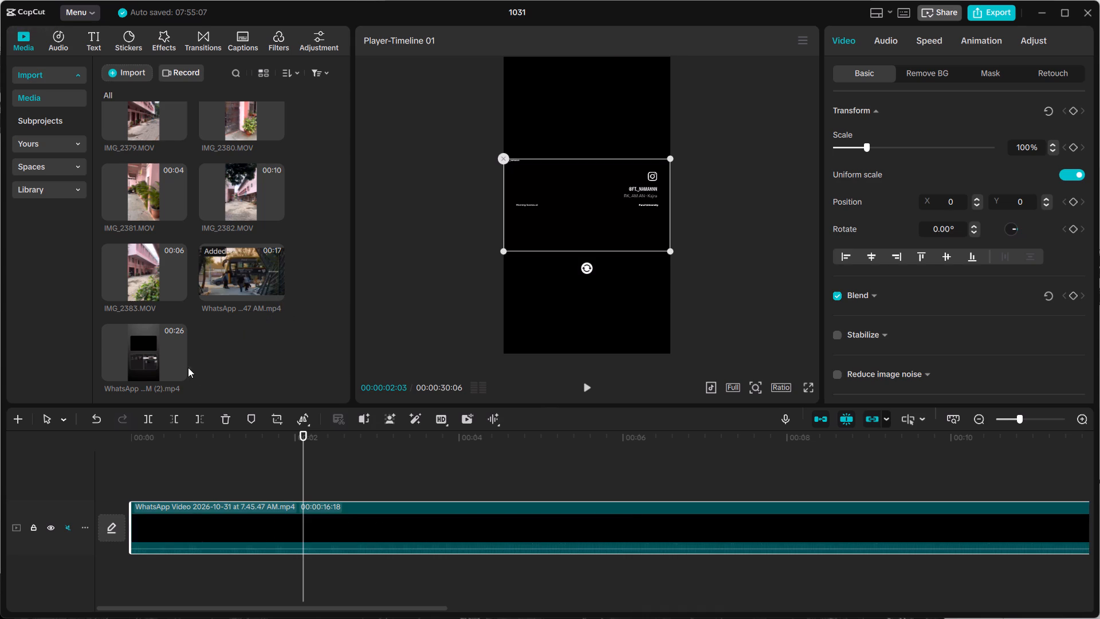
click(176, 371)
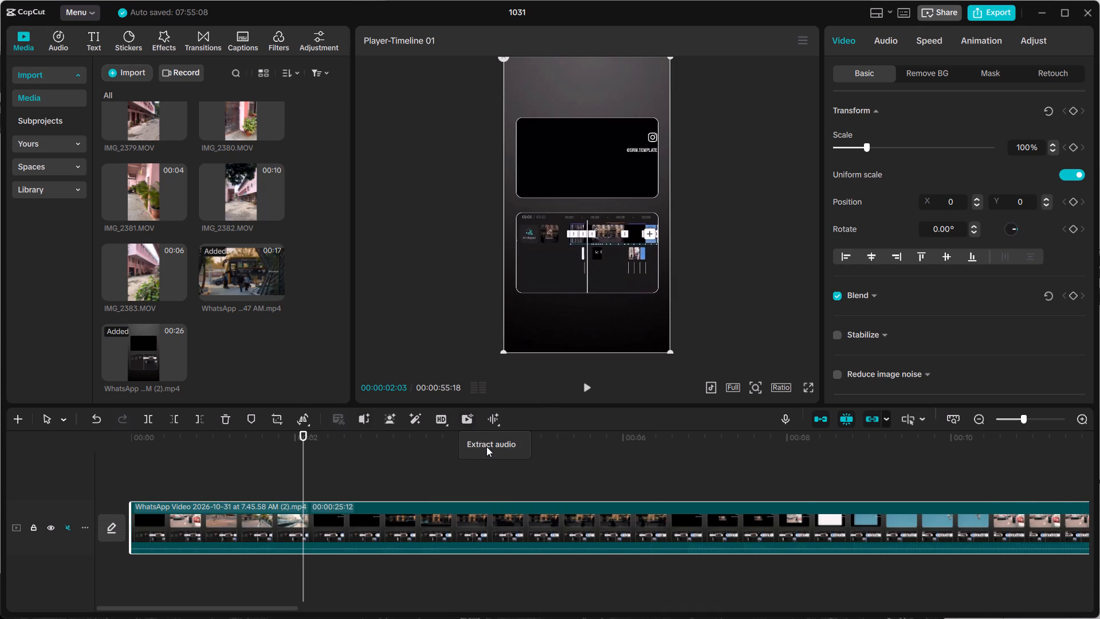
Extract the audio from the WhatsApp 7.45.58 AM (2) clip and delete its video from the timeline.
click(486, 446)
click(485, 441)
triple_click(501, 446)
click(467, 420)
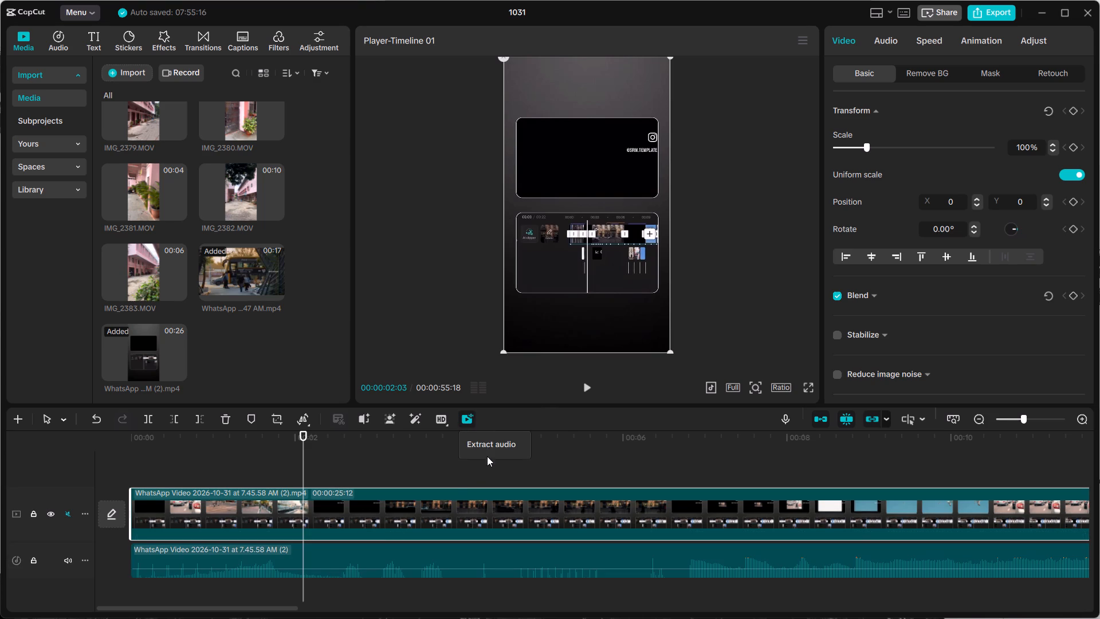
click(1015, 417)
click(1013, 417)
click(1008, 419)
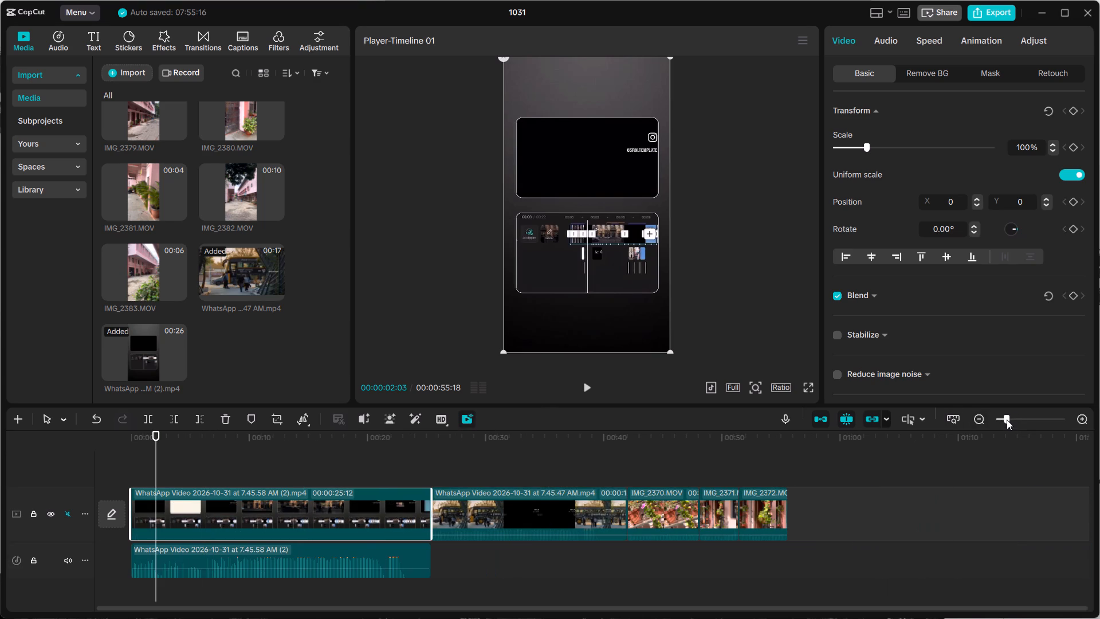
click(224, 421)
Extract the audio from the WhatsApp 7.45.47 AM clip and delete its video from the timeline.
click(272, 508)
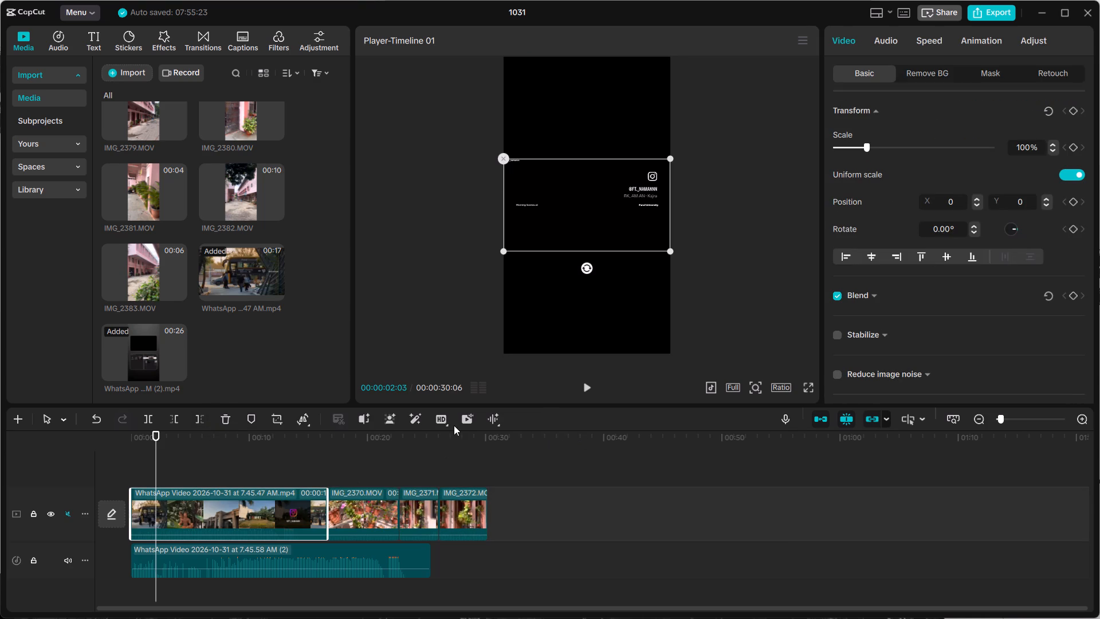
click(464, 417)
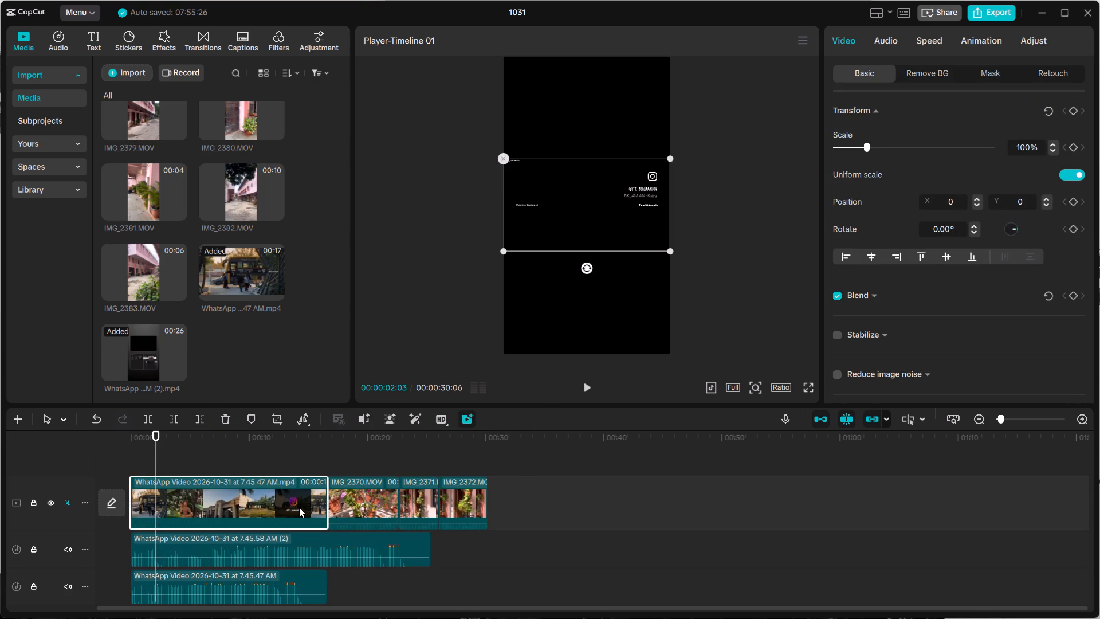
click(225, 417)
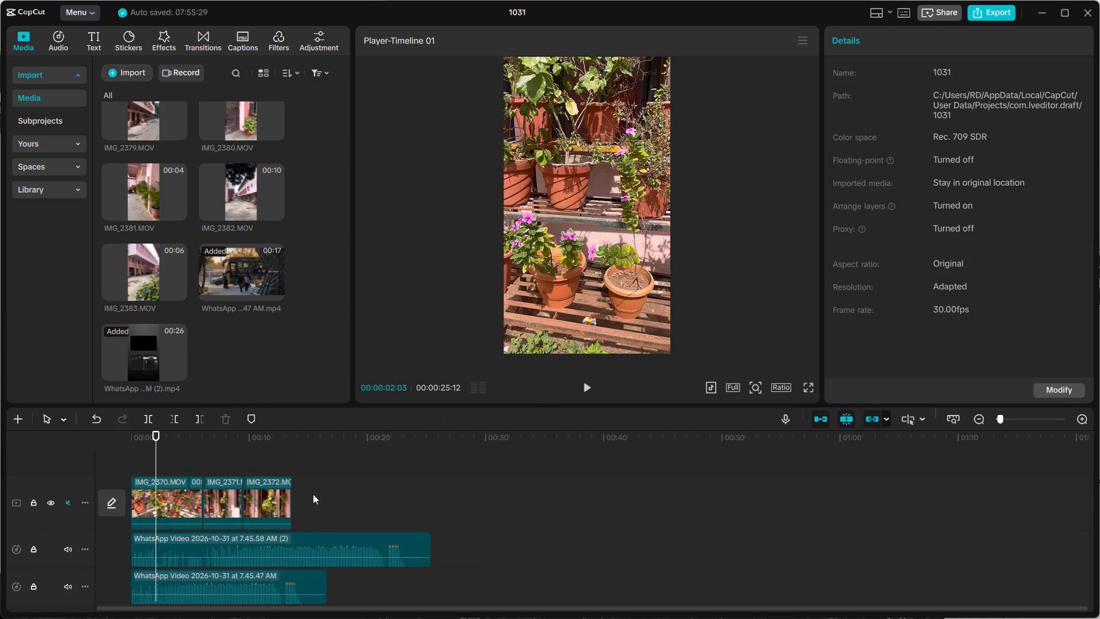
Place the 7.45.58 AM (2) audio directly after the 7.45.47 AM audio on one track and play from the start.
drag(312, 536, 505, 579)
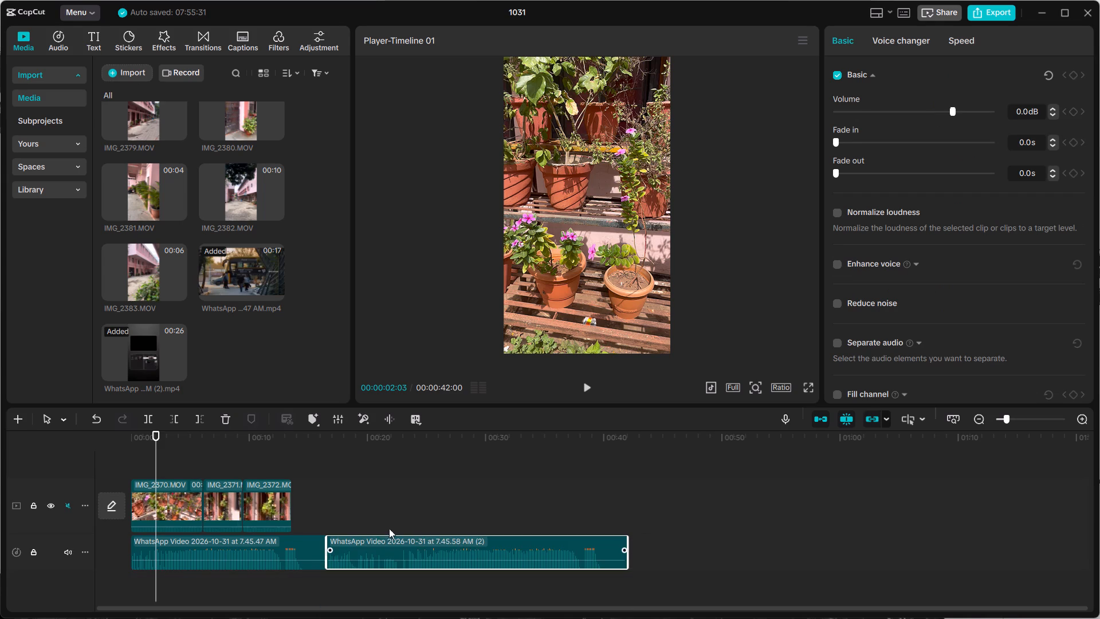
drag(155, 434, 140, 434)
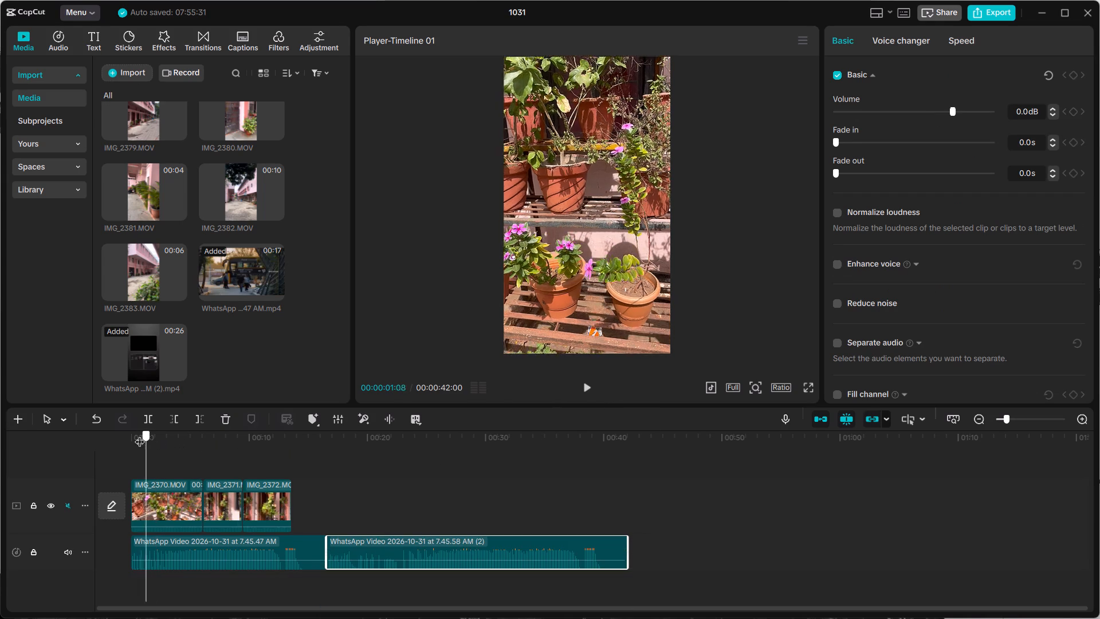
drag(140, 434, 120, 430)
click(584, 386)
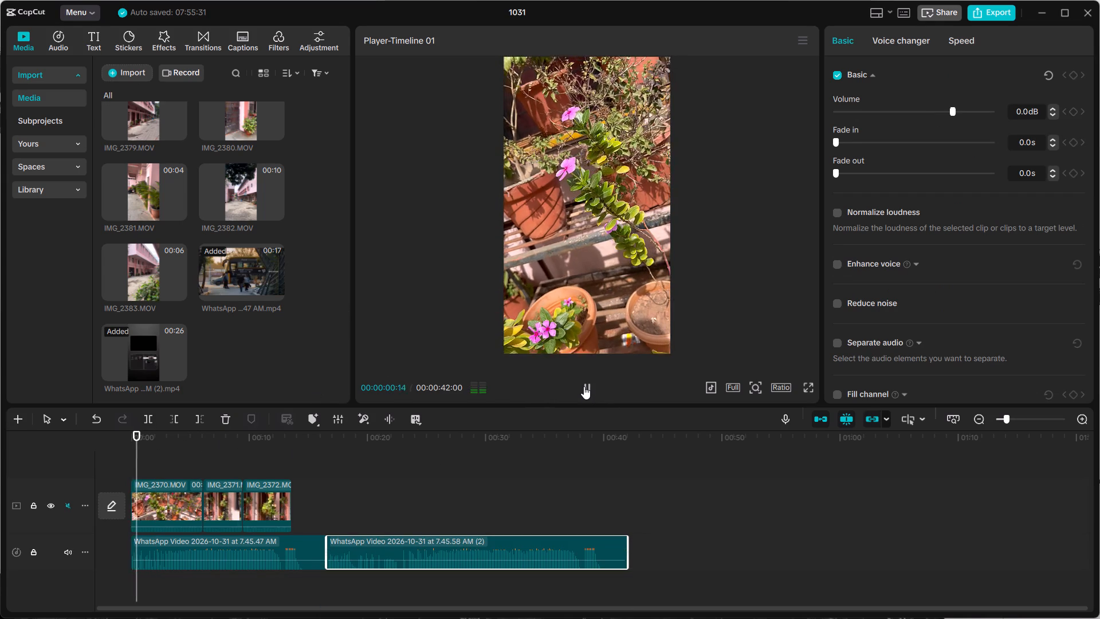
click(584, 386)
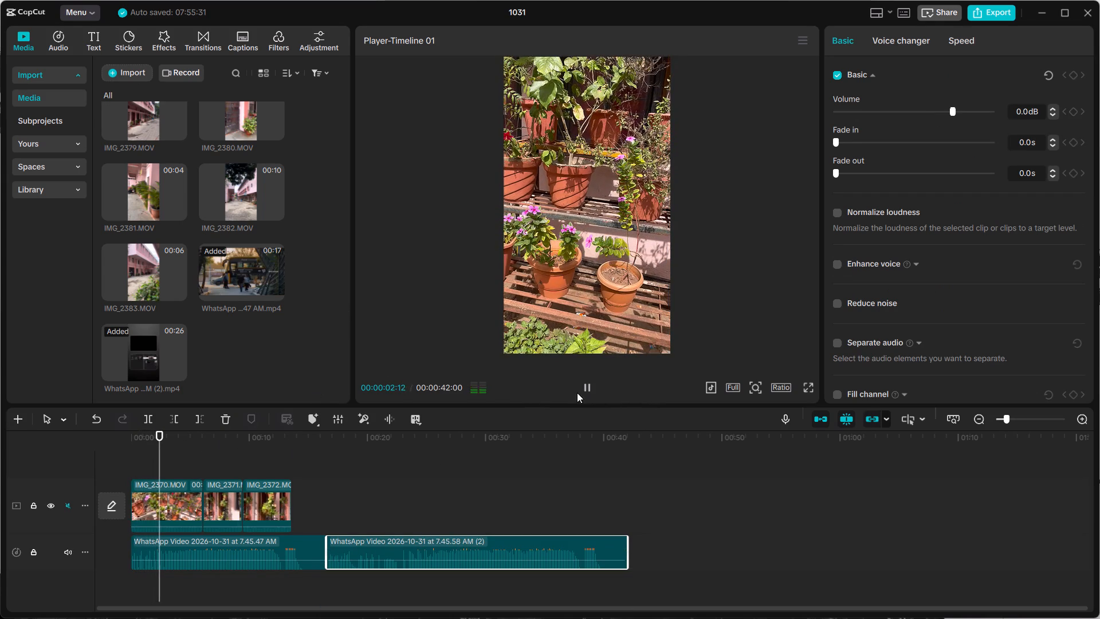
Move the 7.45.47 AM audio out to about 44 s and the 7.45.58 AM (2) audio to the timeline start.
click(315, 550)
drag(308, 547, 751, 555)
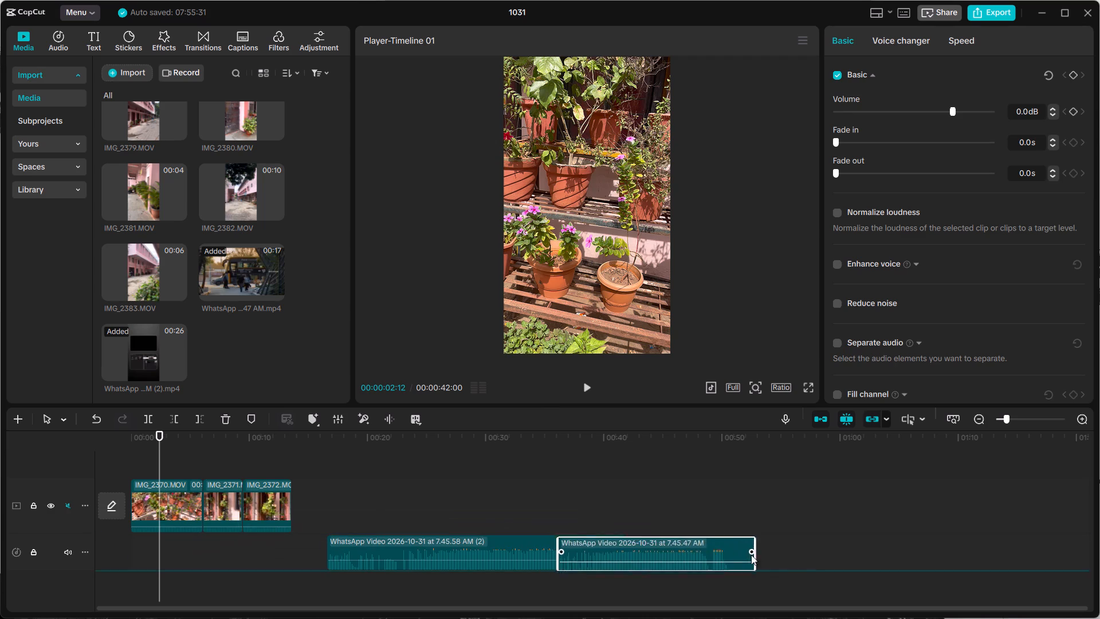
drag(751, 555, 827, 561)
click(618, 550)
drag(606, 549, 547, 548)
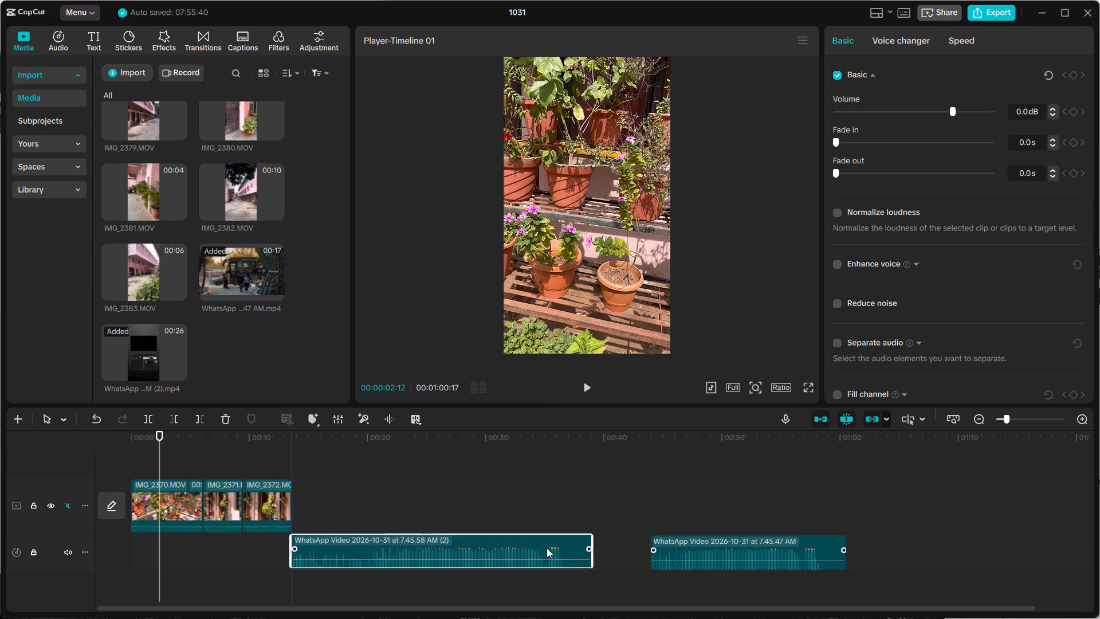
drag(547, 548, 407, 555)
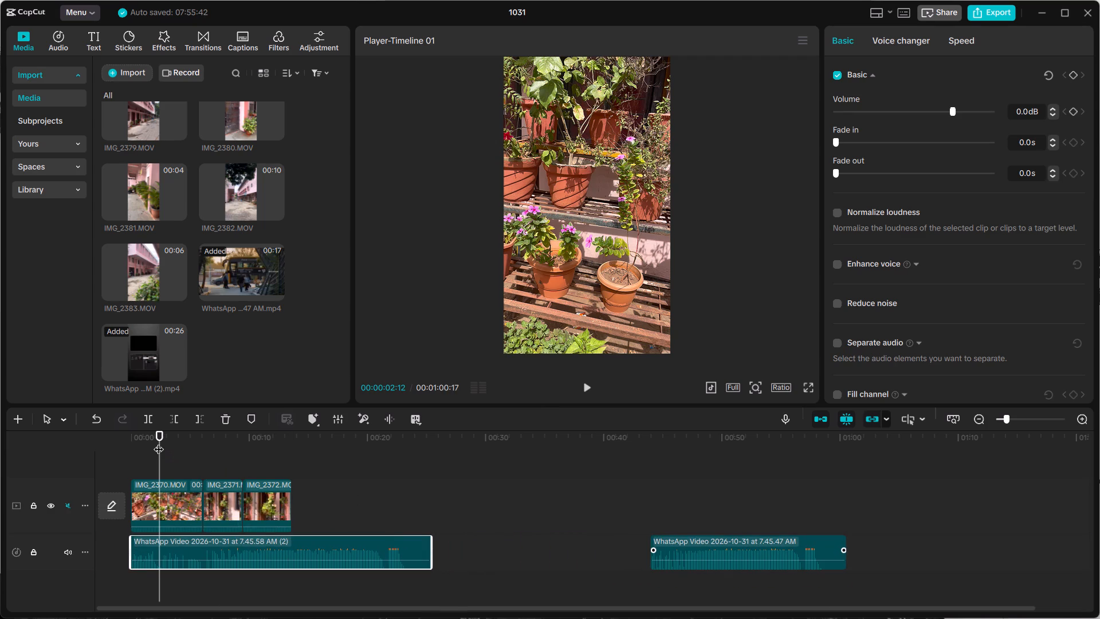
Play the sequence from the start with the 7.45.58 AM (2) audio, and preview both WhatsApp source videos.
drag(159, 441, 83, 447)
click(586, 386)
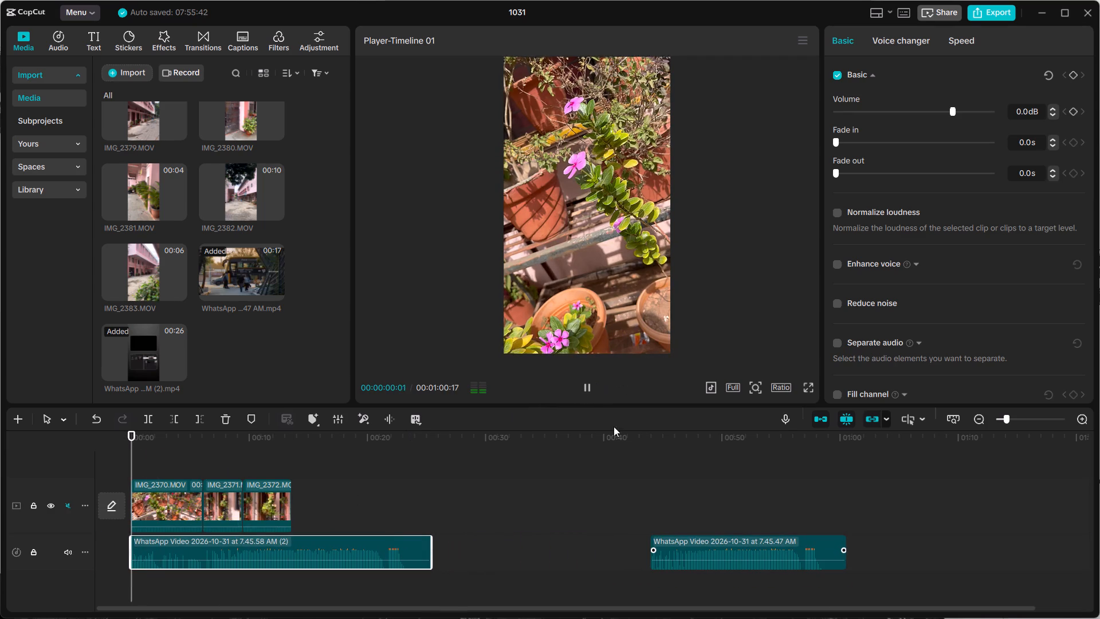
click(586, 384)
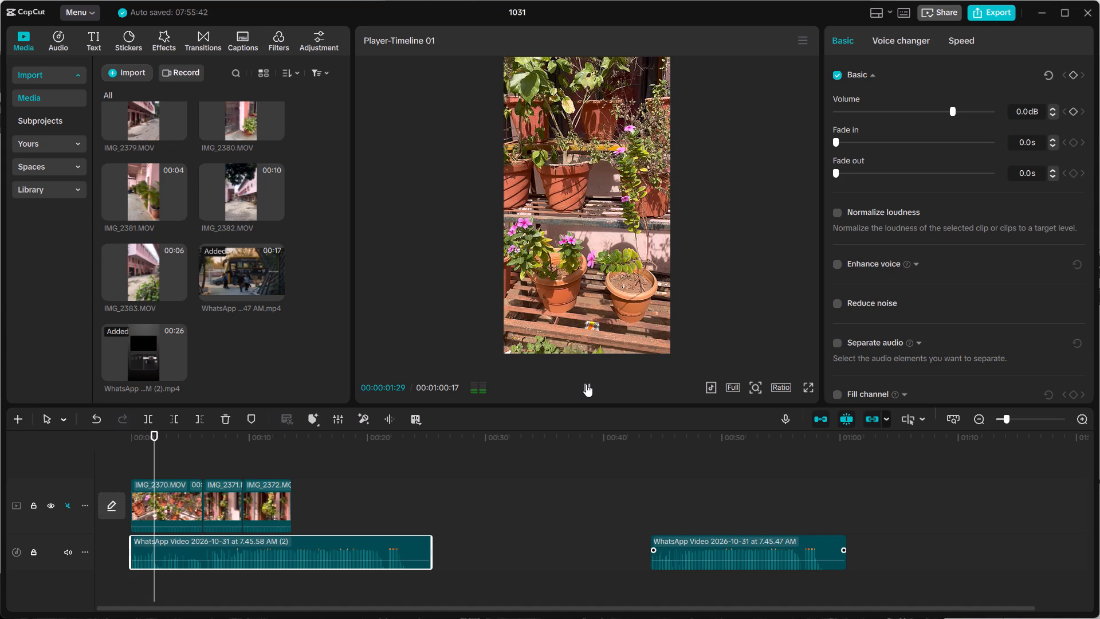
click(225, 273)
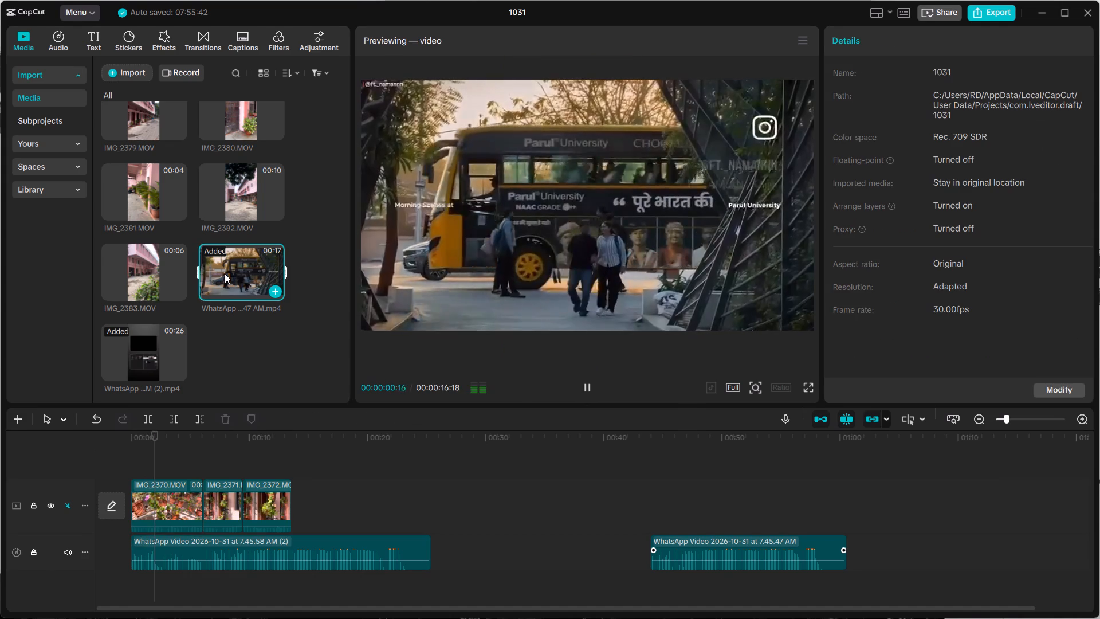
click(146, 351)
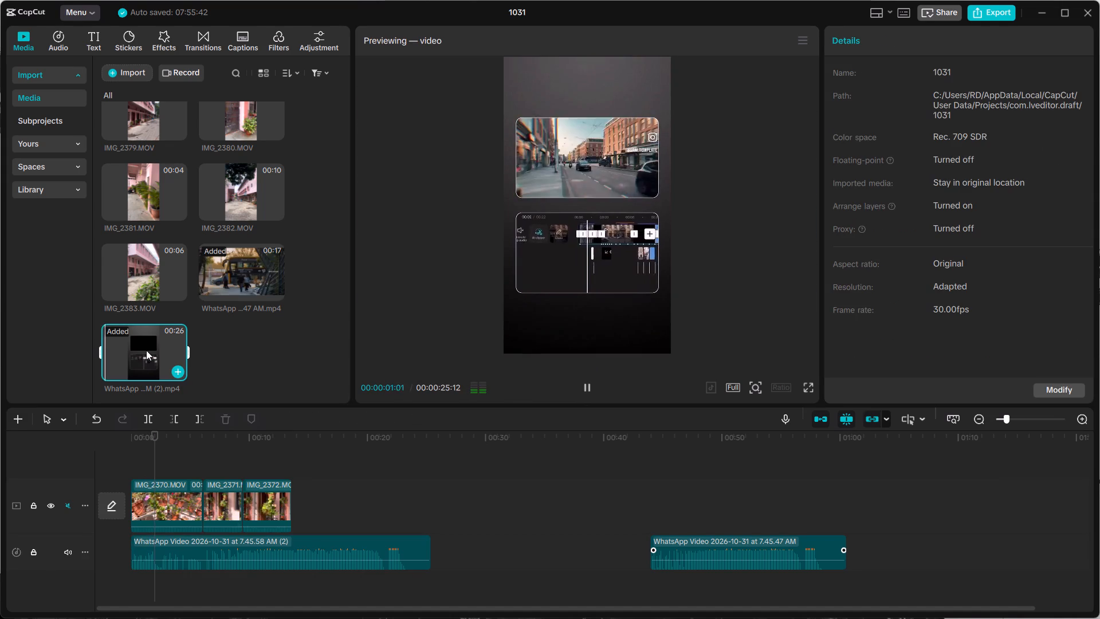
Stop the source clip preview and play the timeline from its beginning to check the current opening footage.
click(588, 386)
drag(156, 436, 156, 436)
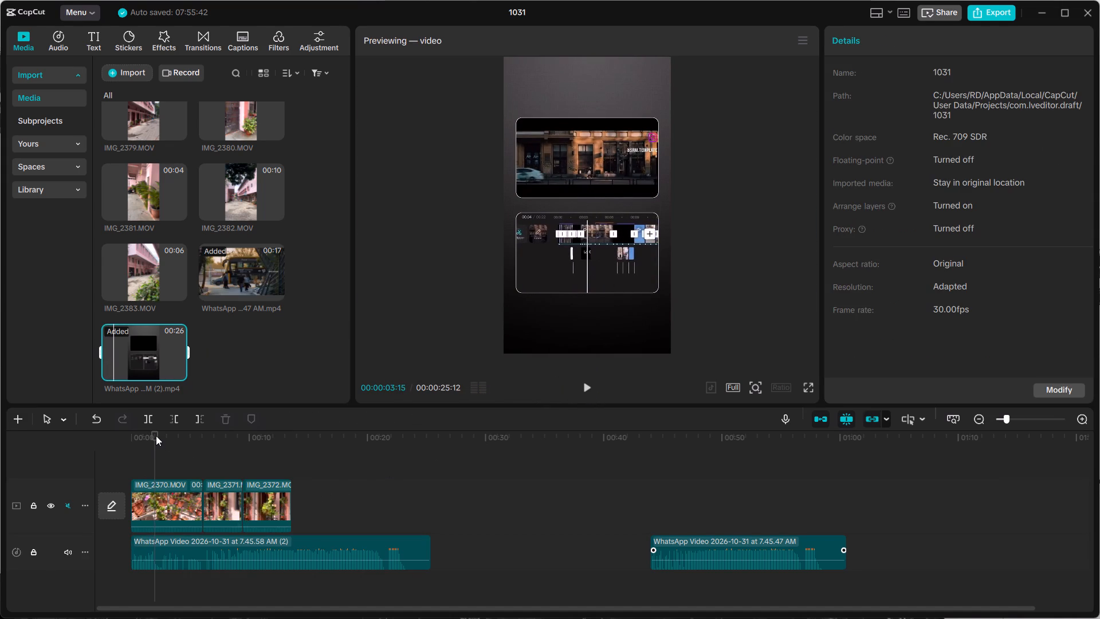
drag(156, 436, 117, 442)
click(153, 455)
drag(153, 455, 128, 457)
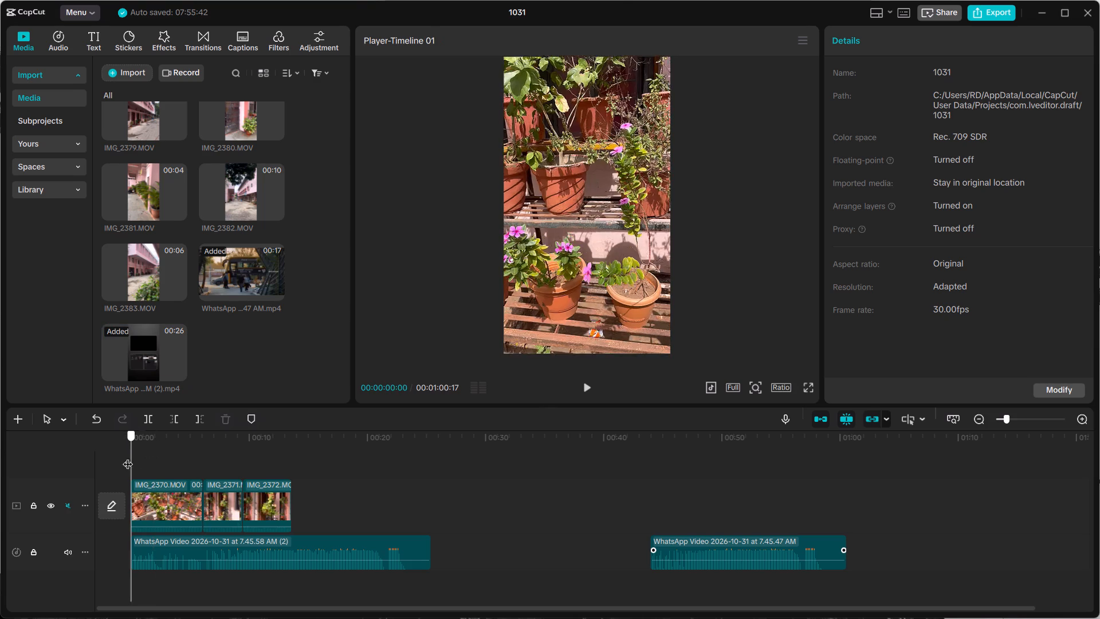
drag(128, 457, 111, 458)
click(587, 384)
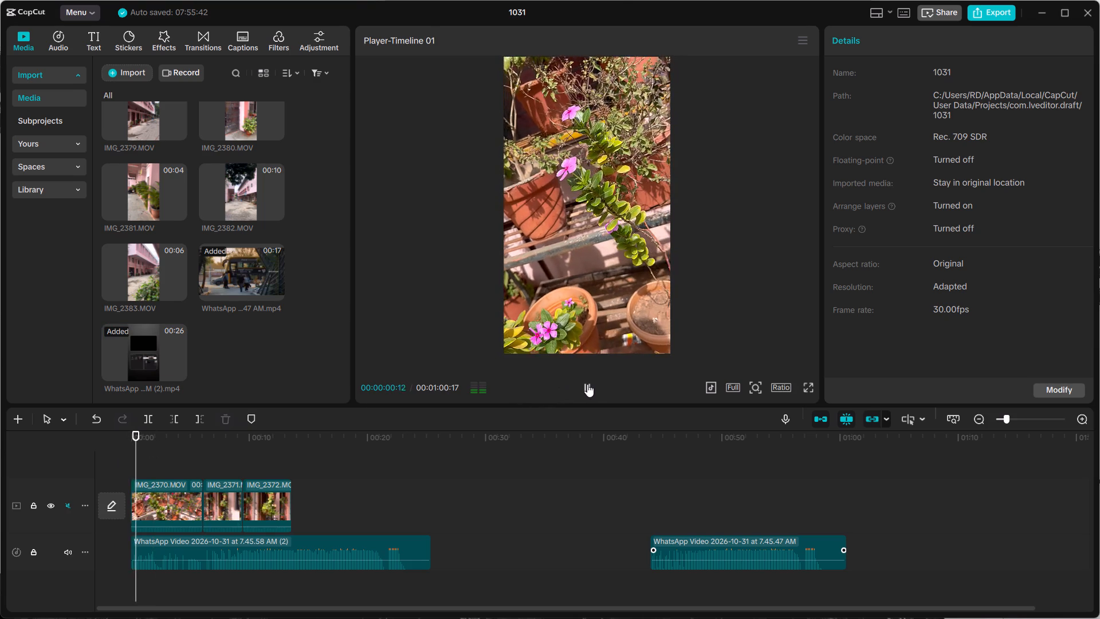
click(588, 386)
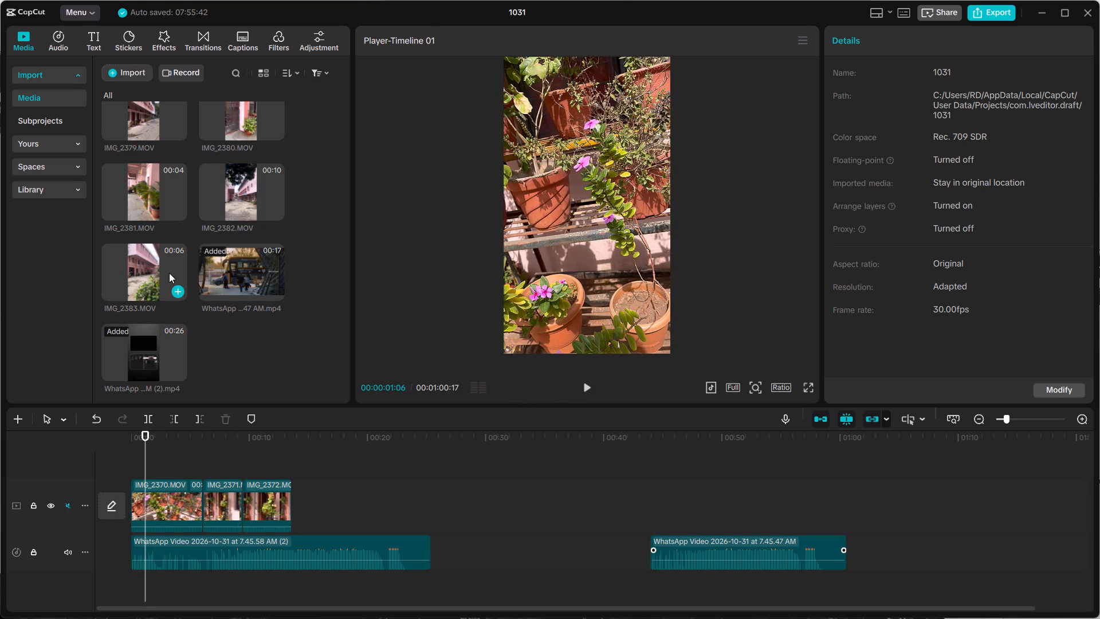
Add IMG_2383.MOV and IMG_2382.MOV at the start of the video track, and move IMG_2370.MOV between them.
click(169, 273)
click(175, 292)
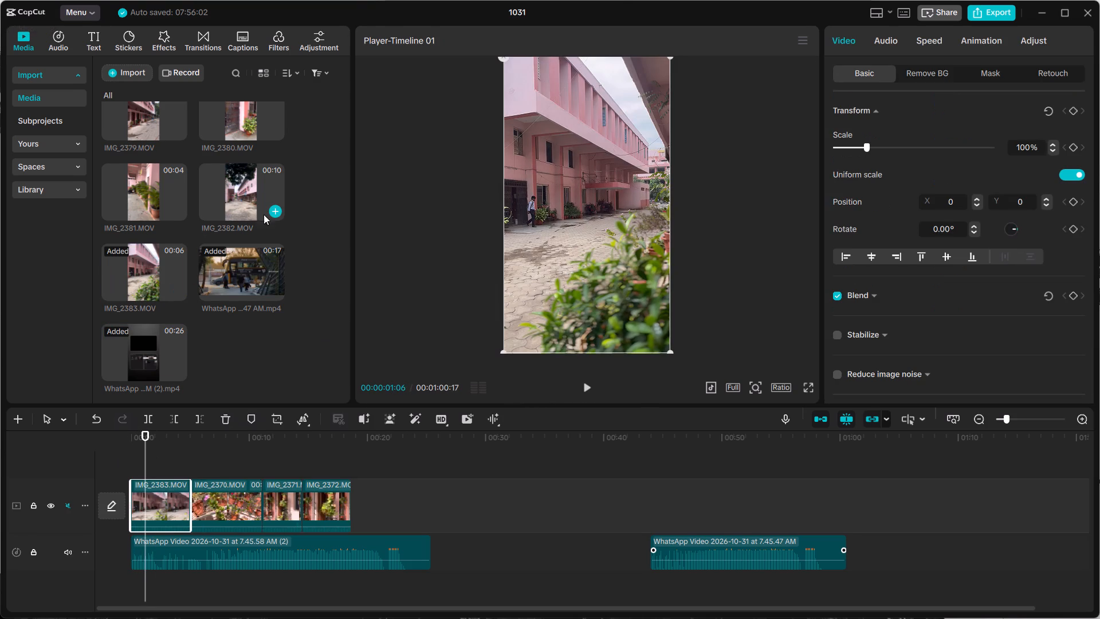
click(276, 207)
scroll(226, 211, up, 2)
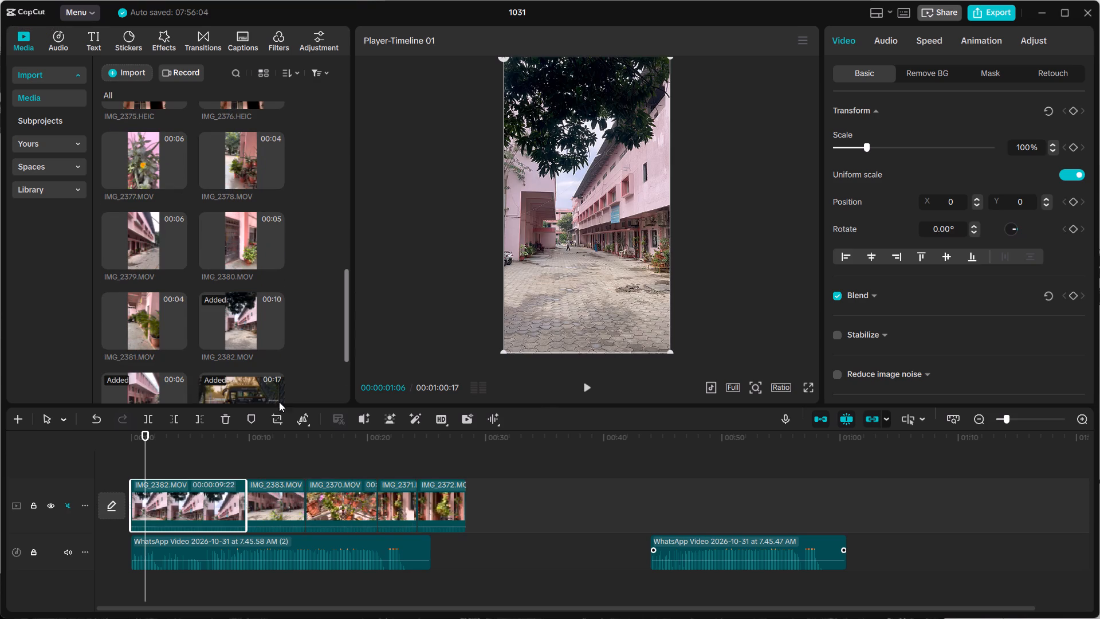
drag(333, 501, 253, 502)
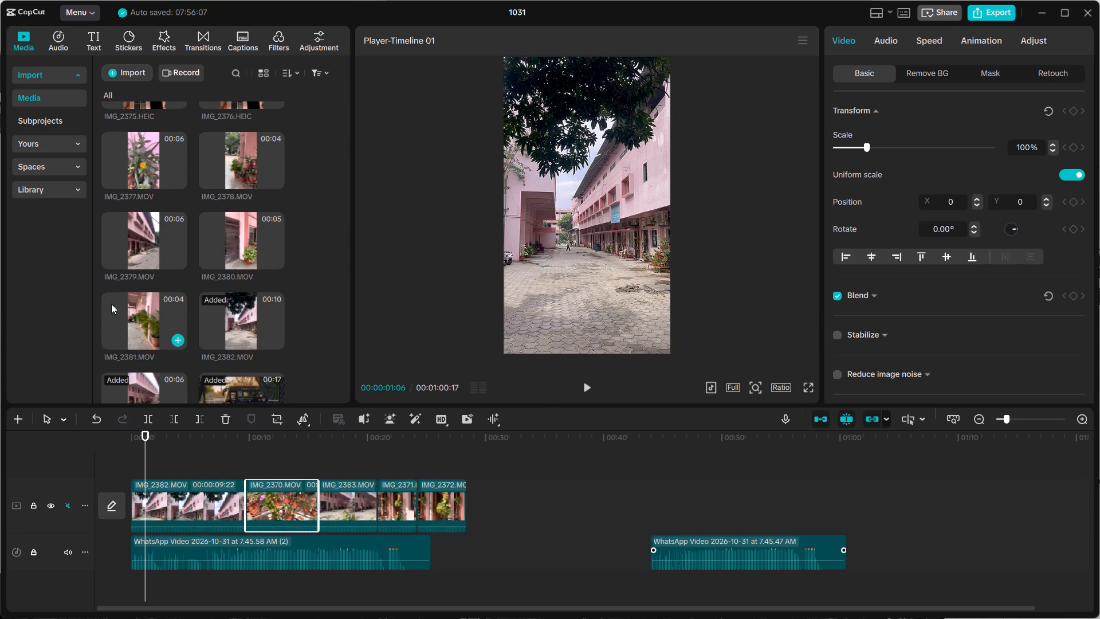
Insert IMG_2378.MOV, IMG_2376.HEIC, IMG_2373.MOV and IMG_2454.MOV one after another at the start of the video track.
scroll(116, 291, up, 3)
scroll(173, 333, down, 1)
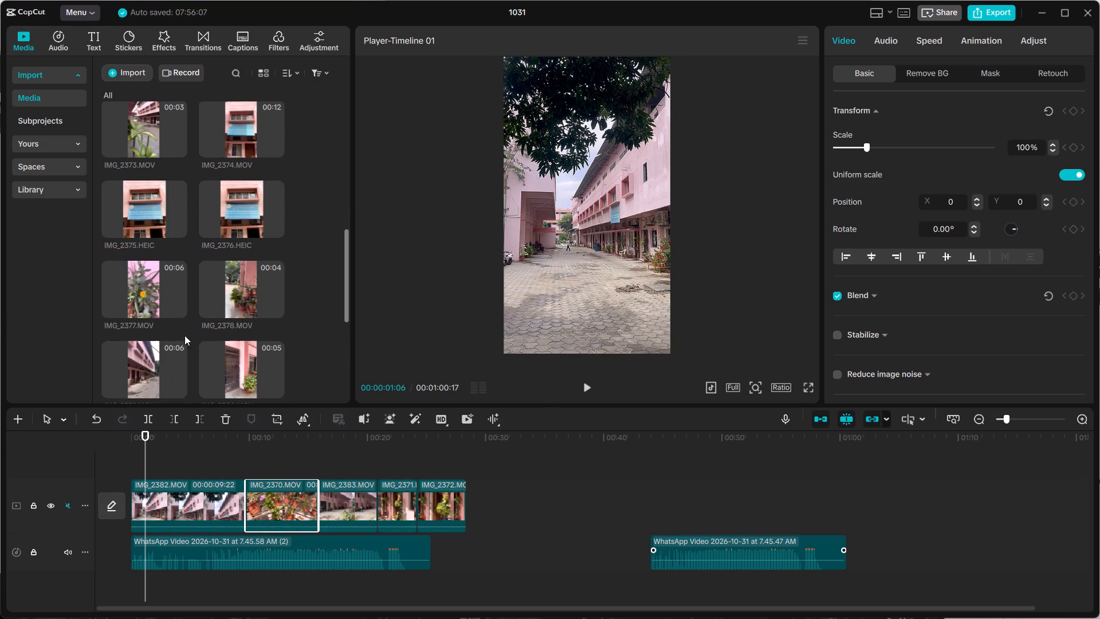
click(272, 307)
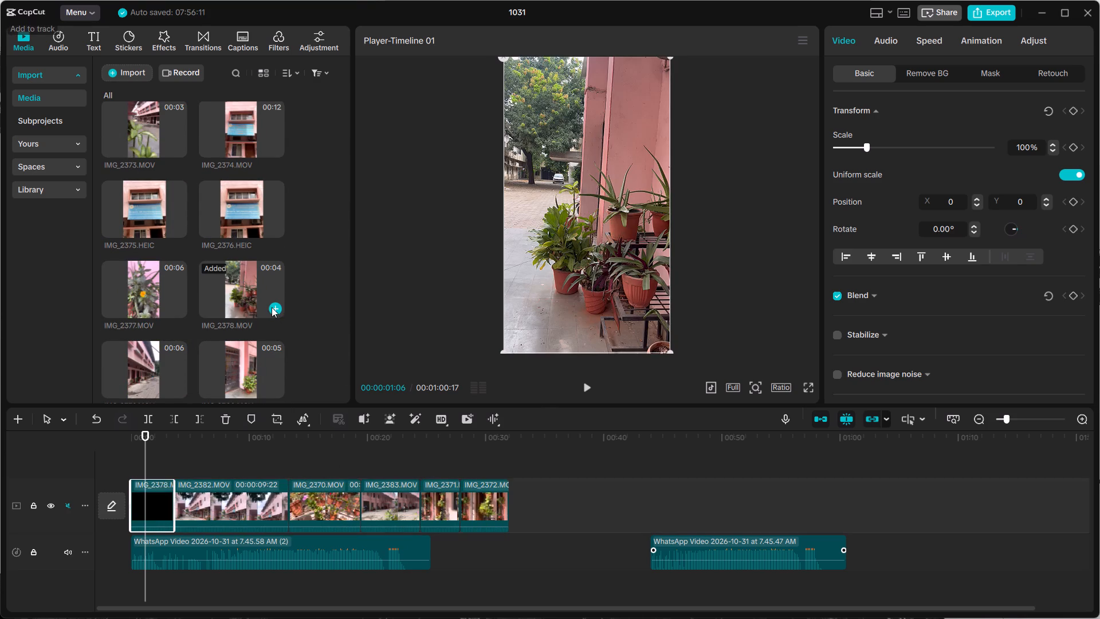
click(274, 224)
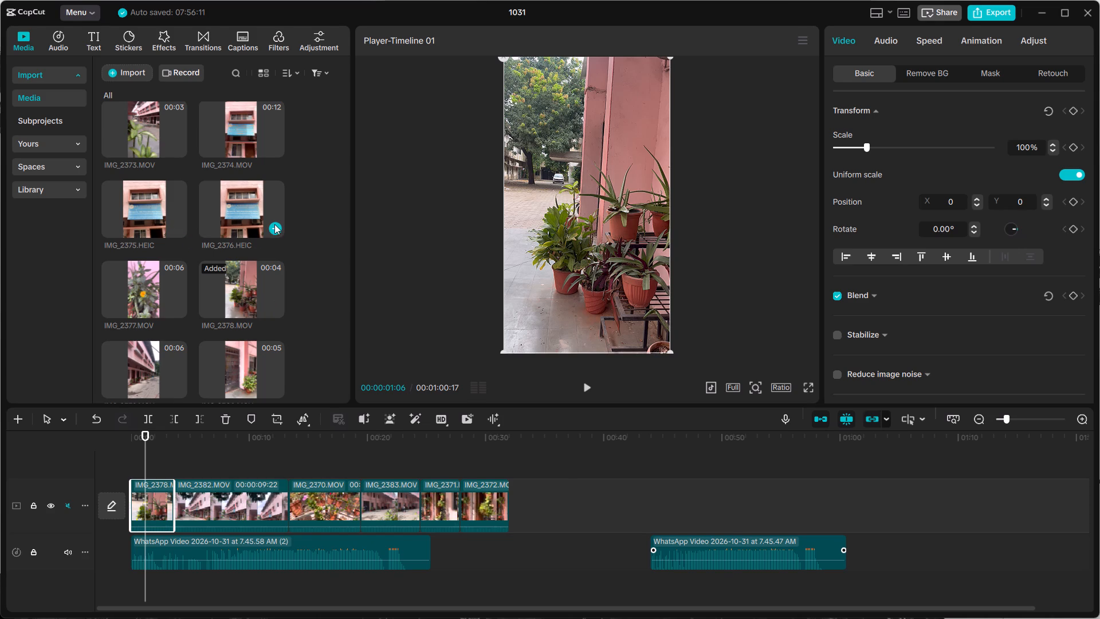
scroll(201, 194, up, 2)
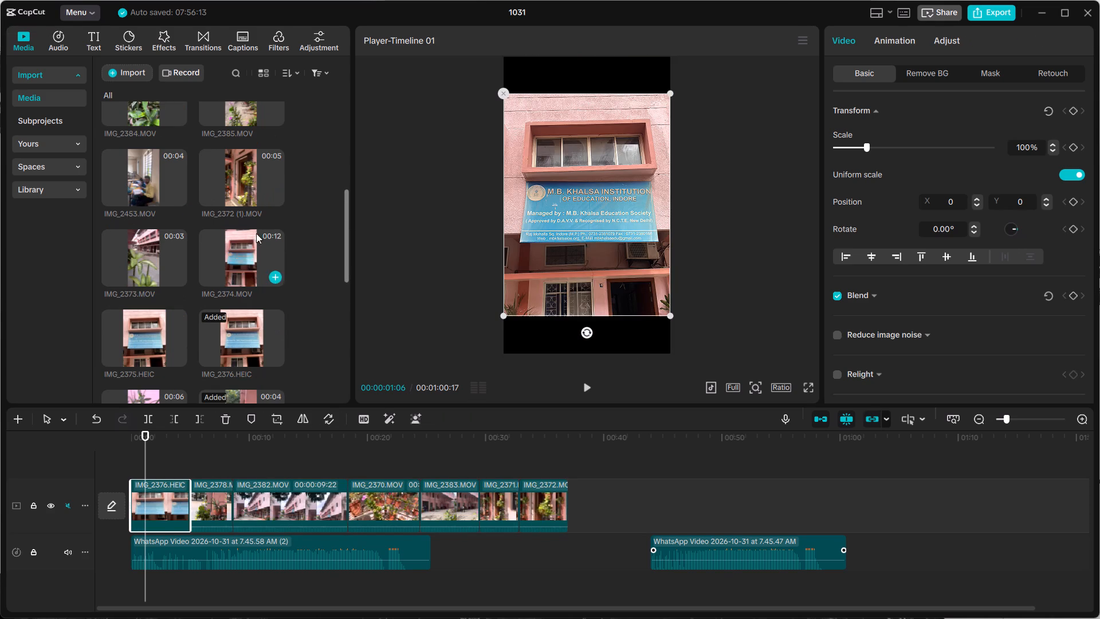
click(178, 276)
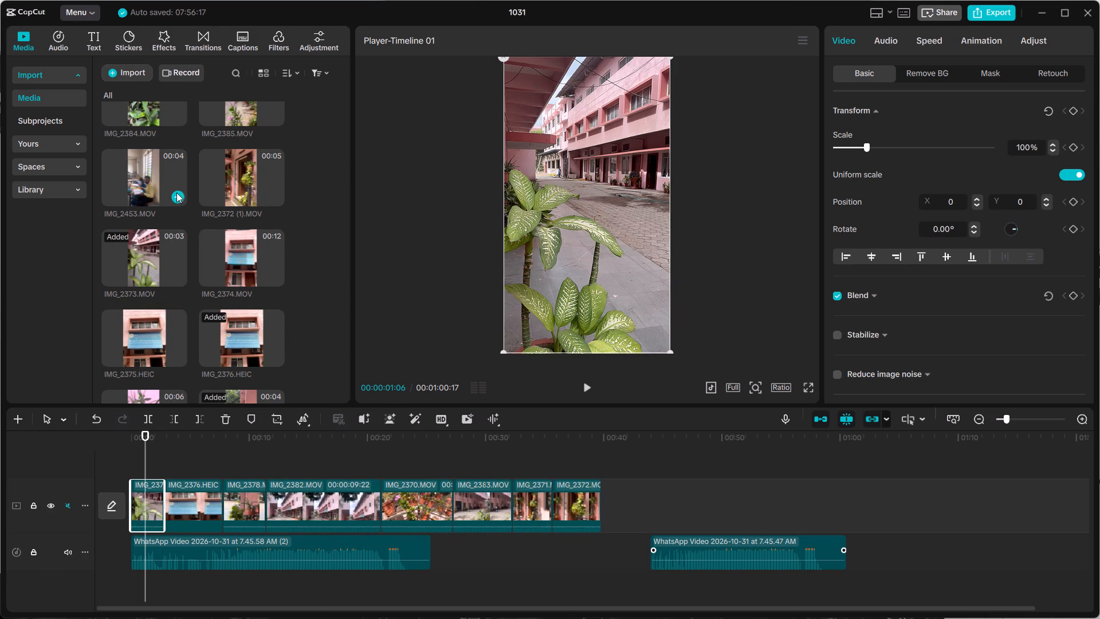
scroll(178, 203, up, 2)
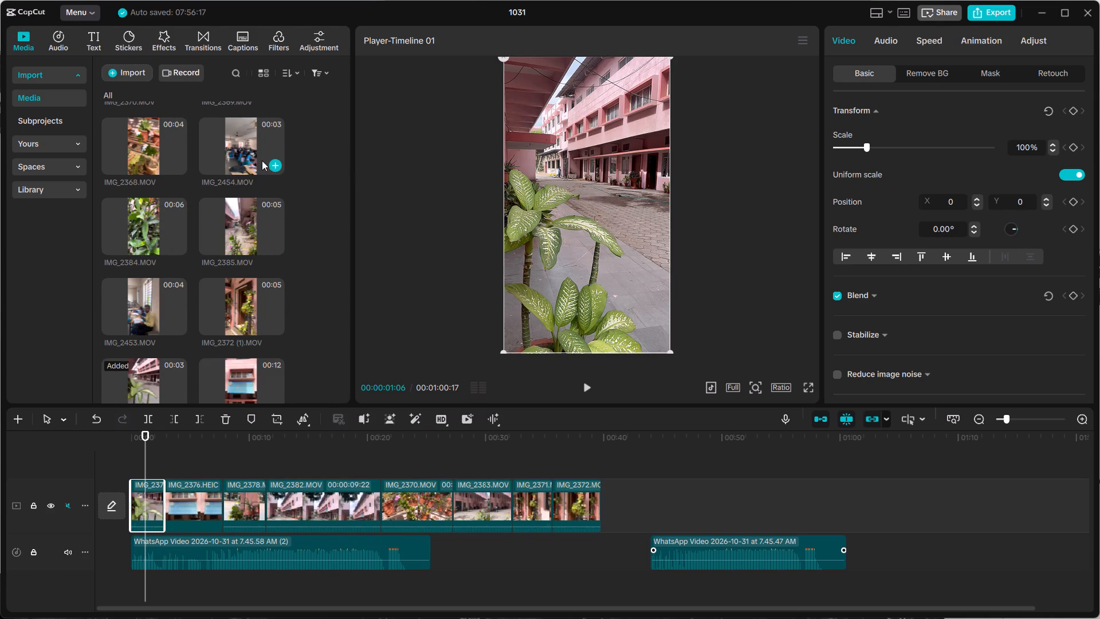
click(278, 164)
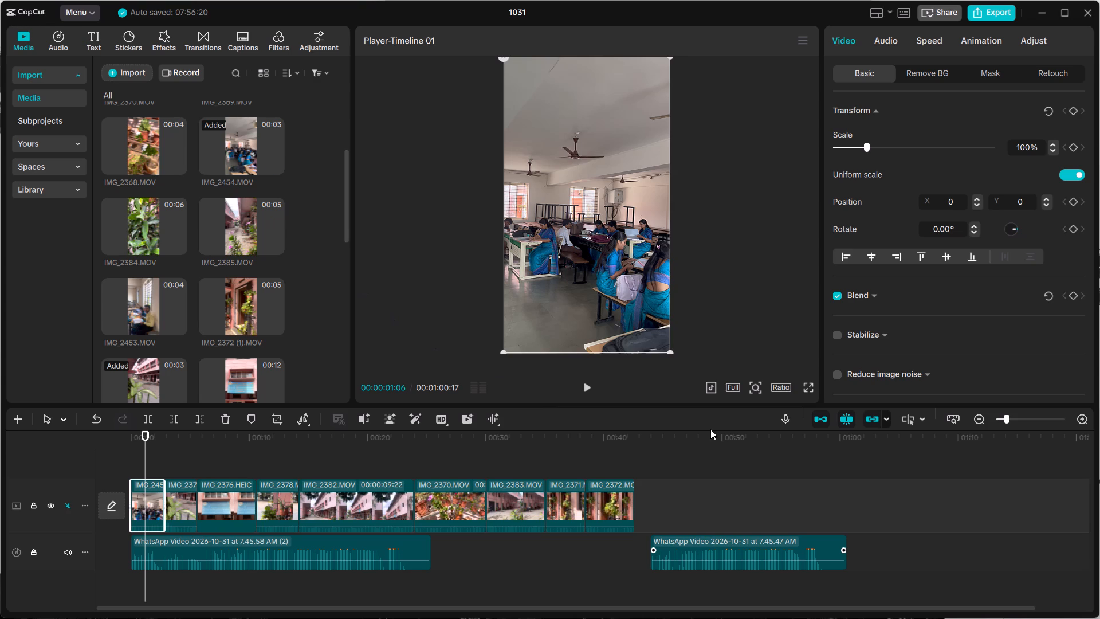
Play the first second of the timeline to check the new opening clip against the audio.
click(1012, 412)
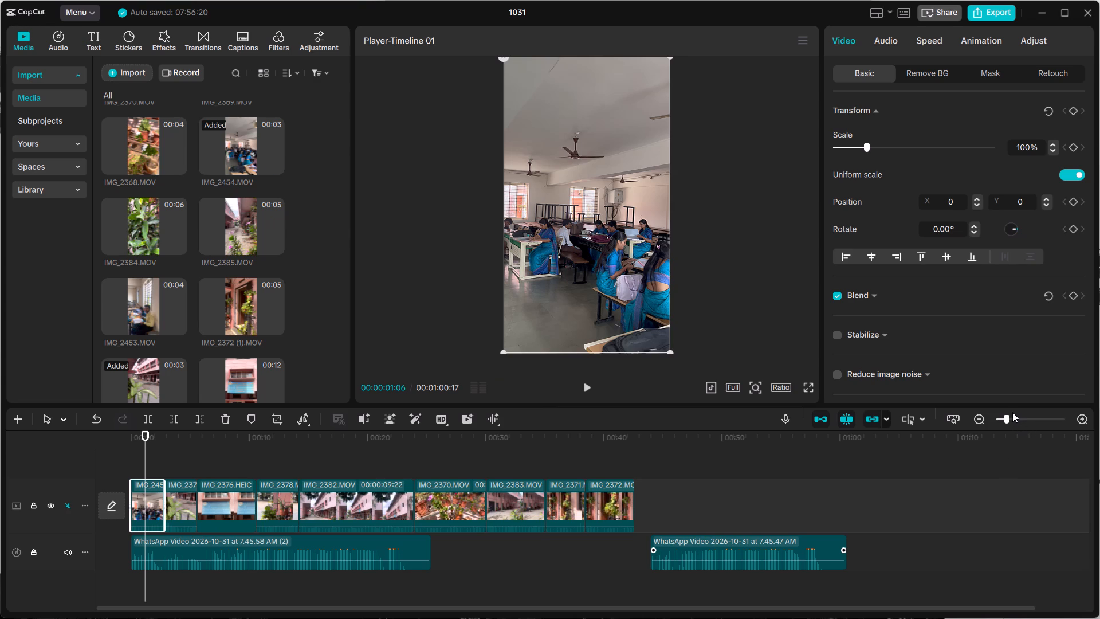
click(1014, 420)
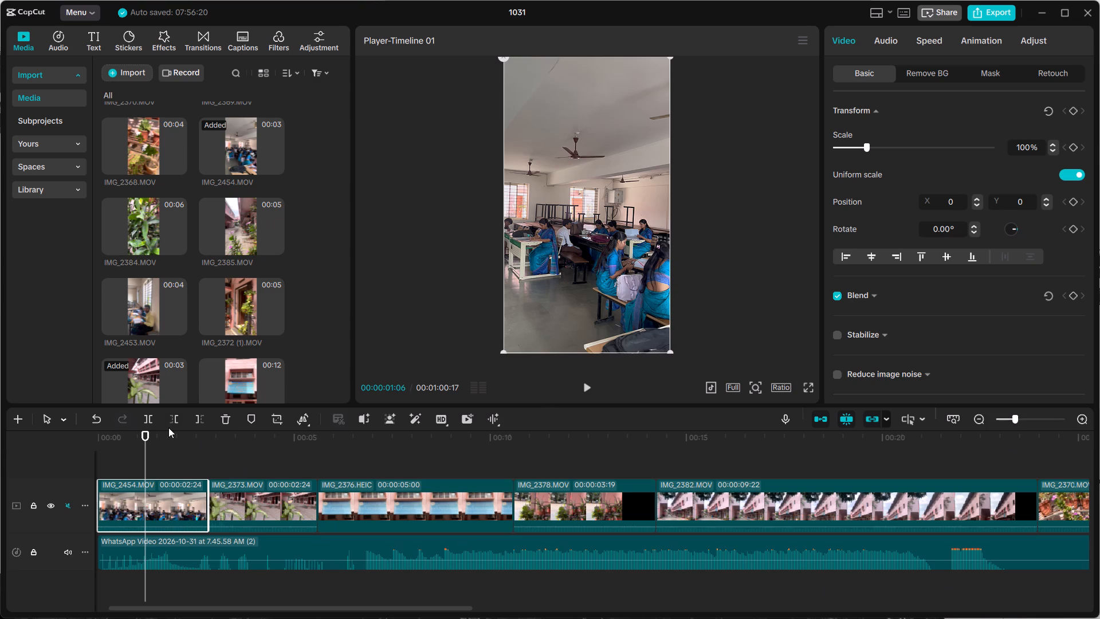
drag(147, 434, 85, 437)
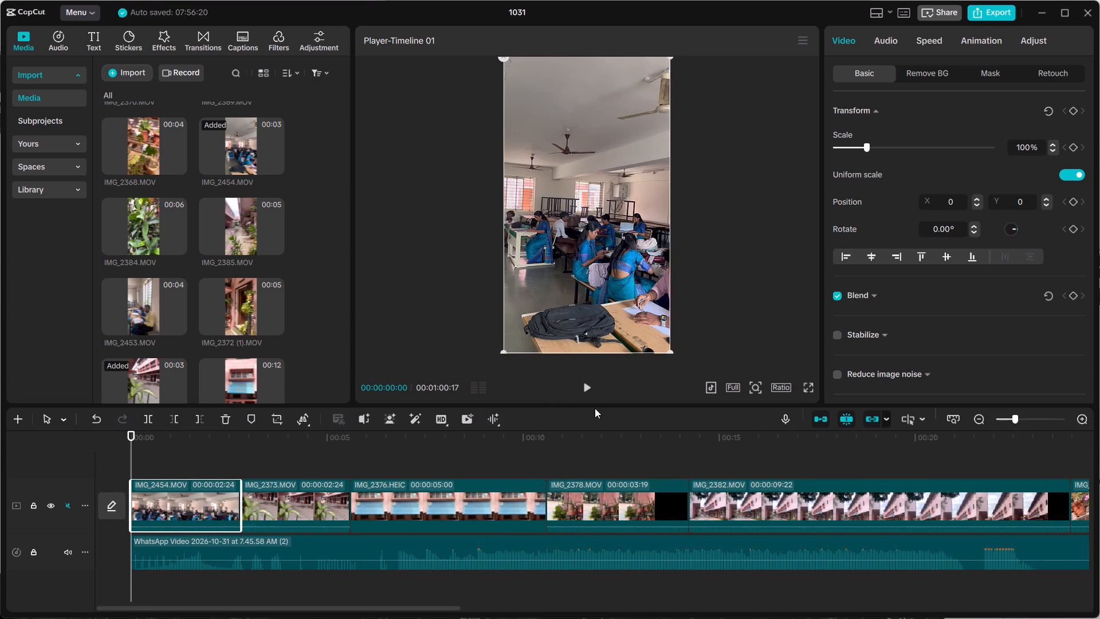
click(588, 386)
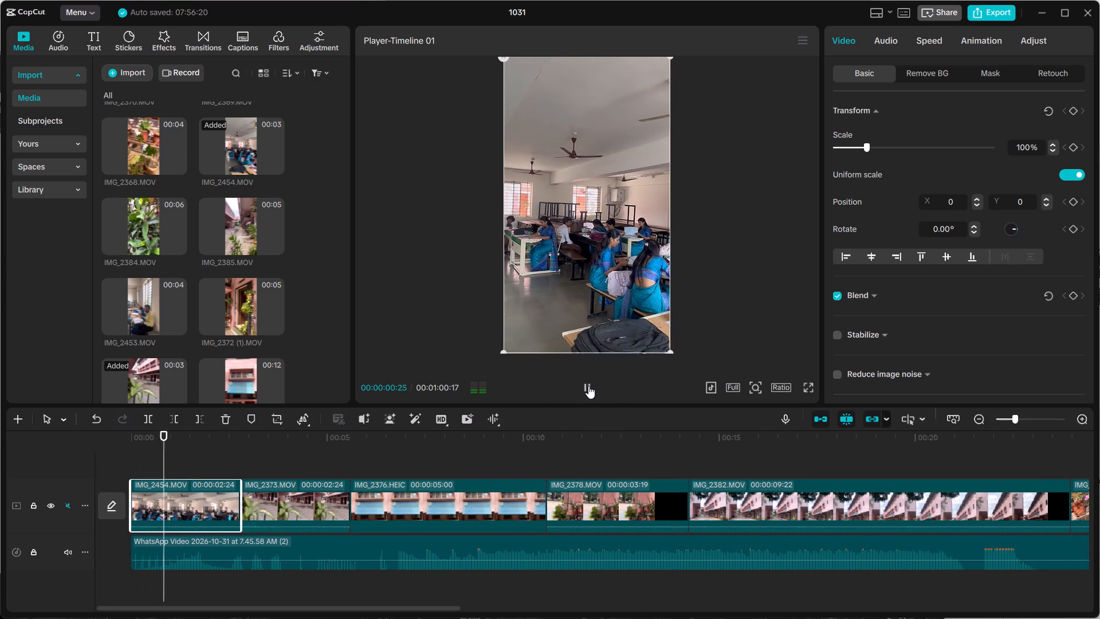
click(588, 386)
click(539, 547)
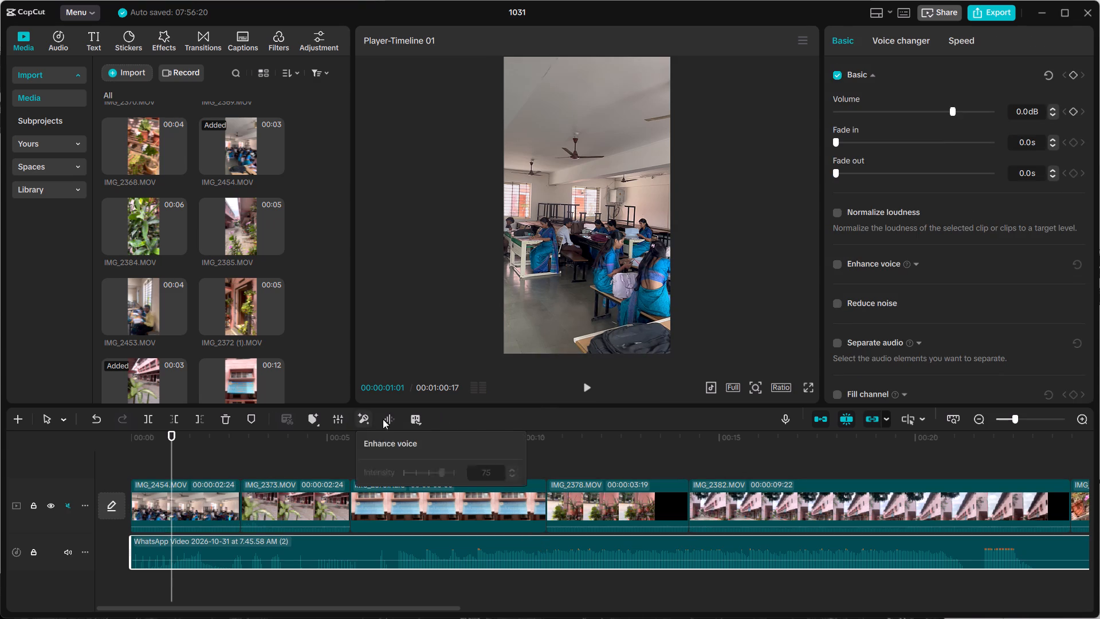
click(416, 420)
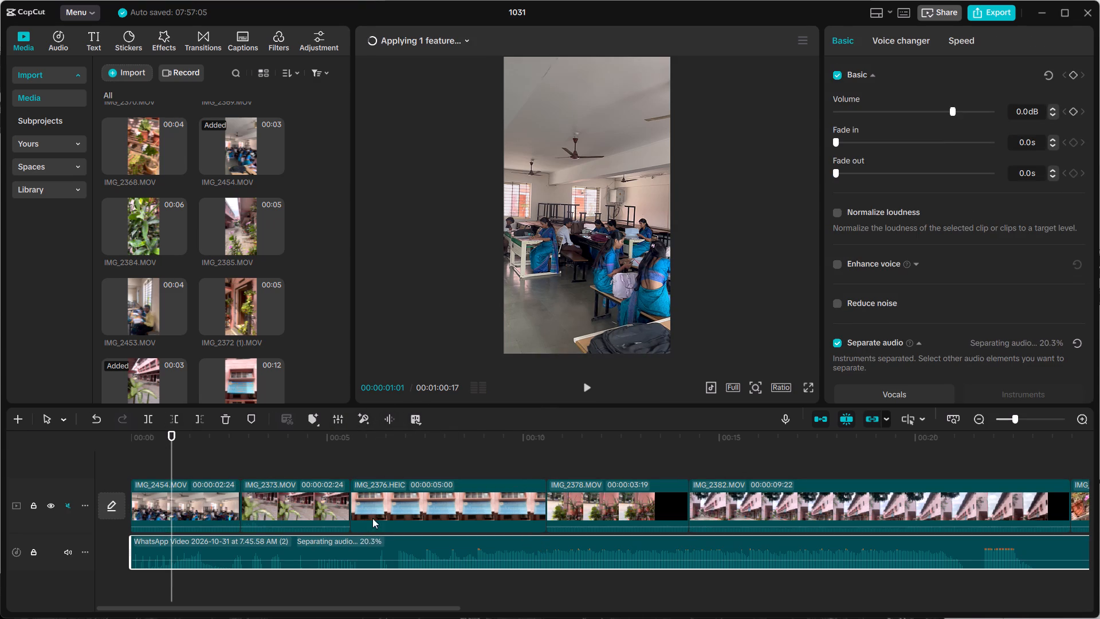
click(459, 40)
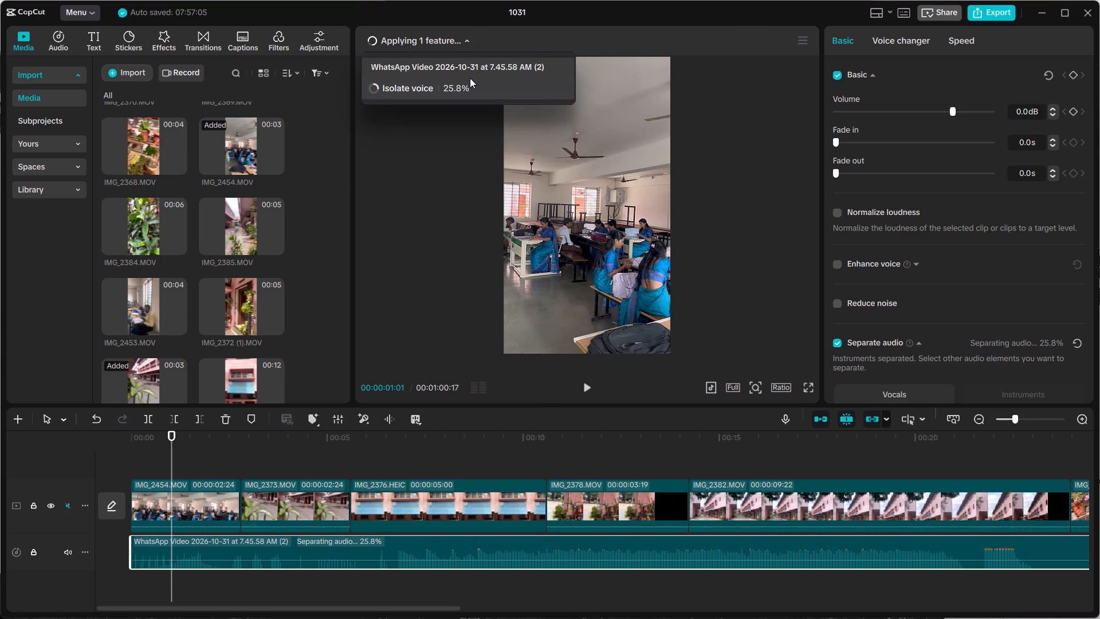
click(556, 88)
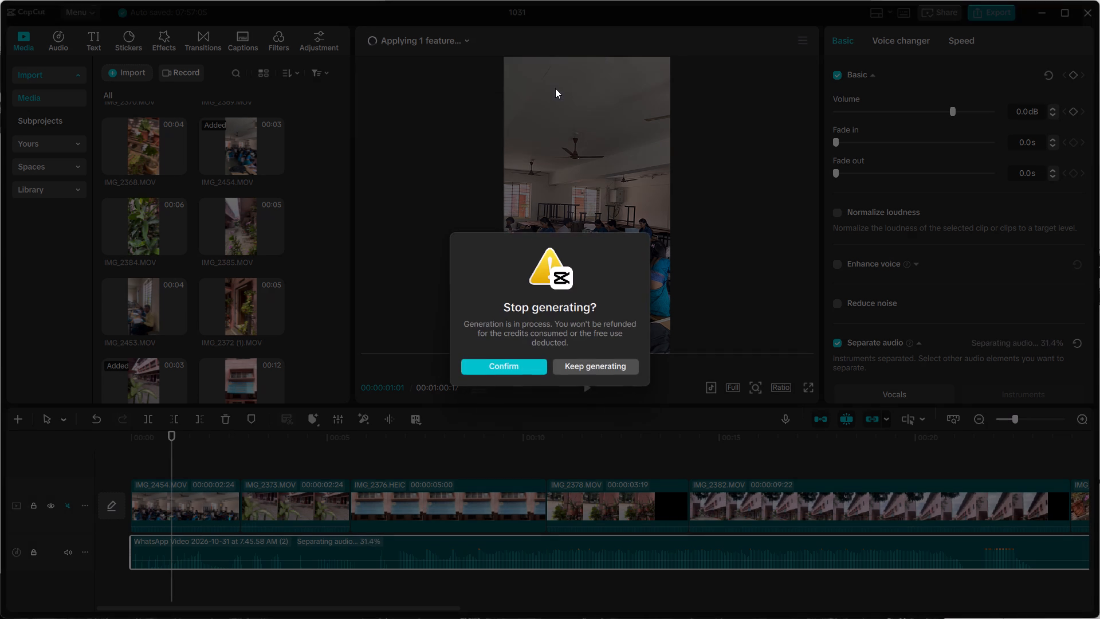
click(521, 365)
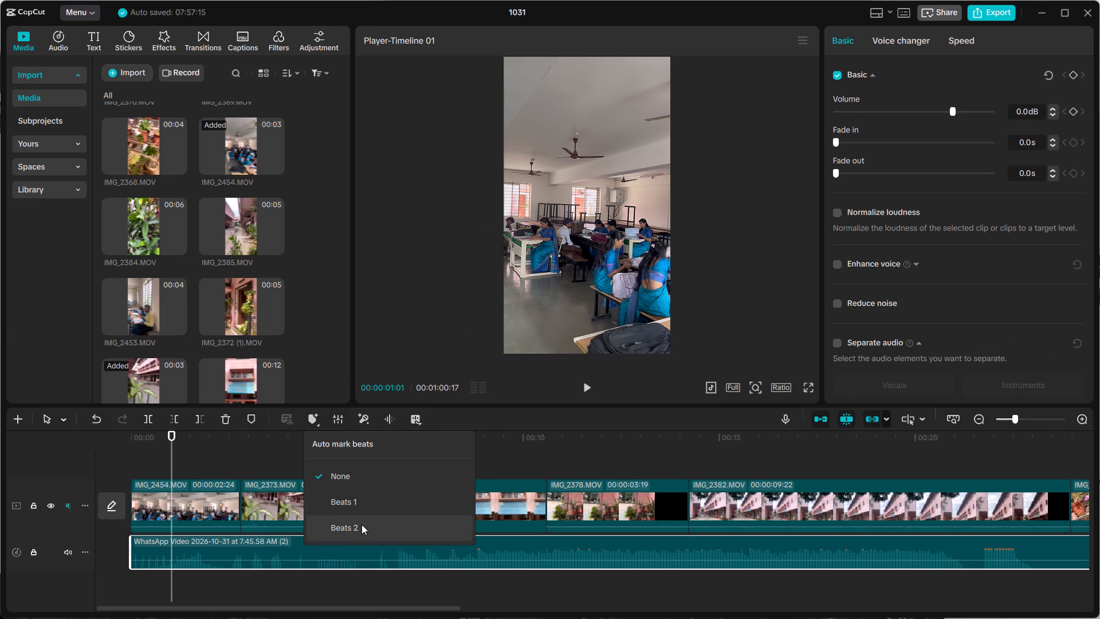
Auto-mark the beats on the first WhatsApp audio clip with the Beats 2 option.
click(362, 527)
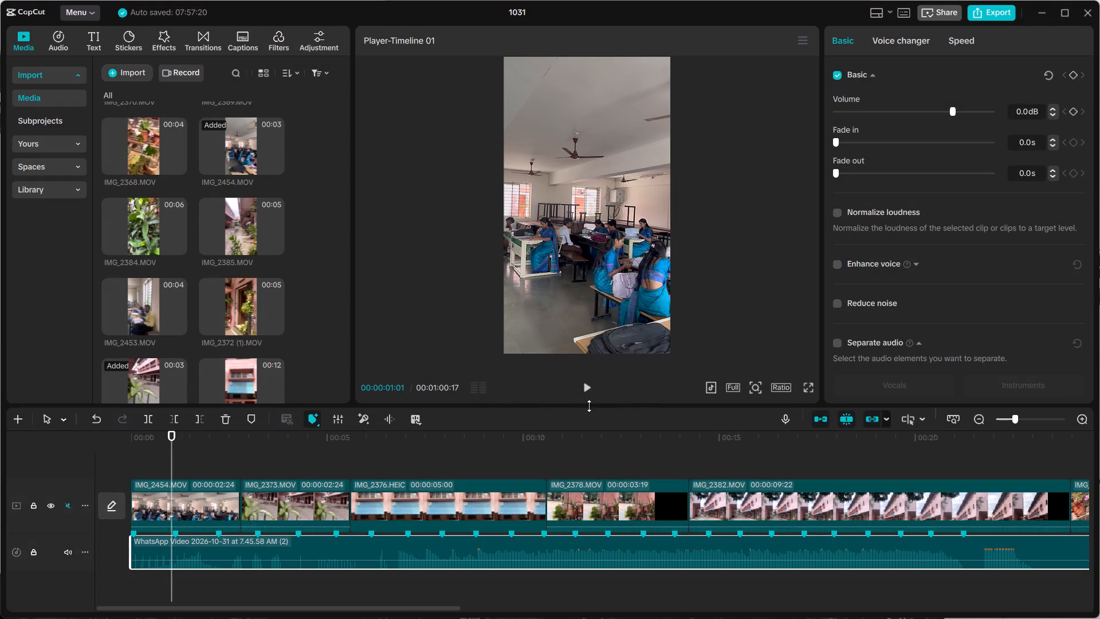
Move IMG_2373.MOV ahead of IMG_2454.MOV so it opens the video track.
drag(171, 438, 155, 440)
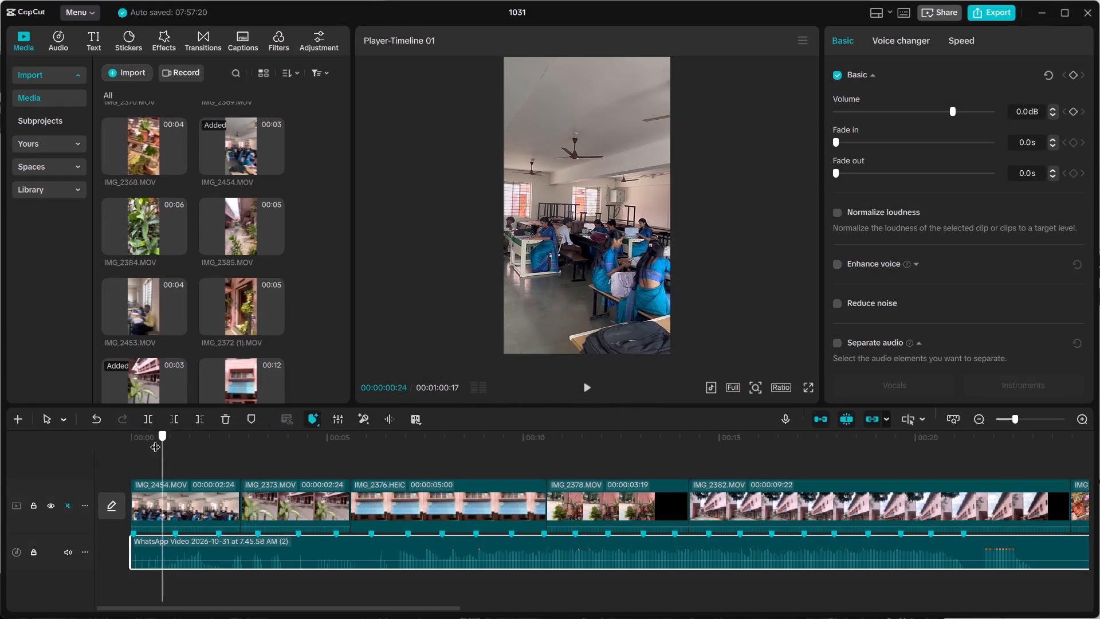
drag(155, 440, 150, 442)
click(294, 503)
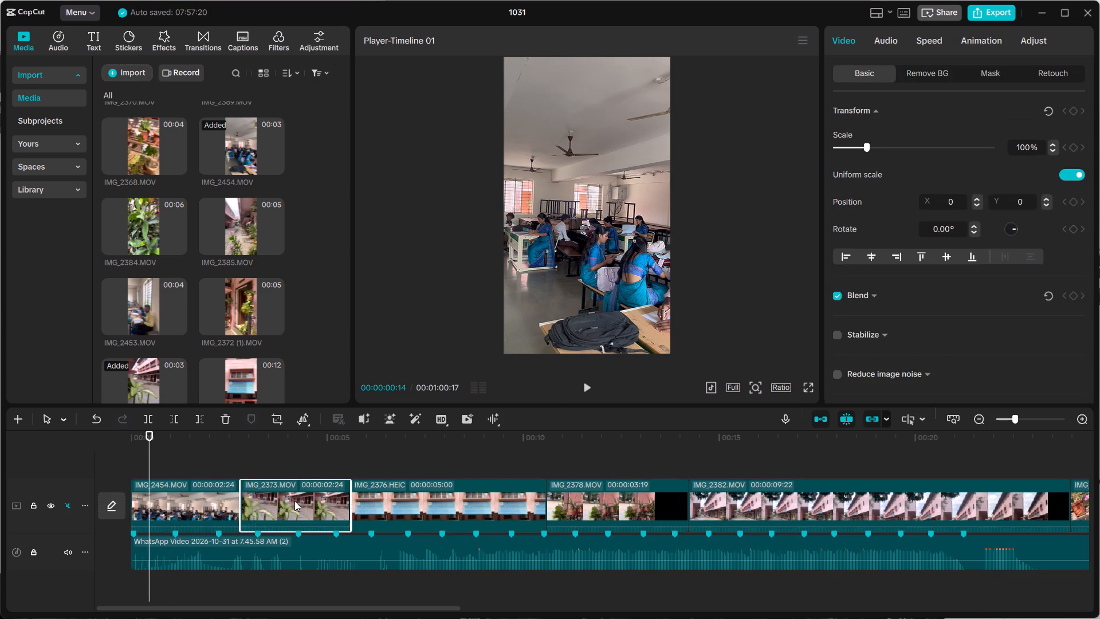
drag(294, 501, 143, 500)
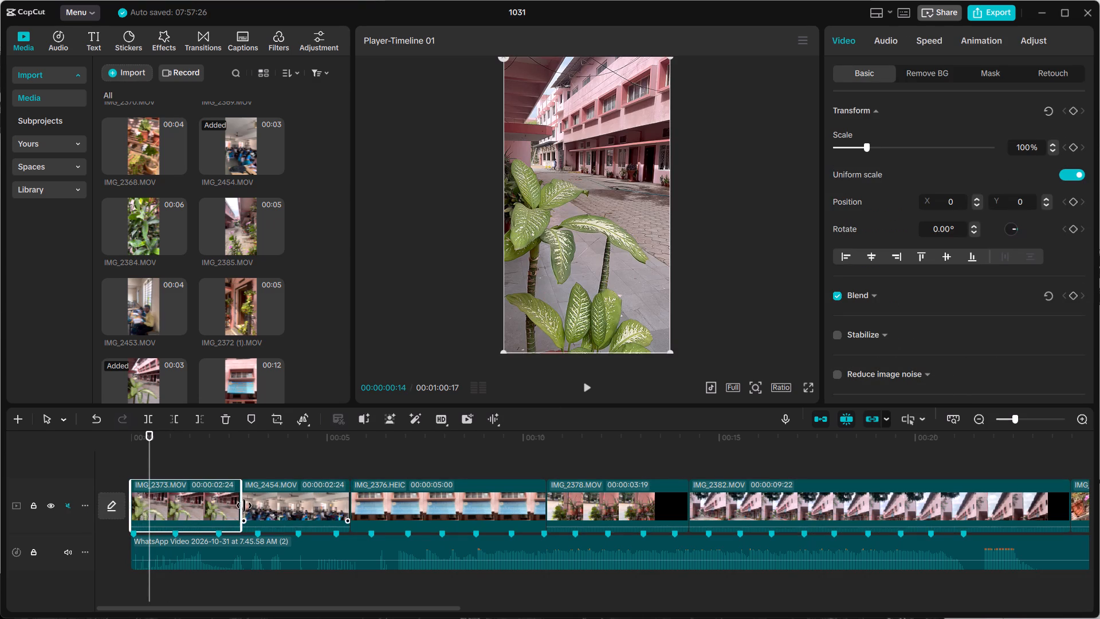
Trim the ends of IMG_2373.MOV, IMG_2454.MOV and IMG_2376.HEIC to a few frames each, so all three finish by 00:00:00:14.
drag(239, 503, 136, 506)
click(174, 506)
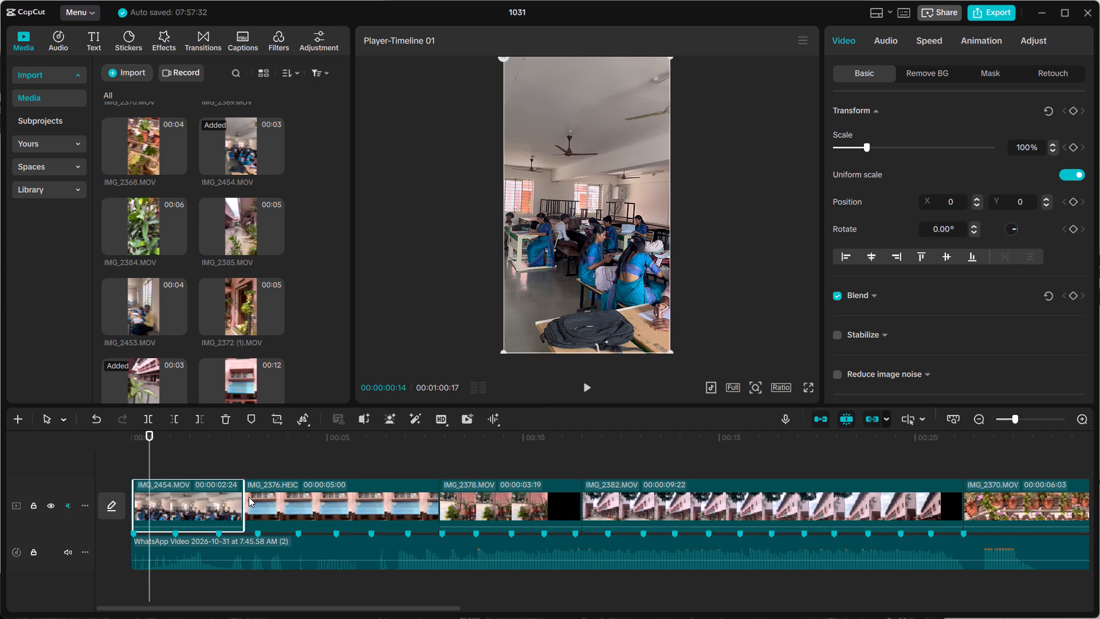
drag(242, 497, 140, 509)
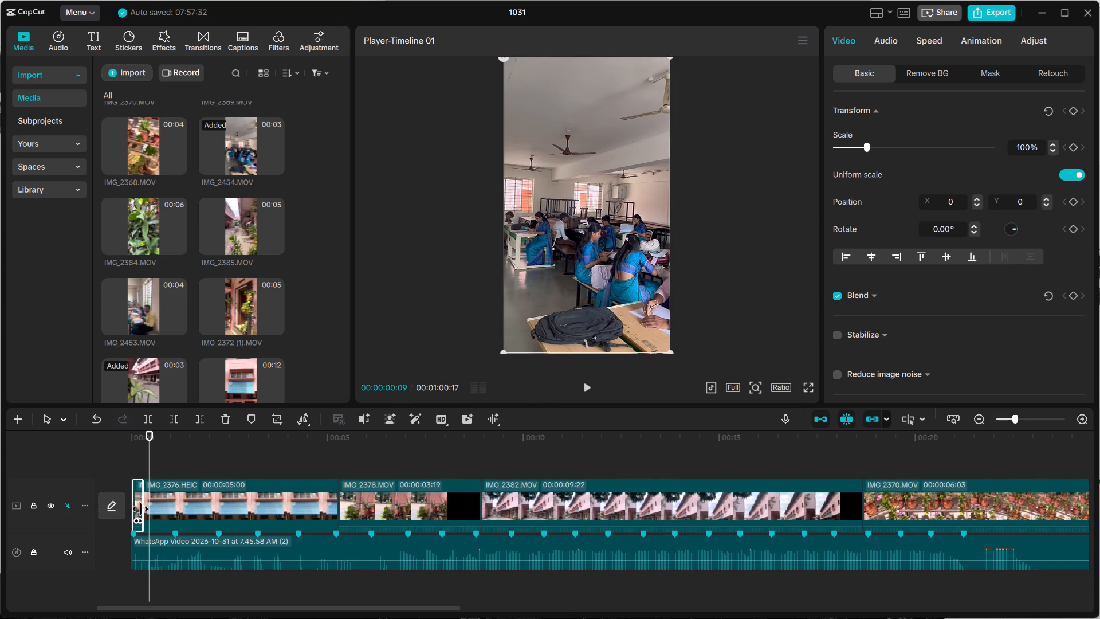
drag(140, 509, 140, 510)
click(217, 512)
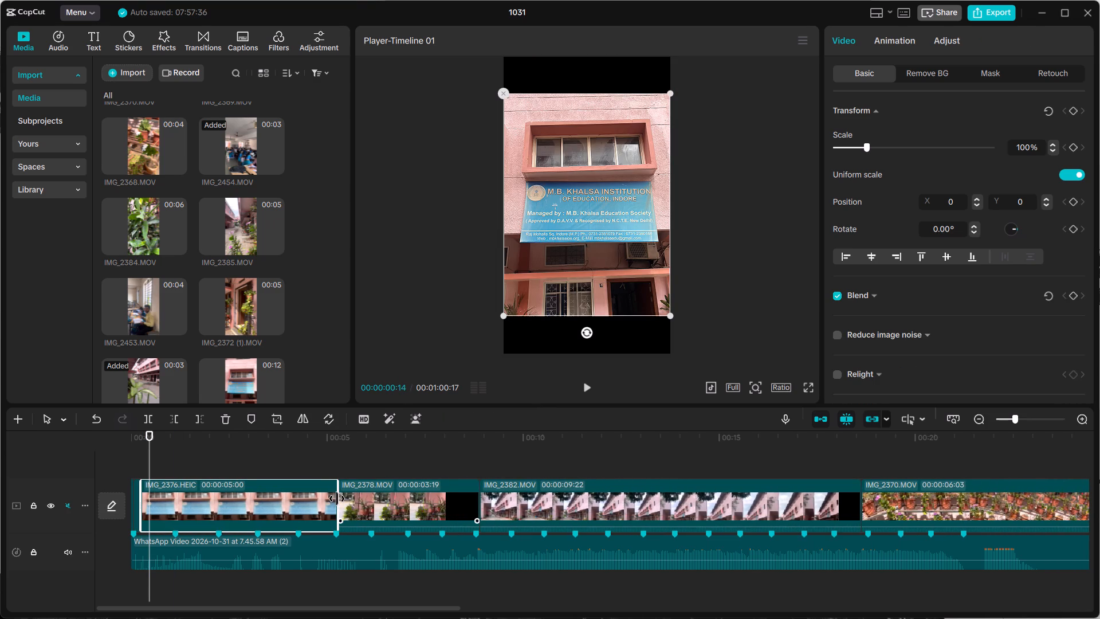
drag(337, 499, 145, 506)
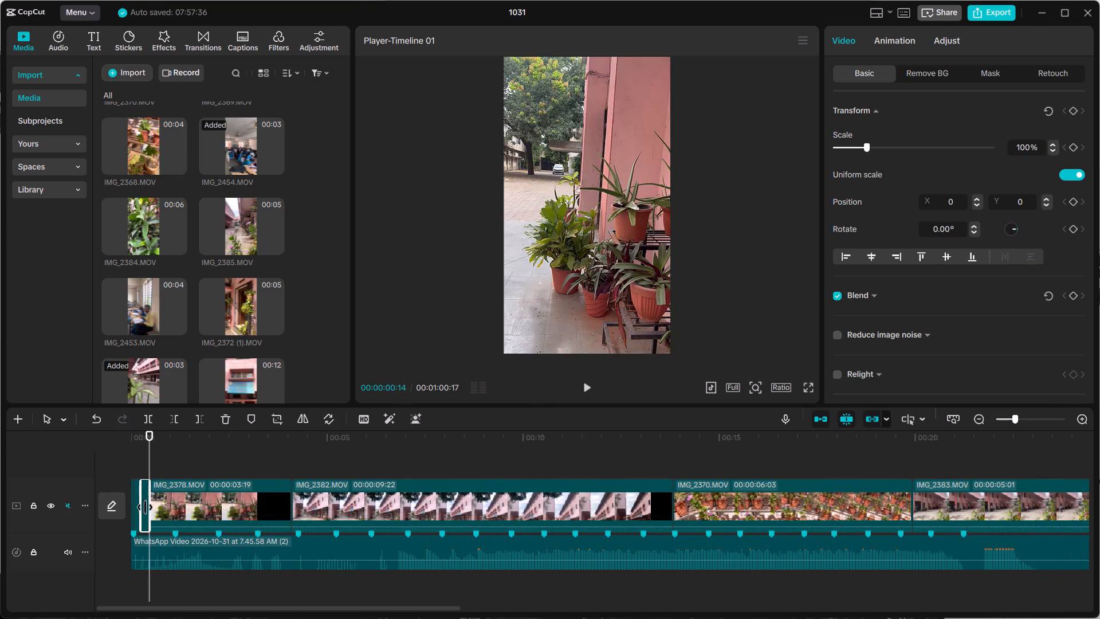
Trim the ends of IMG_2378.MOV and IMG_2382.MOV to a few frames each, so the second finishes at about 00:00:00:25.
click(151, 458)
drag(152, 460, 154, 461)
drag(154, 461, 158, 461)
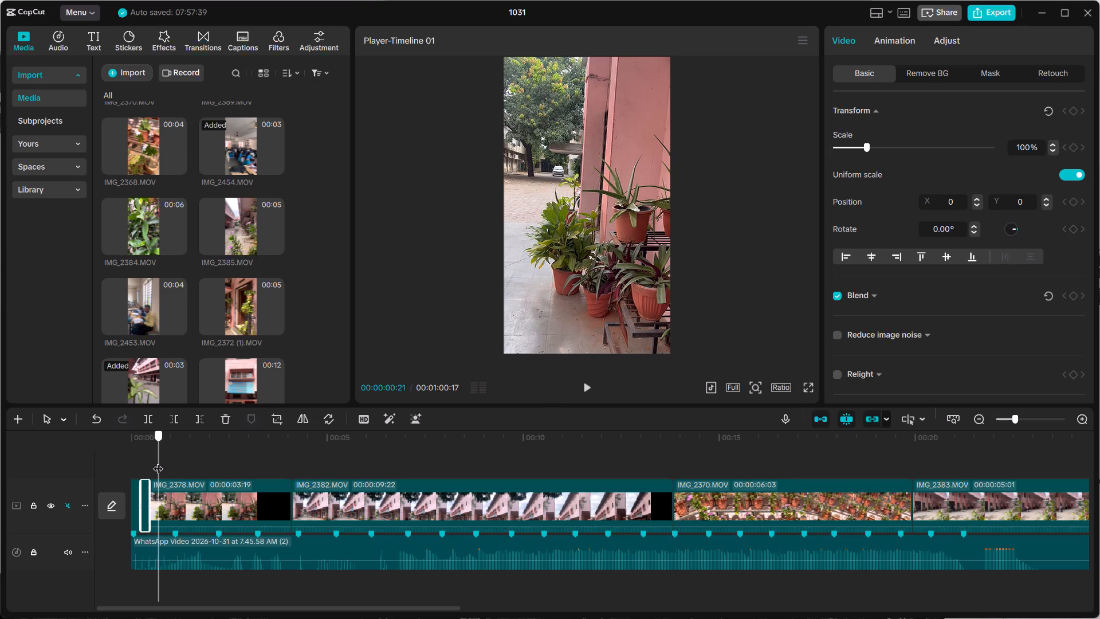
drag(158, 461, 158, 462)
click(234, 505)
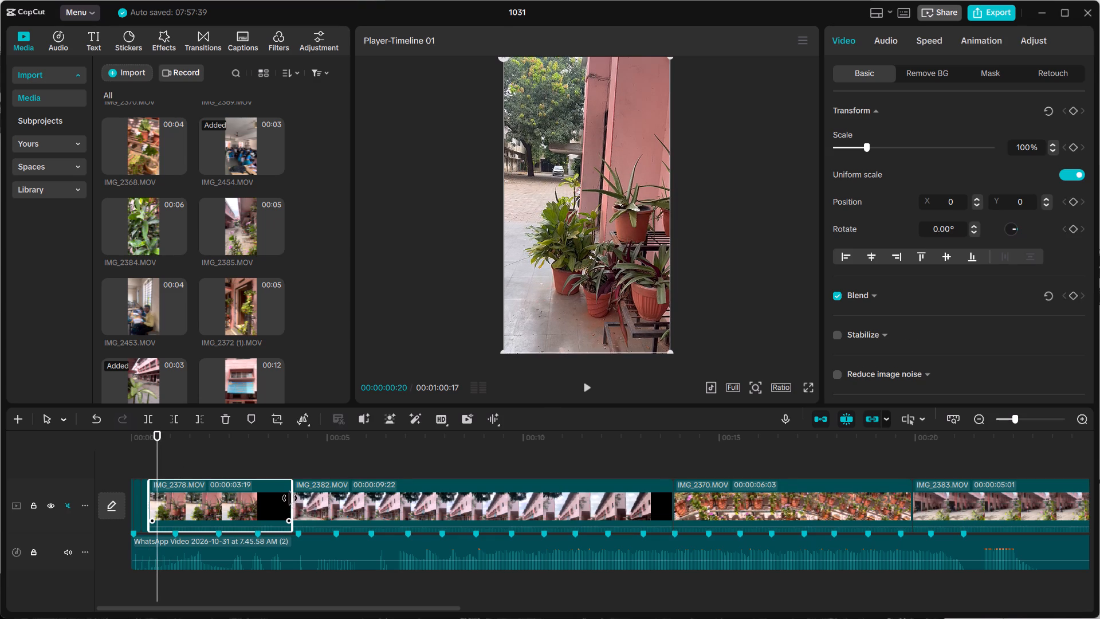
drag(290, 498, 154, 499)
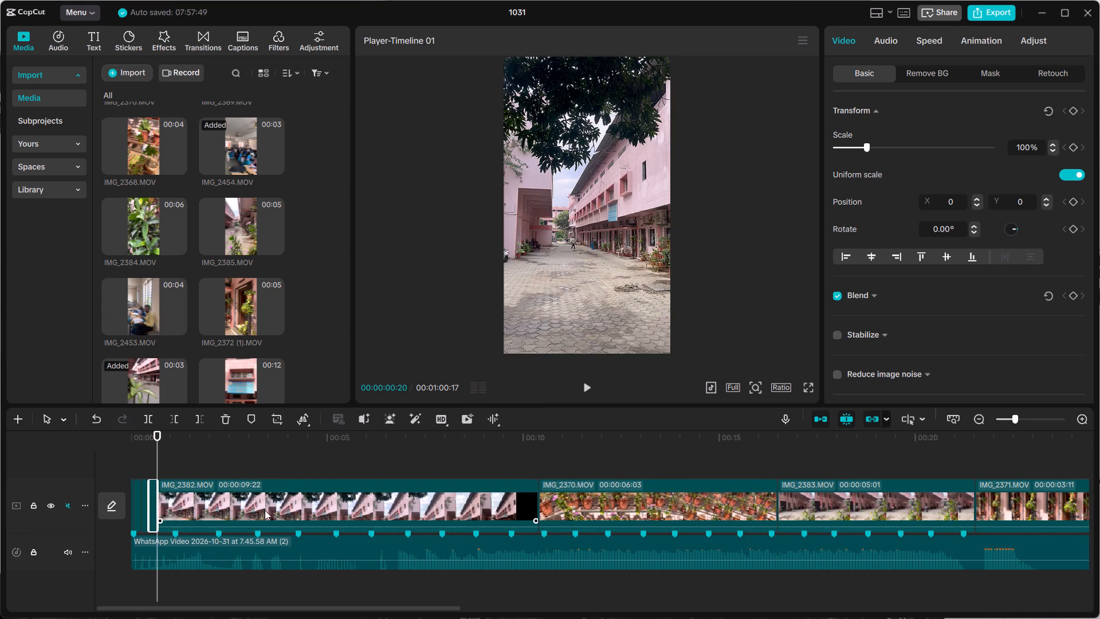
click(271, 509)
drag(540, 506, 370, 492)
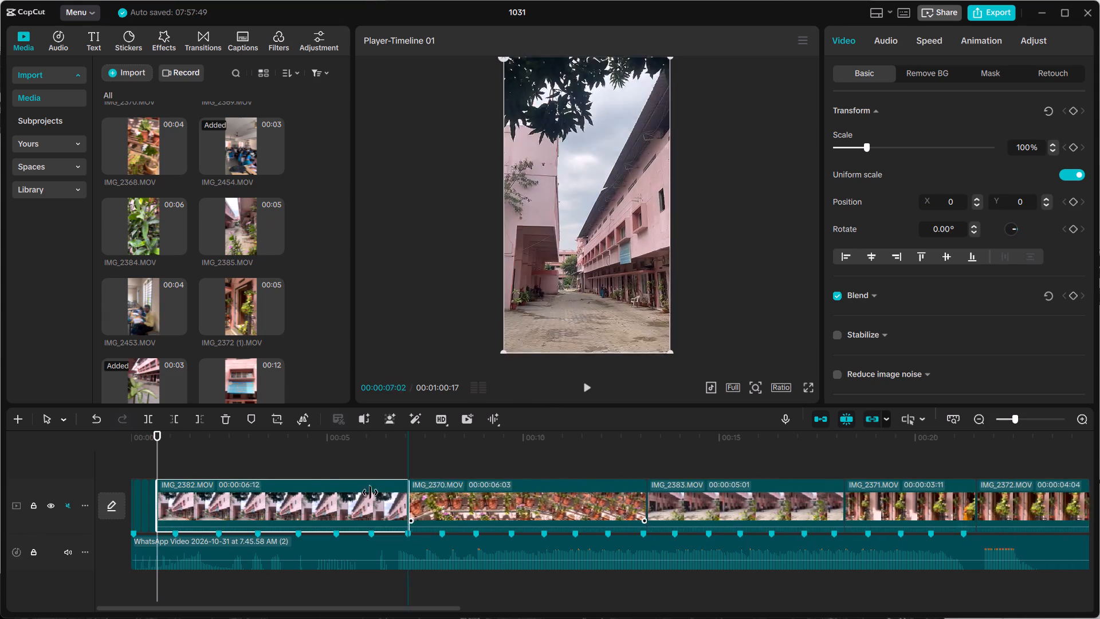
drag(370, 492, 162, 513)
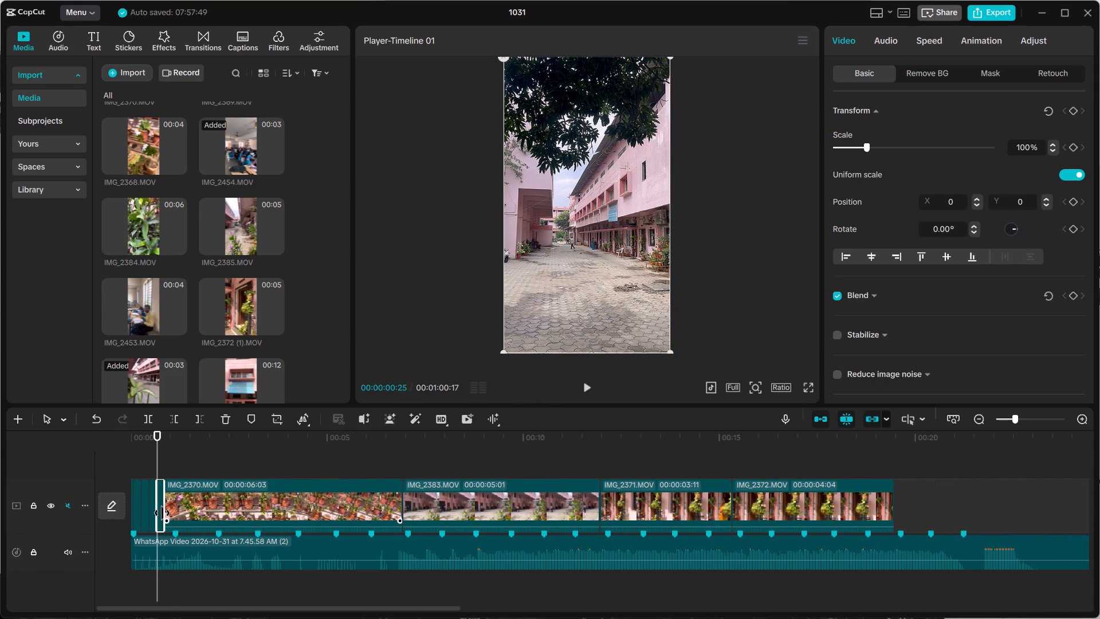
drag(162, 513, 162, 514)
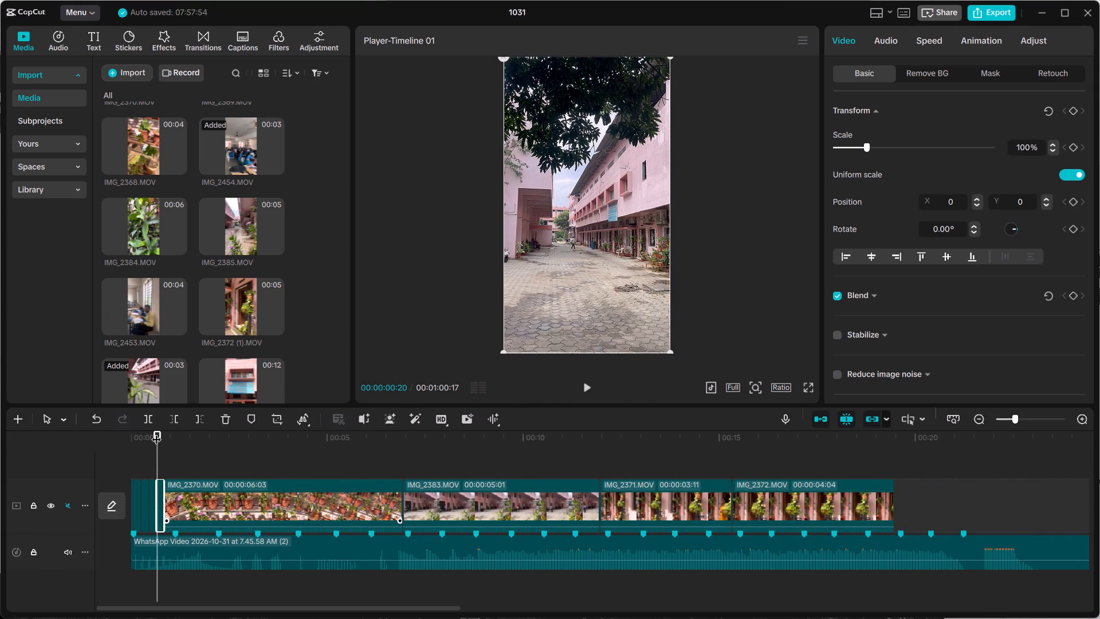
Play back the opening cuts and enlarge the institute signboard photo to 133% so it fills the vertical frame.
drag(156, 432, 95, 452)
click(584, 387)
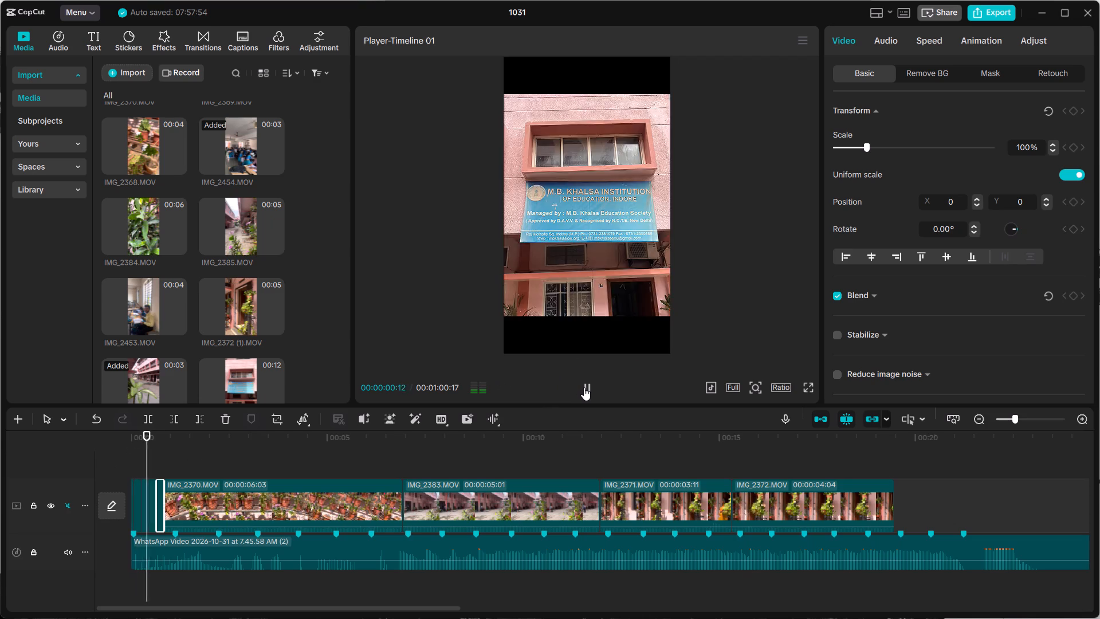
click(584, 387)
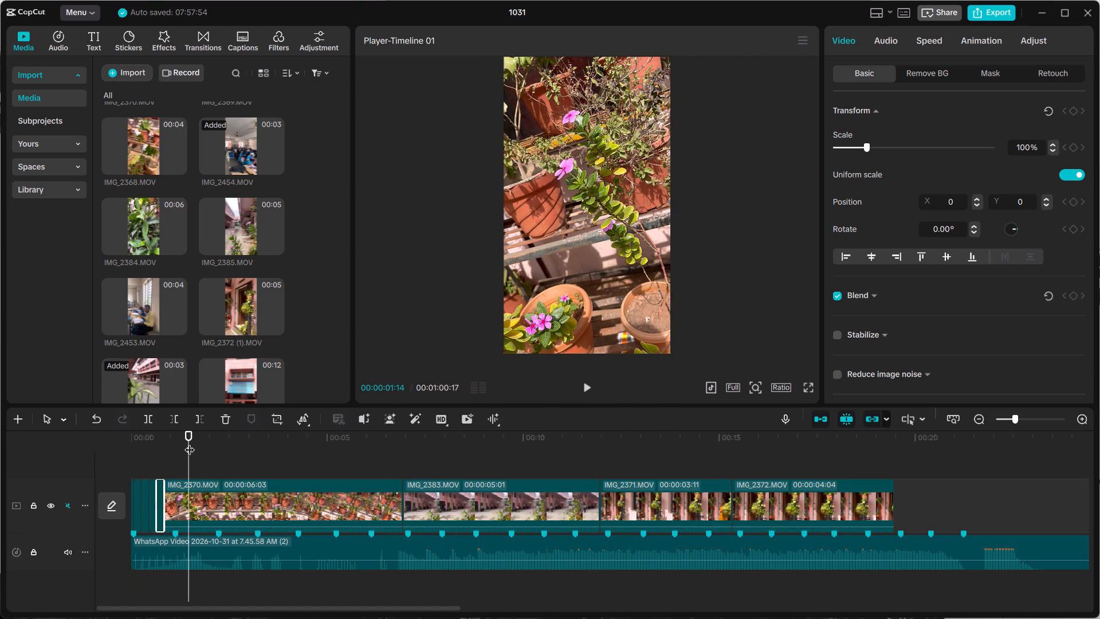
drag(188, 441, 143, 446)
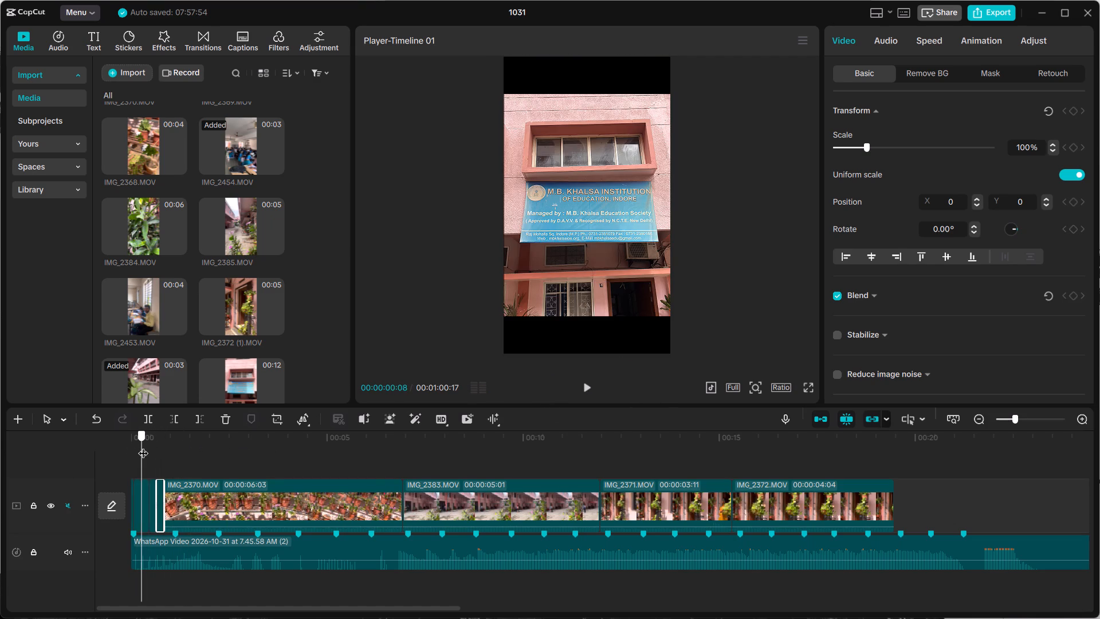
drag(143, 446, 142, 446)
click(624, 237)
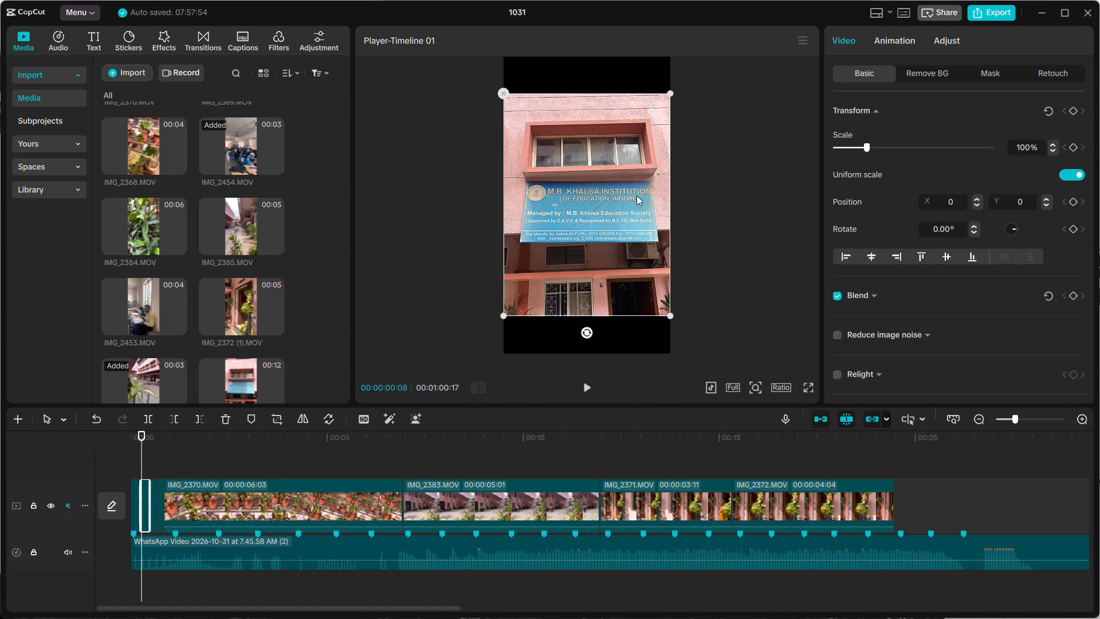
drag(669, 93, 690, 43)
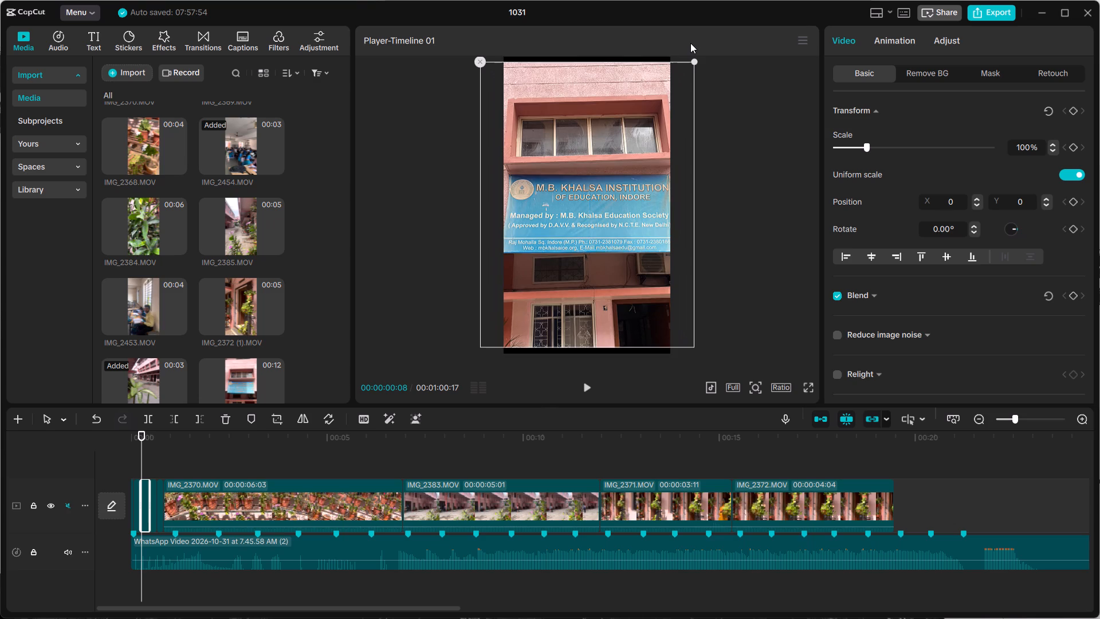
drag(690, 43, 693, 39)
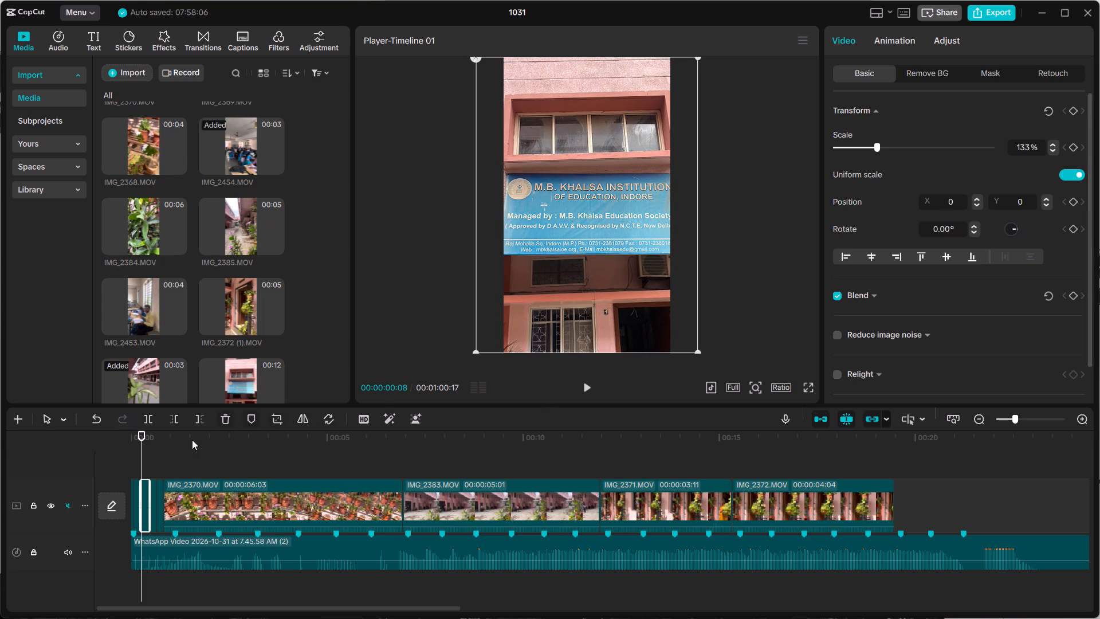
Replay the opening, and trim the ends of IMG_2370.MOV, IMG_2383.MOV and IMG_2371.MOV to a few frames each.
drag(144, 436, 99, 441)
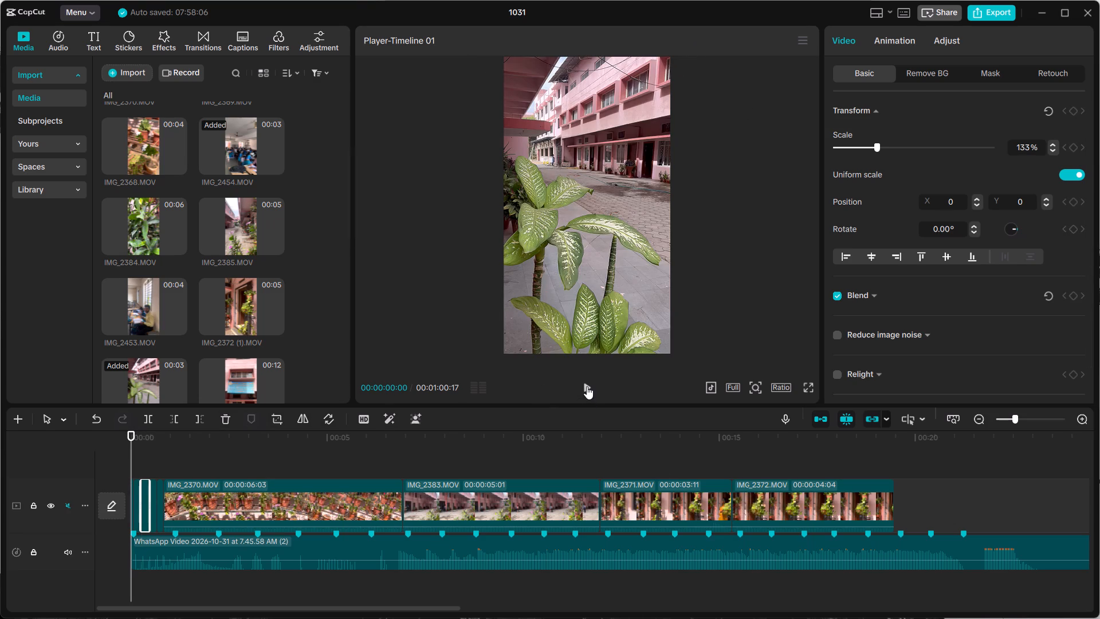
click(587, 386)
click(587, 386)
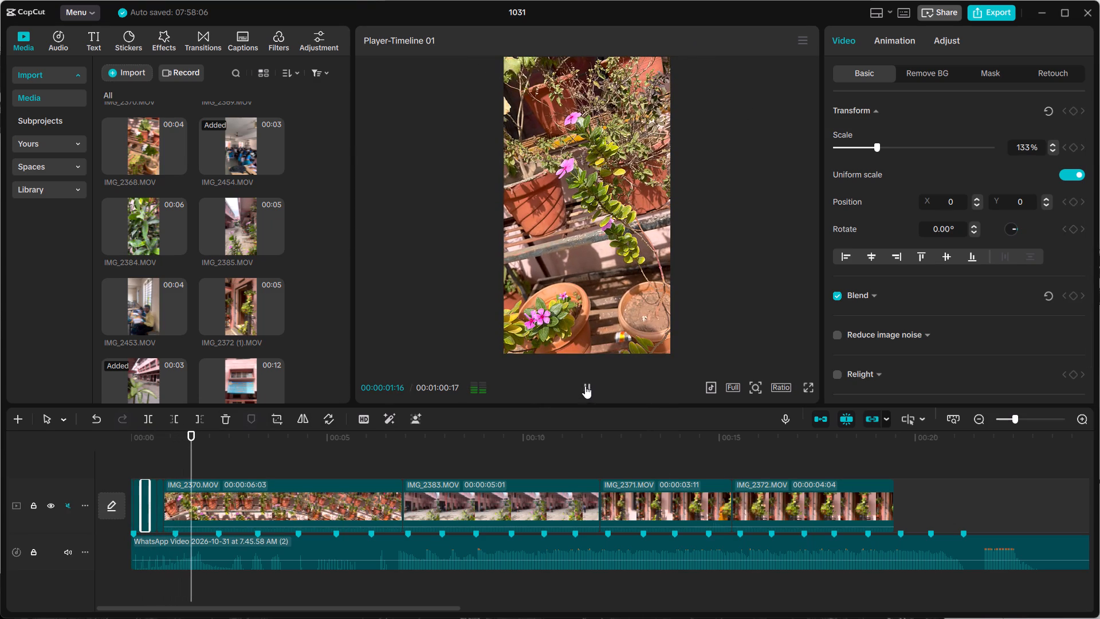
click(347, 500)
drag(403, 497, 257, 514)
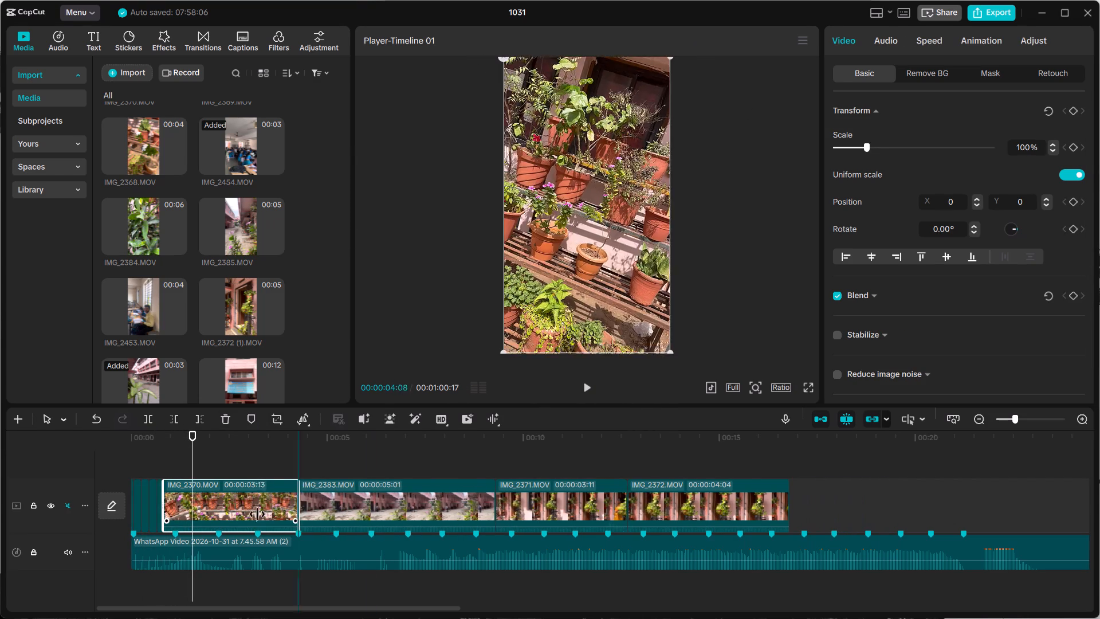
drag(257, 514, 175, 529)
click(270, 500)
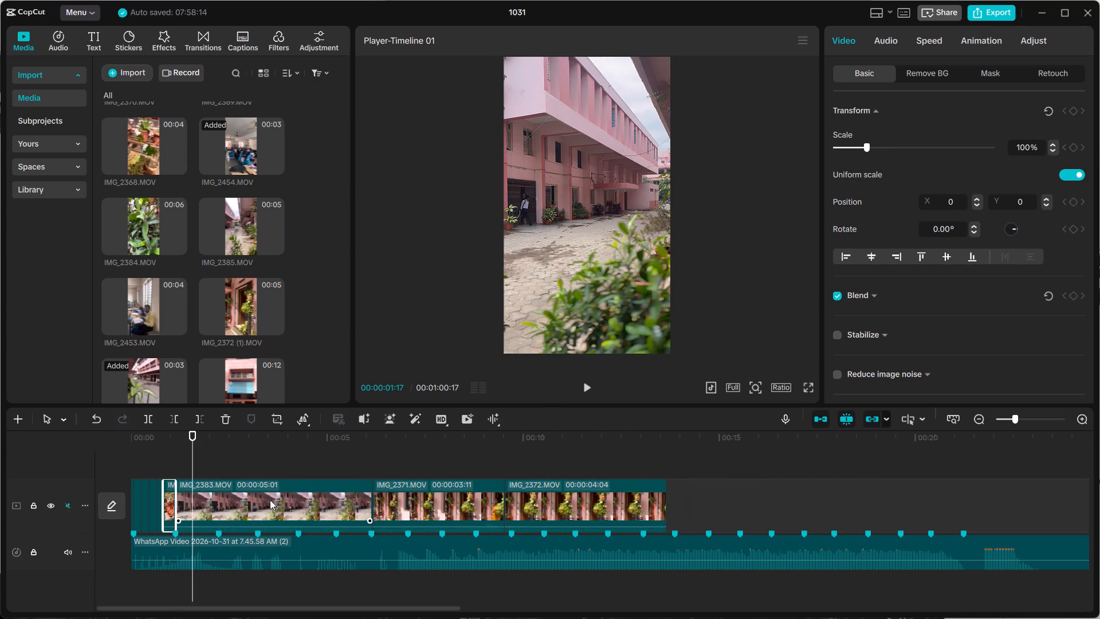
drag(374, 498, 374, 497)
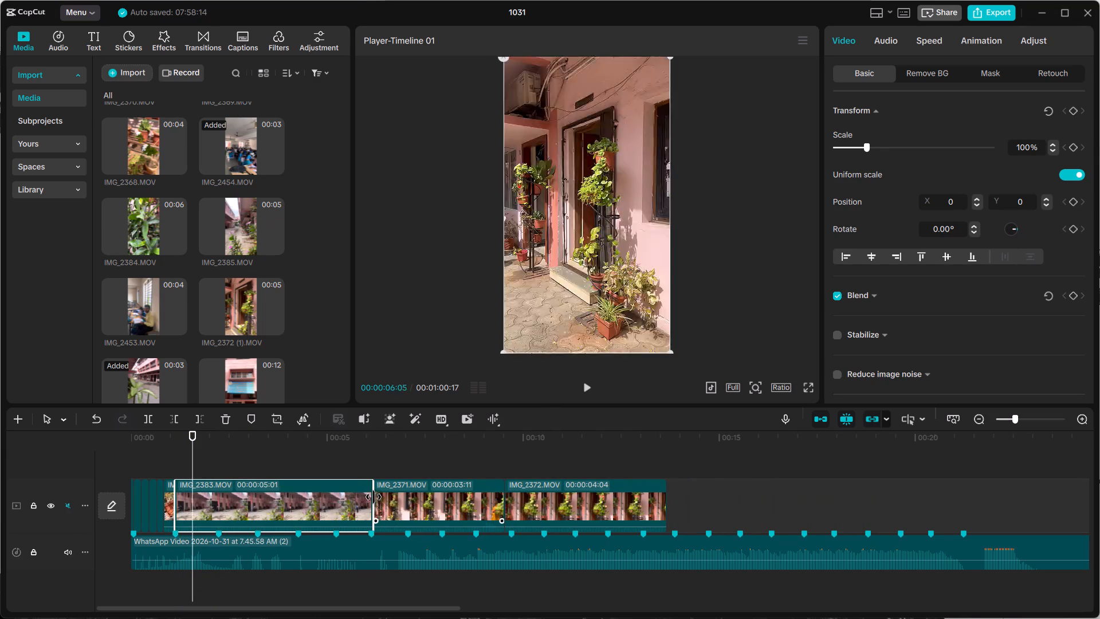
drag(374, 497, 181, 513)
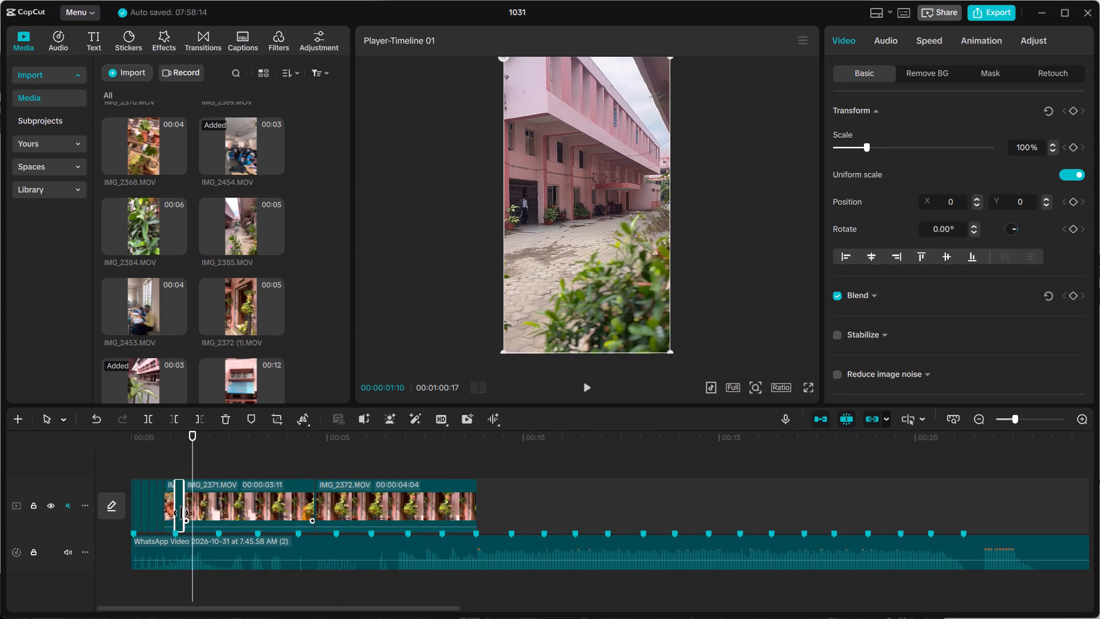
drag(181, 513, 181, 514)
click(241, 506)
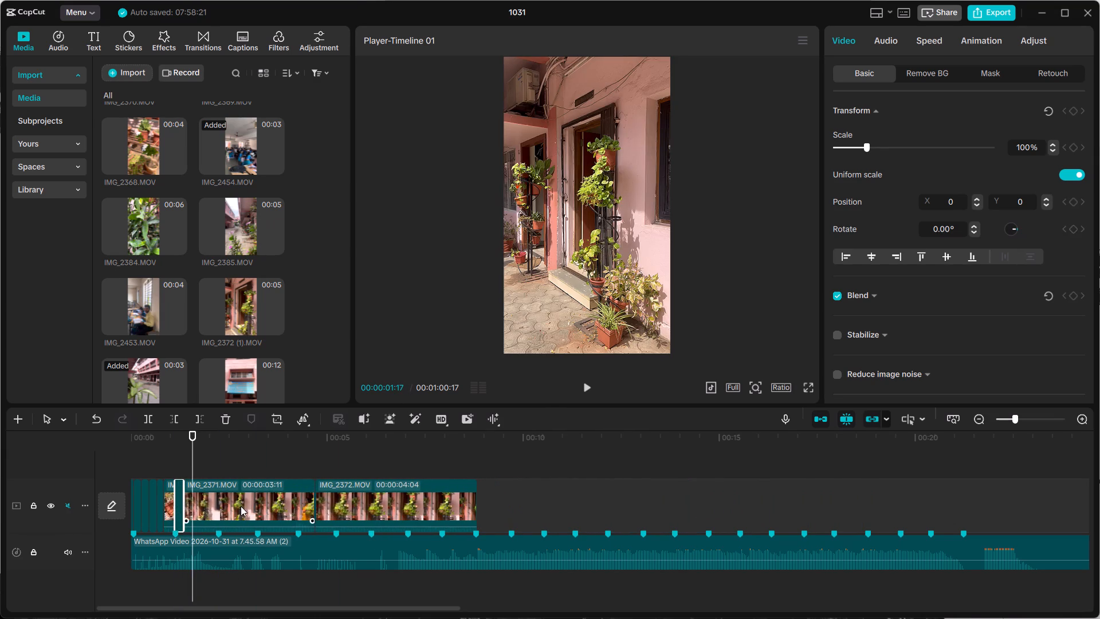
drag(315, 503, 191, 516)
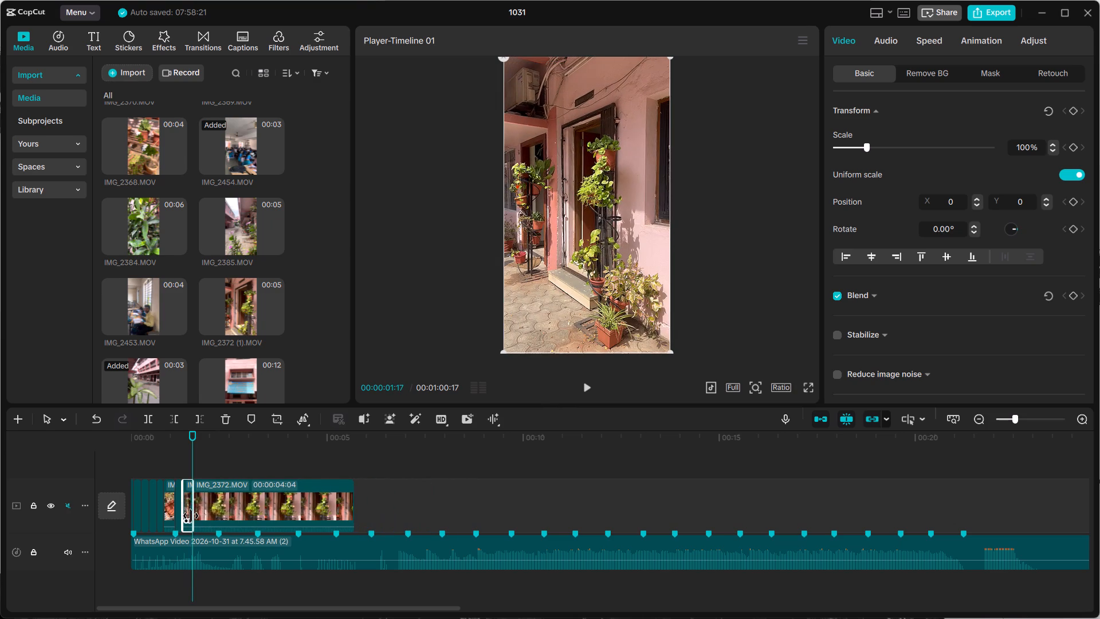
drag(191, 516, 187, 516)
Play the opening cuts from the start and again from 00:00:00:25 to check their timing against the audio beats.
click(178, 456)
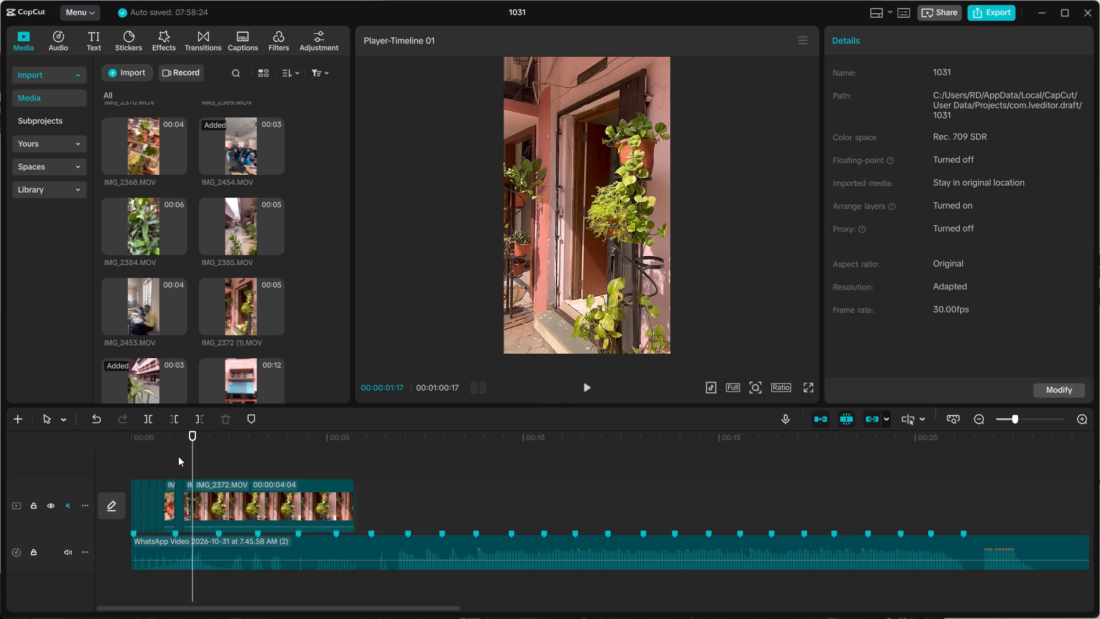
drag(178, 456, 125, 468)
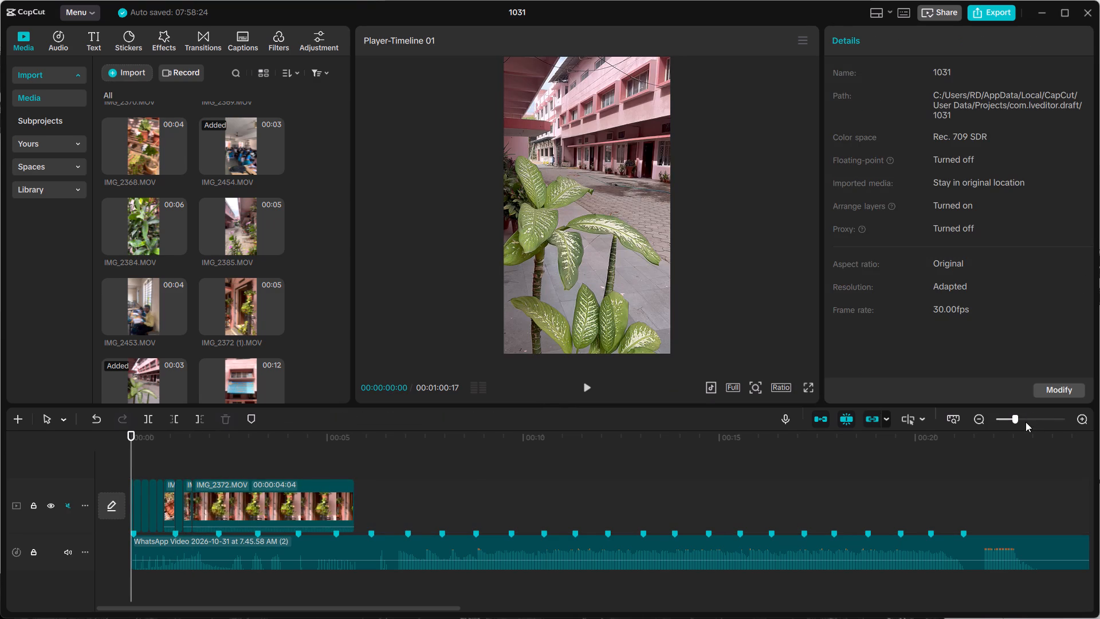
click(1020, 419)
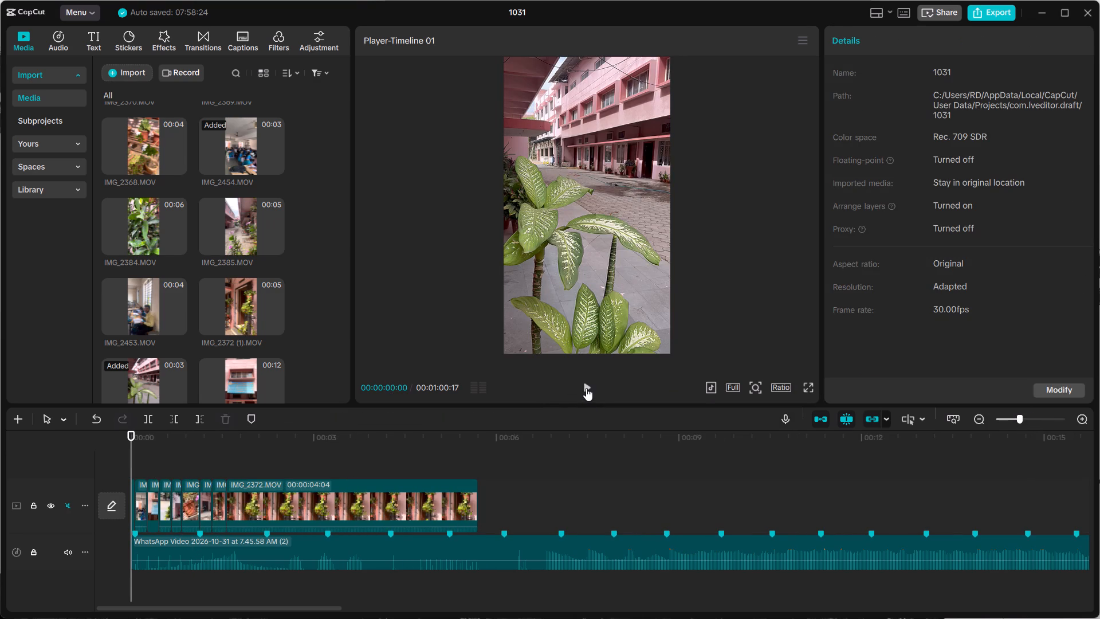
click(586, 388)
click(595, 385)
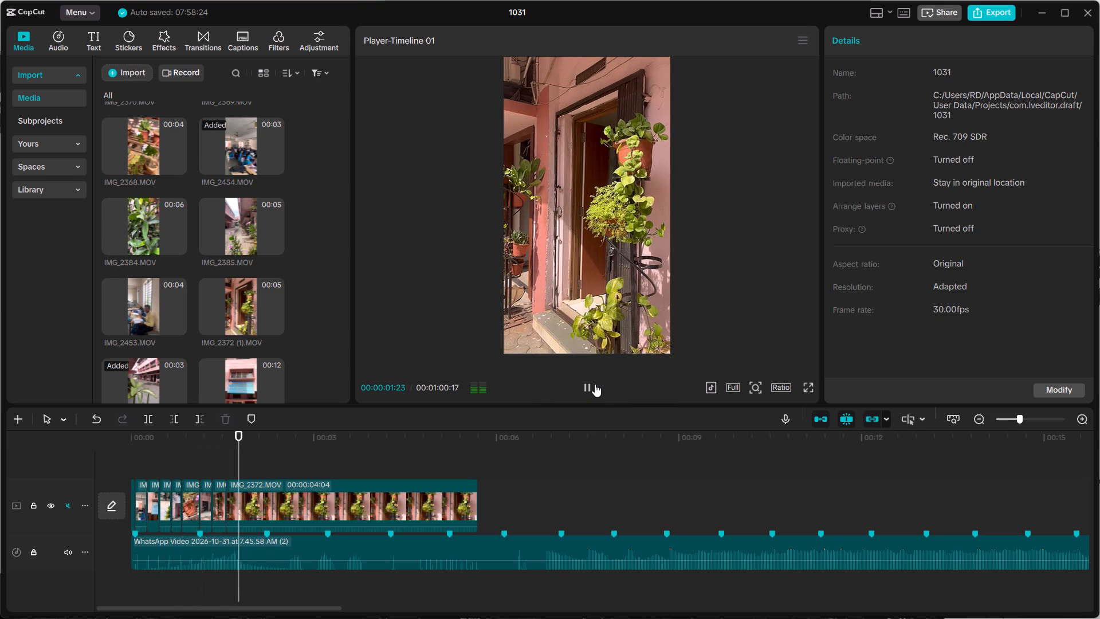
click(192, 463)
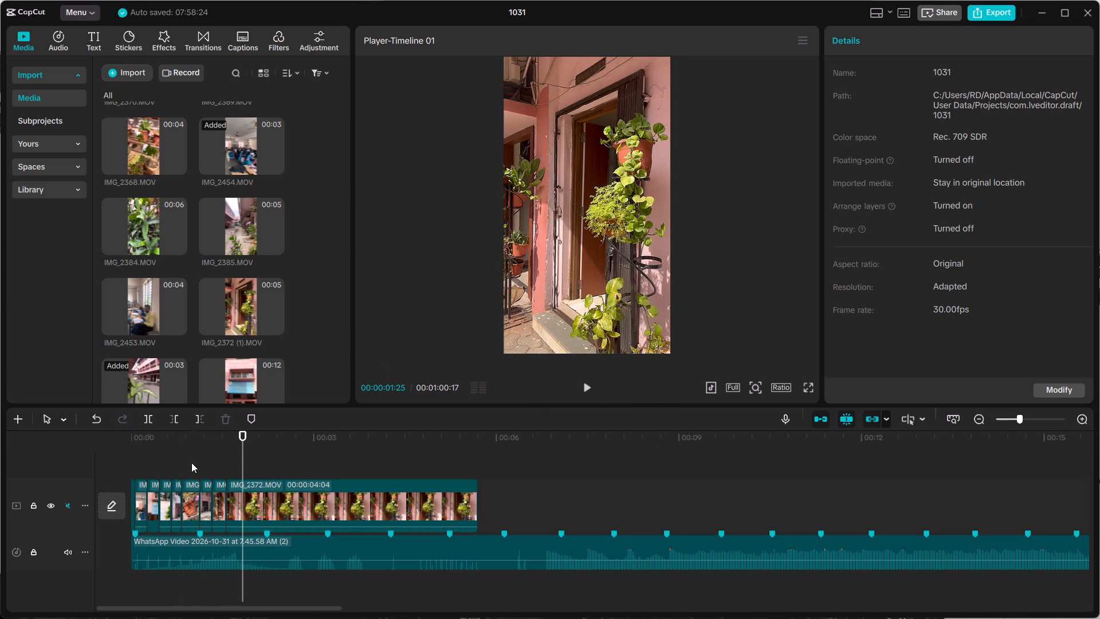
drag(190, 463, 179, 464)
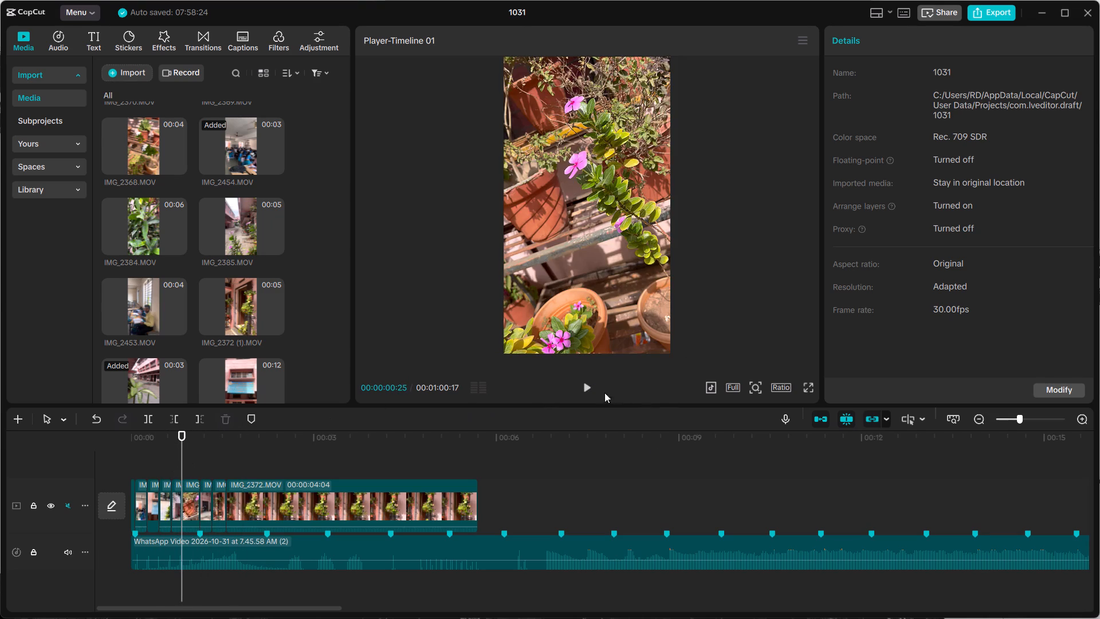
click(585, 387)
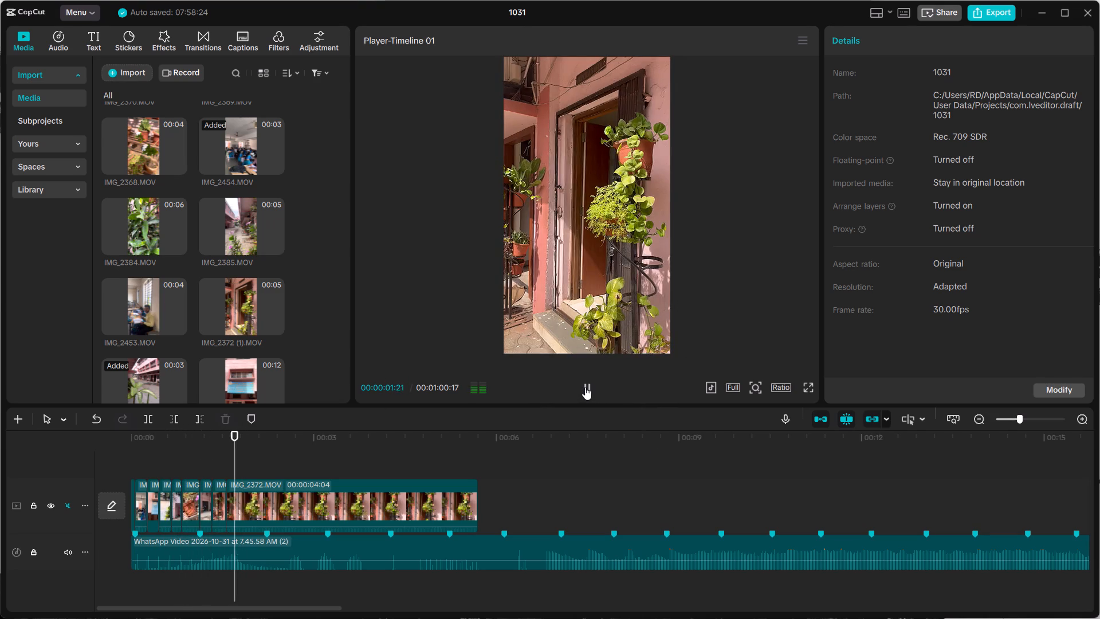
click(585, 386)
Trim the end of IMG_2372.MOV, the last clip on the video track, to a few frames.
click(327, 500)
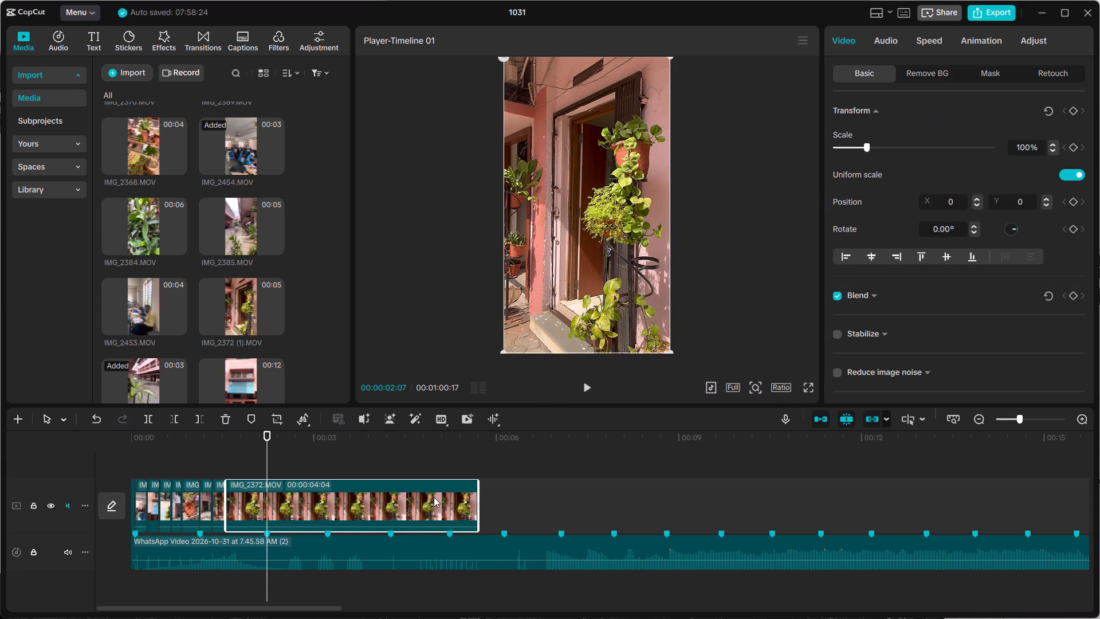
drag(477, 501, 225, 503)
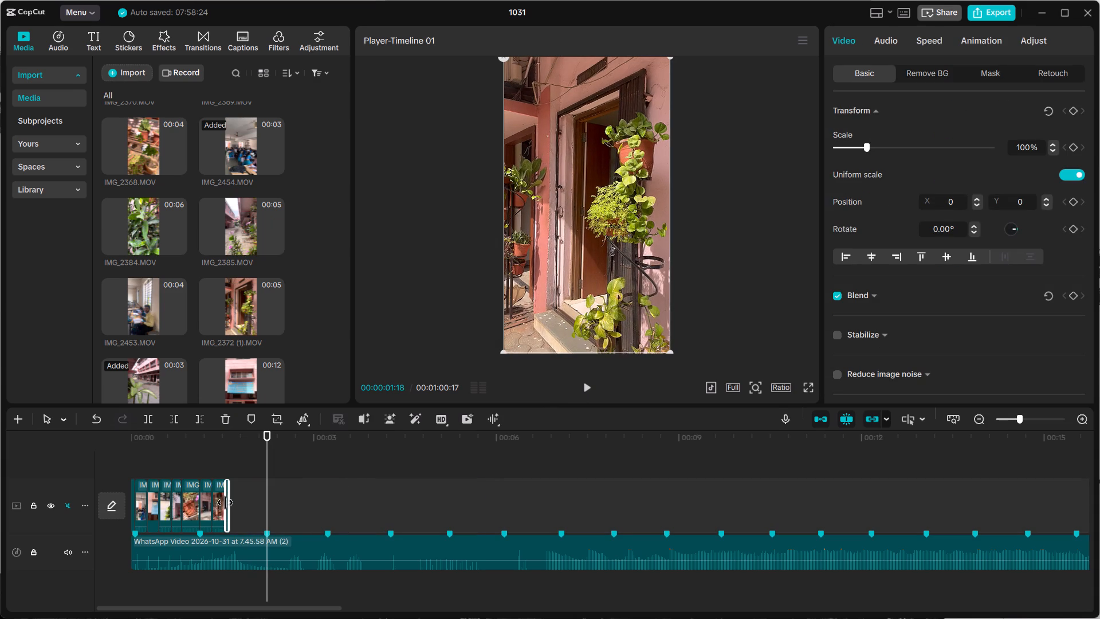
drag(225, 503, 232, 502)
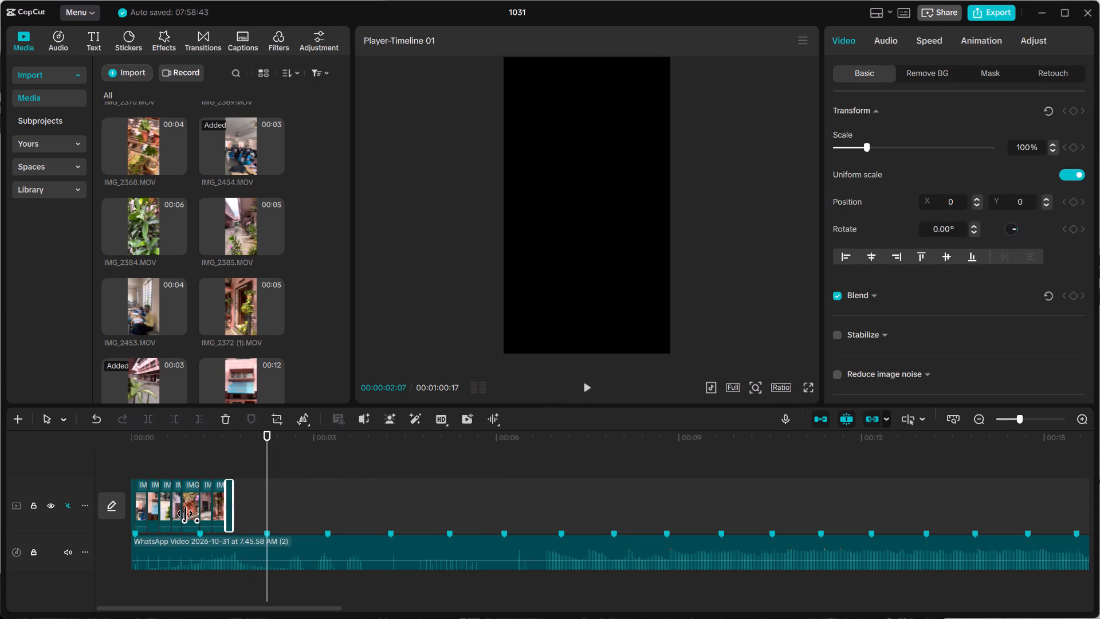
Replay the final short cuts from about 00:00:00:20 to check how the sequence ends against the audio.
click(171, 463)
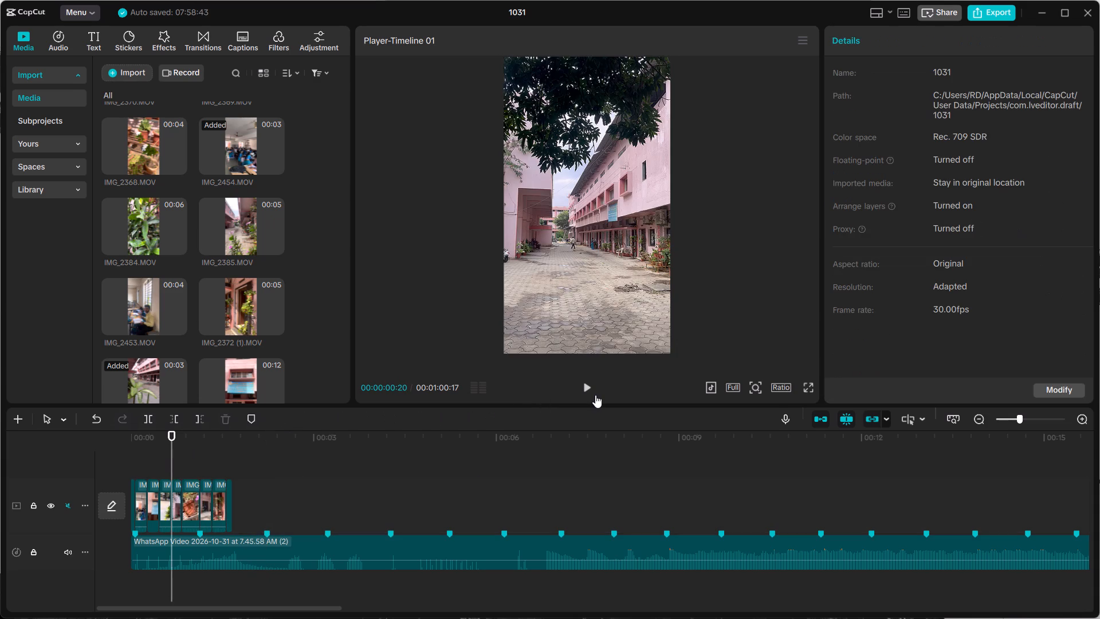
click(588, 386)
drag(581, 386, 529, 402)
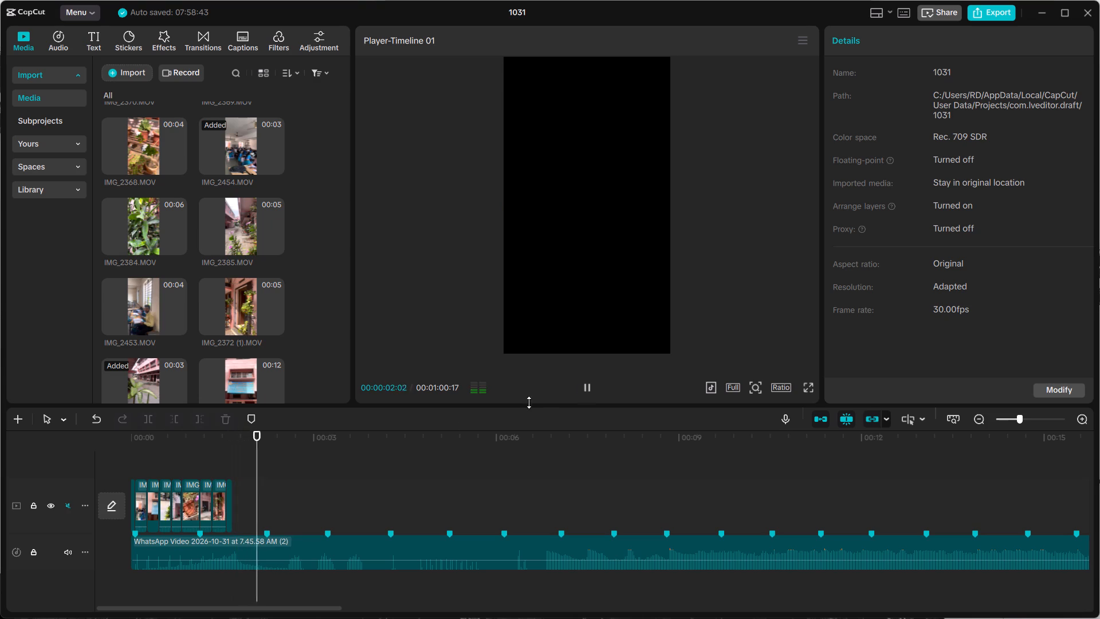
drag(529, 402, 559, 393)
click(163, 459)
click(588, 386)
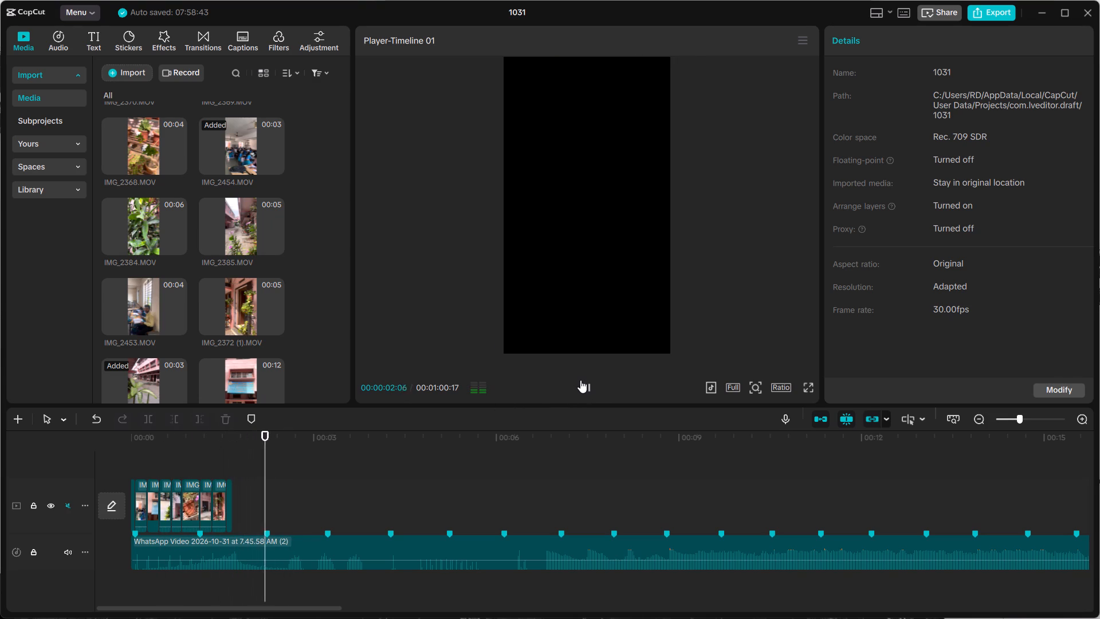
Add the black clip from the stock library after the last campus clip and trim its end to under one second long.
click(580, 380)
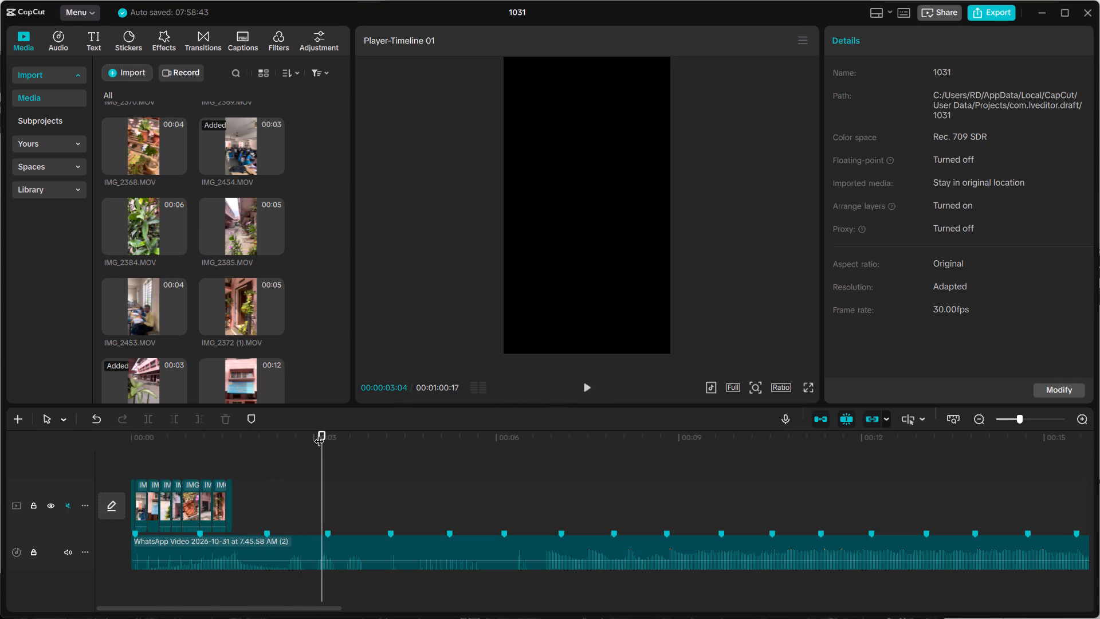
click(54, 195)
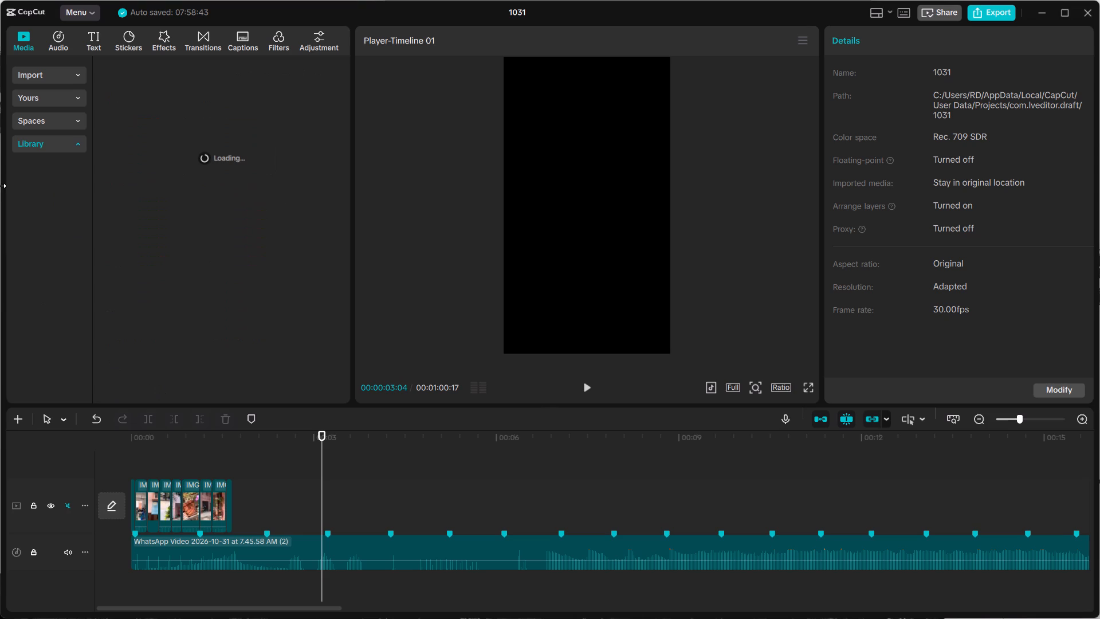
click(174, 177)
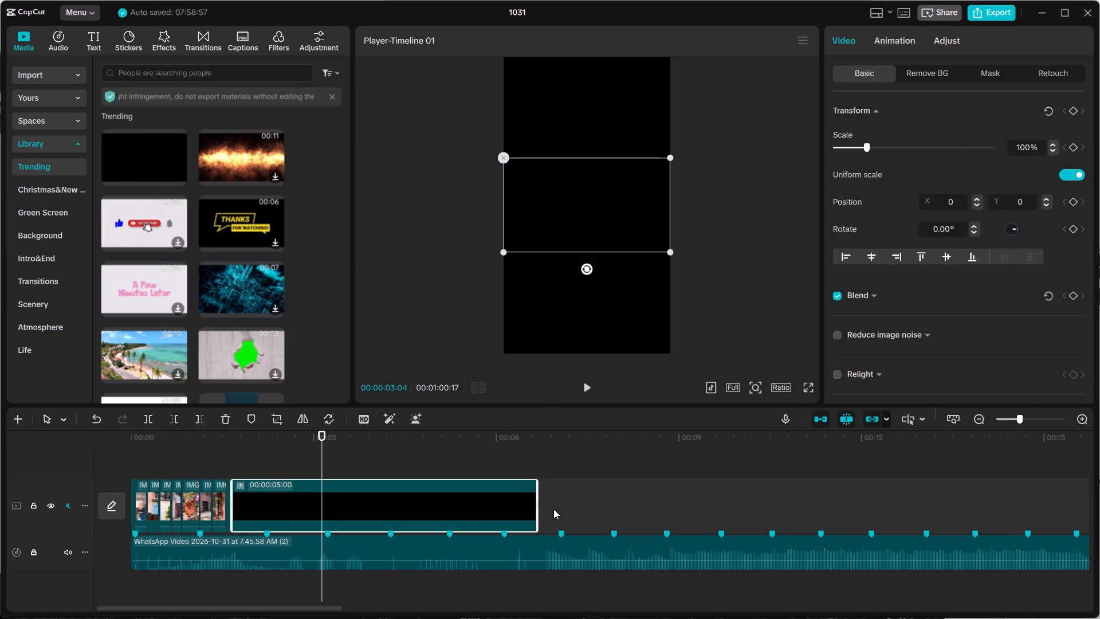
drag(537, 506, 265, 512)
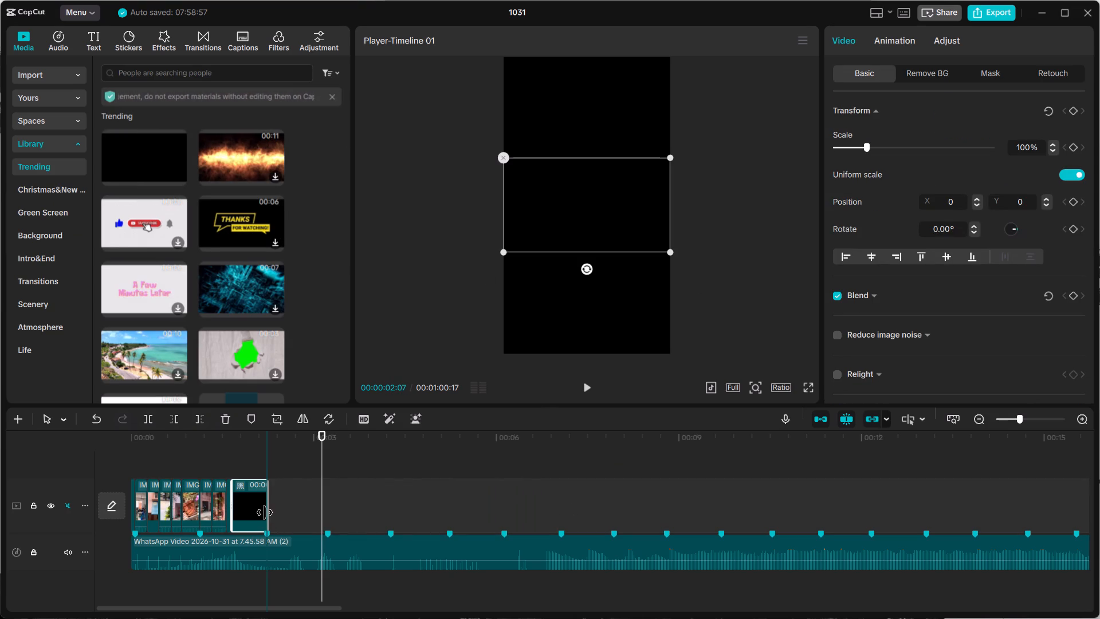
drag(265, 512, 246, 516)
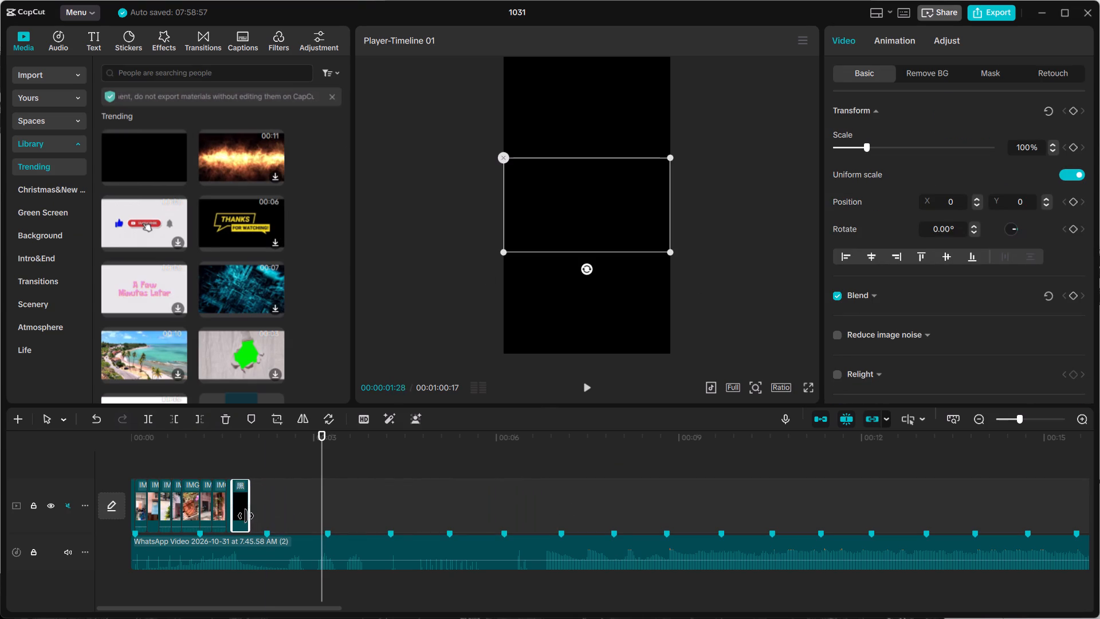
drag(246, 516, 285, 508)
drag(289, 507, 280, 508)
Play from about 00:00:01:14 to 00:00:05:25 to check the black gap and upcoming beats against the audio, returning to the imported media.
click(221, 462)
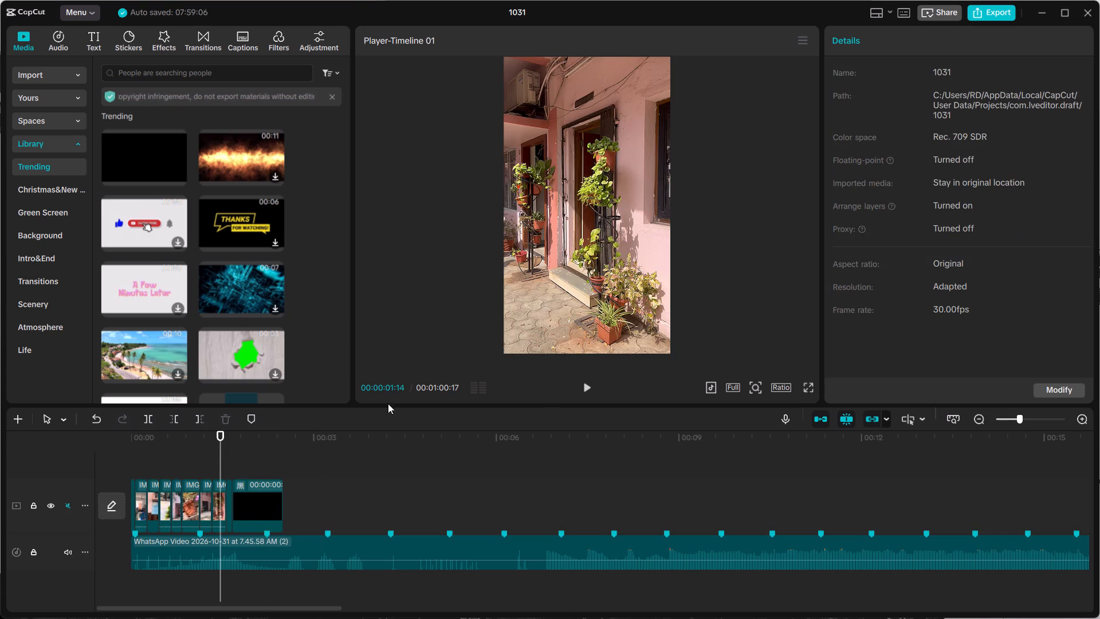
click(583, 387)
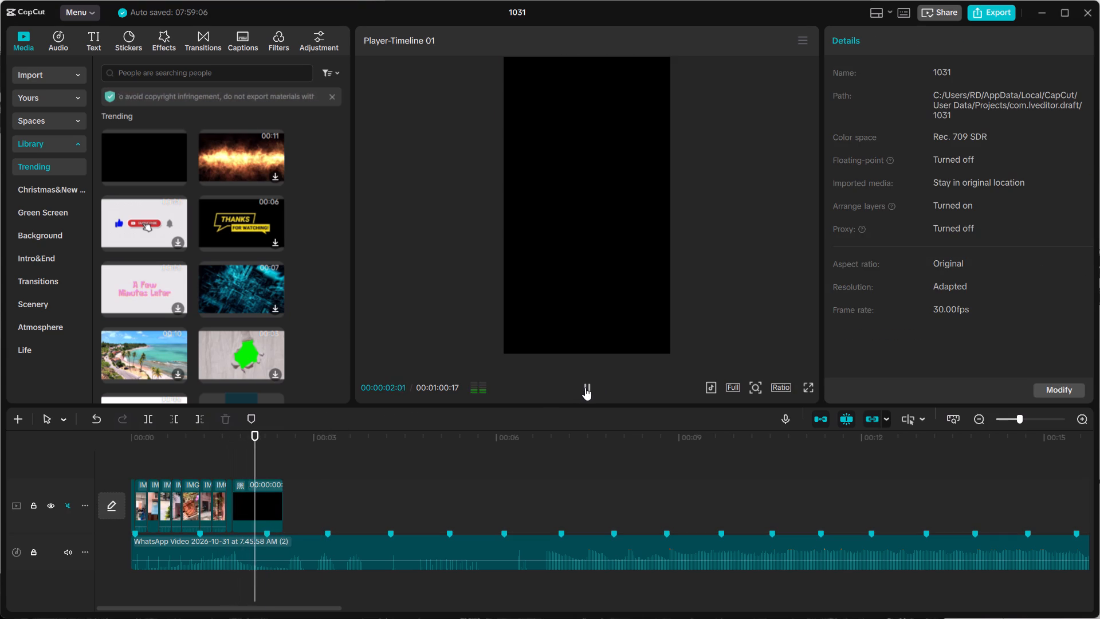
click(585, 387)
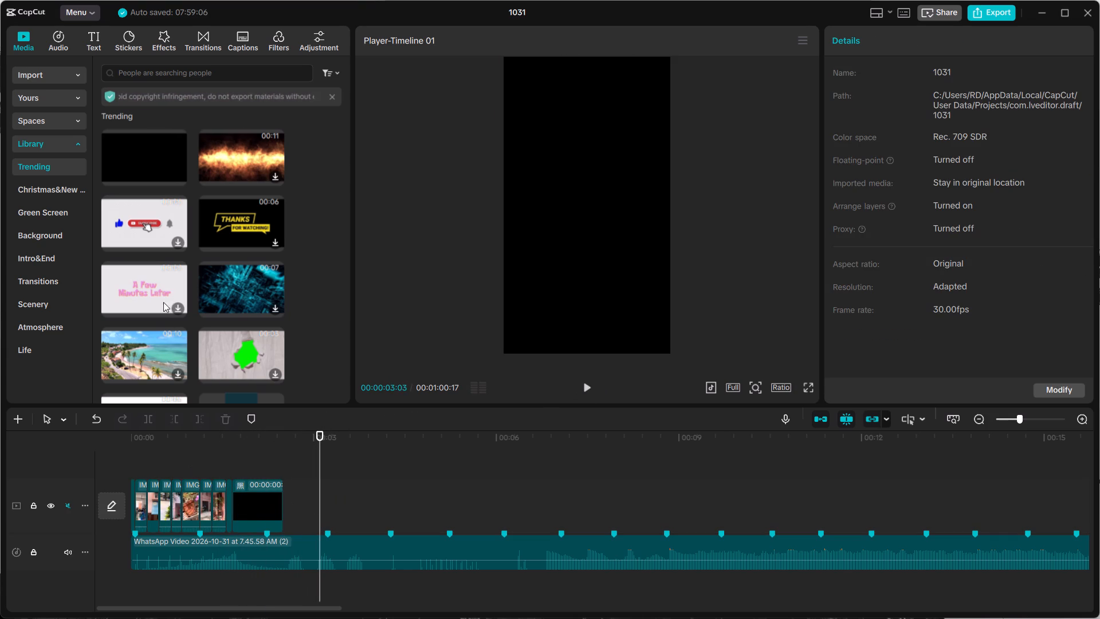
click(24, 45)
click(37, 76)
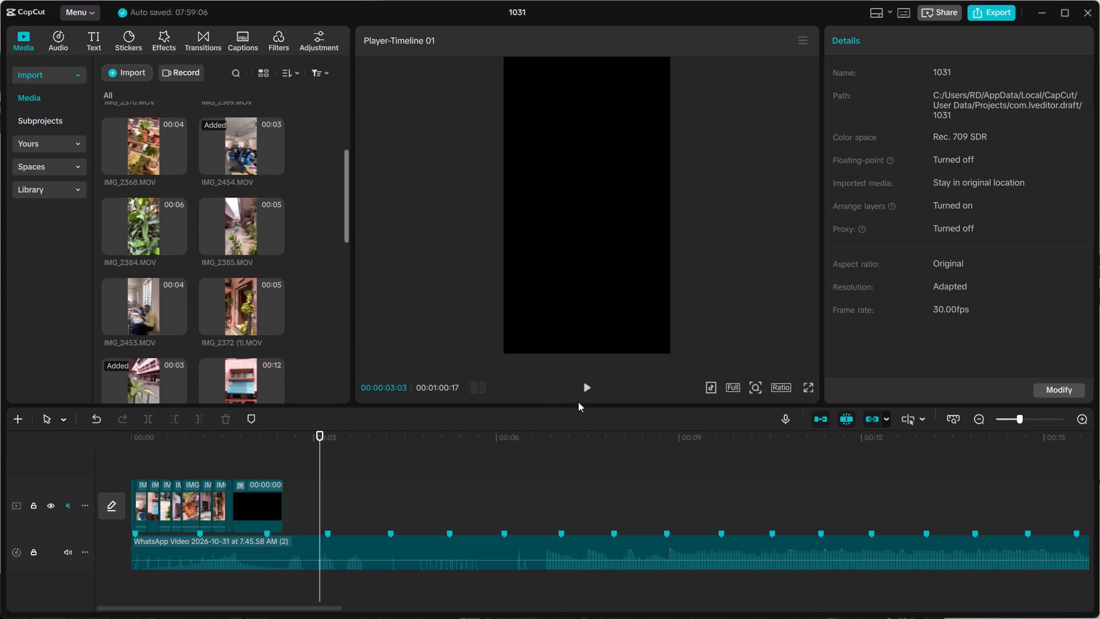
click(582, 386)
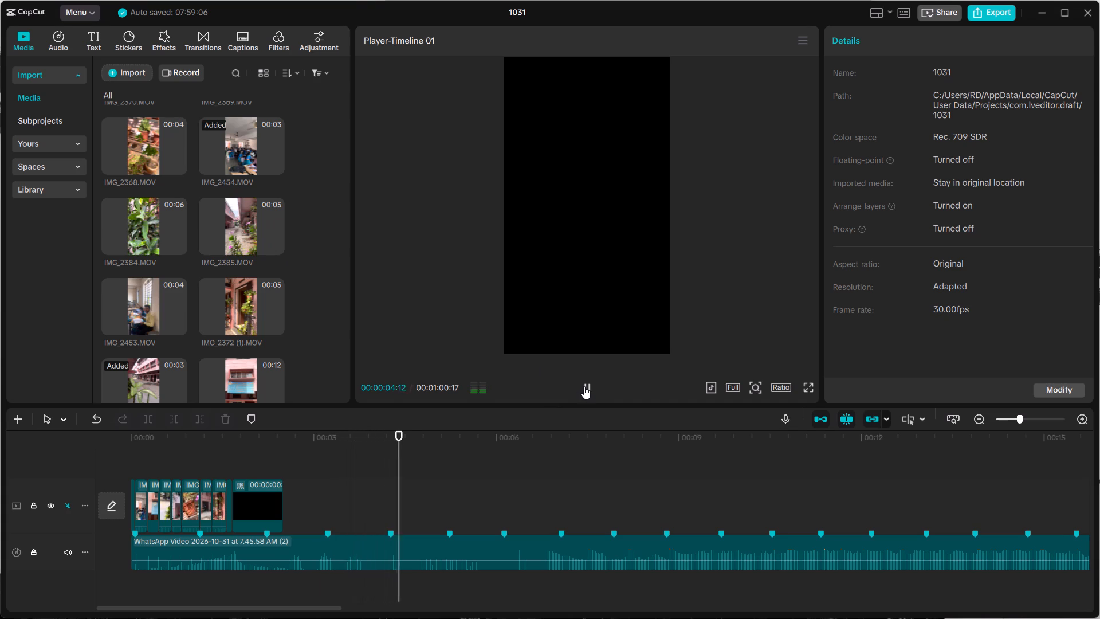
click(585, 386)
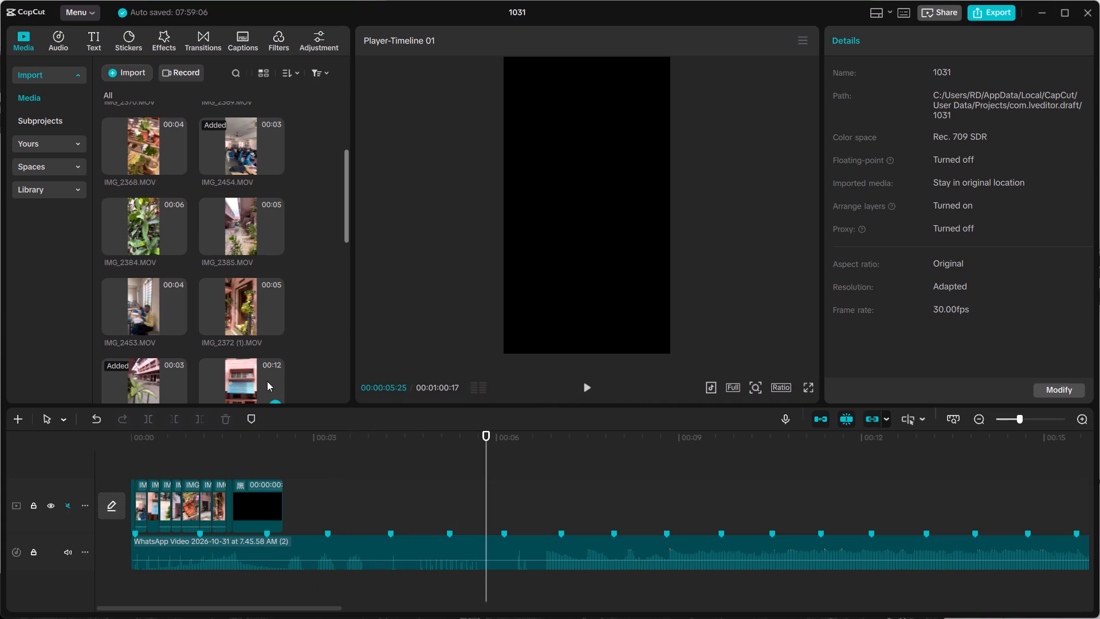
Add IMG_2374.MOV after the black clip, and insert the photo IMG_2375.HEIC between the black clip and IMG_2374.MOV.
scroll(269, 383, down, 2)
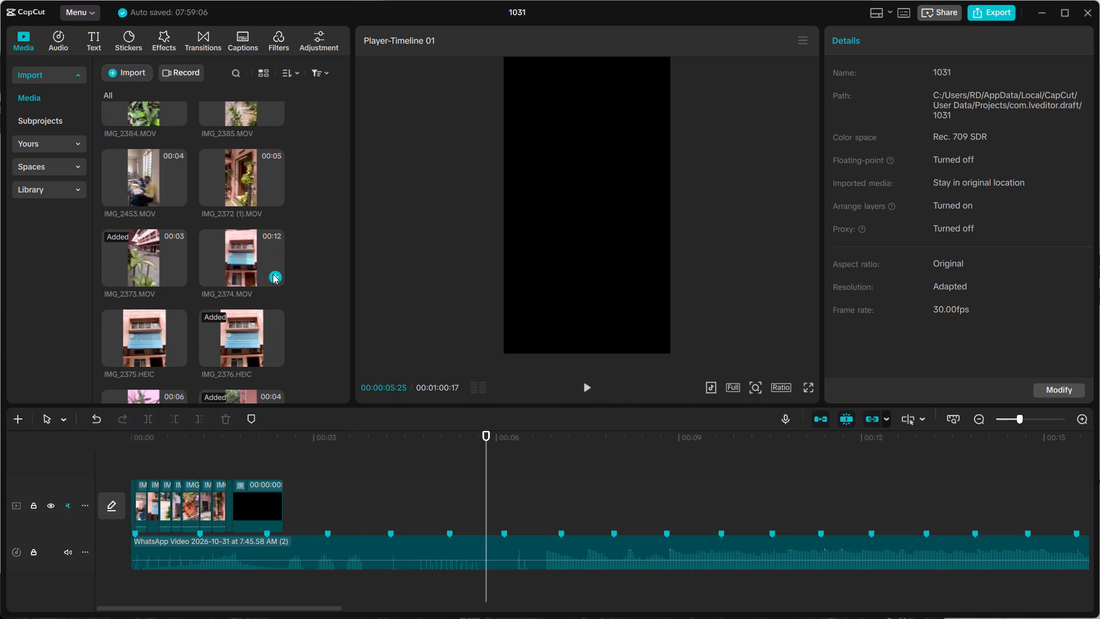
click(274, 275)
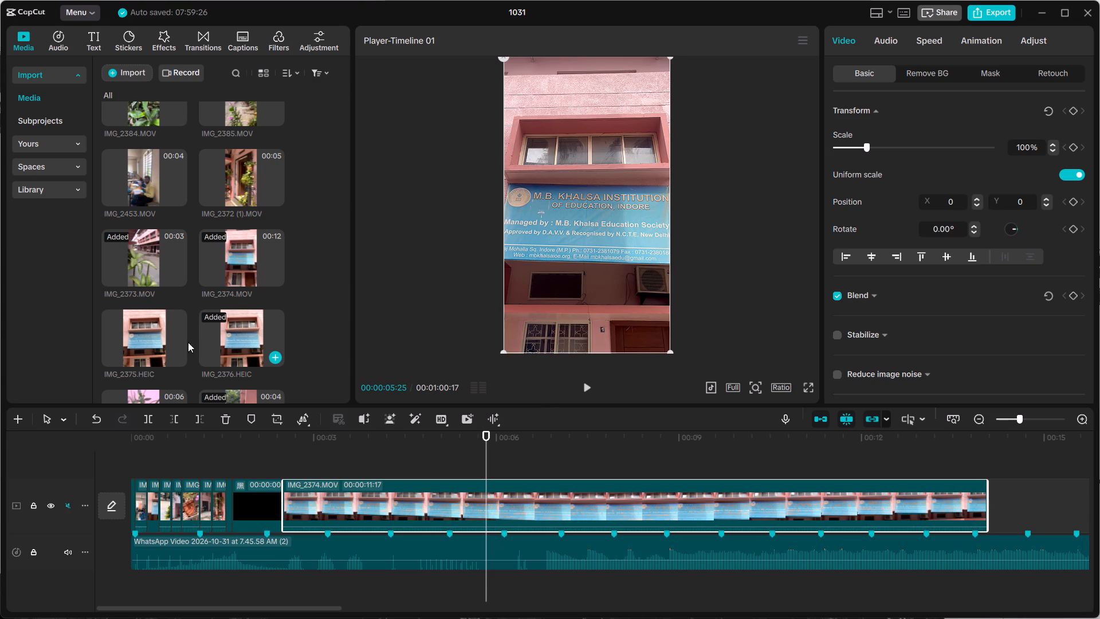
click(157, 339)
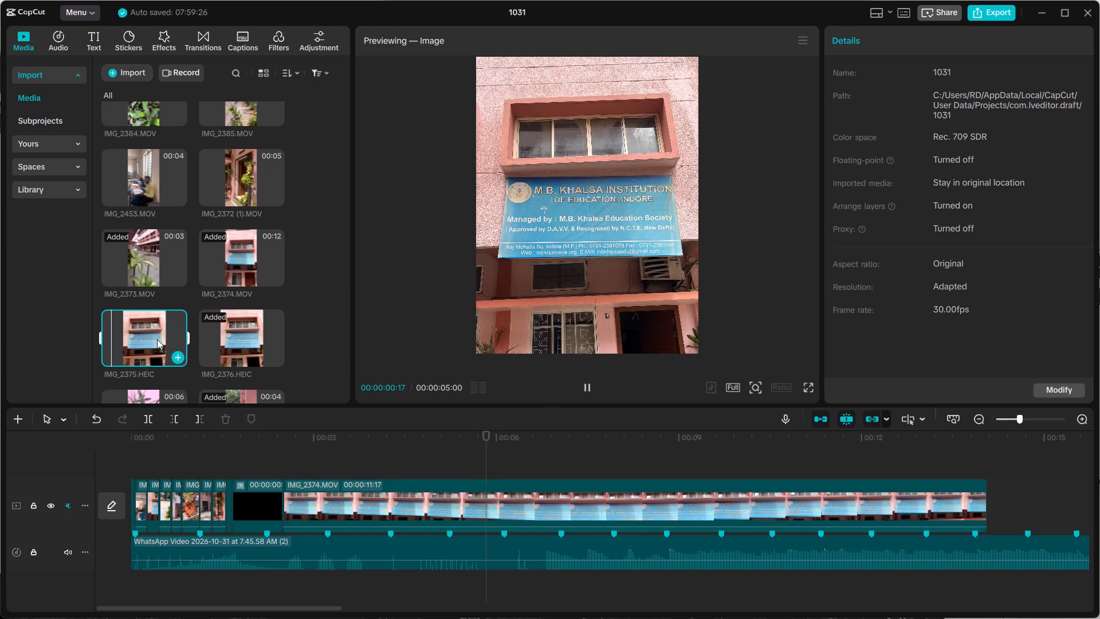
click(174, 356)
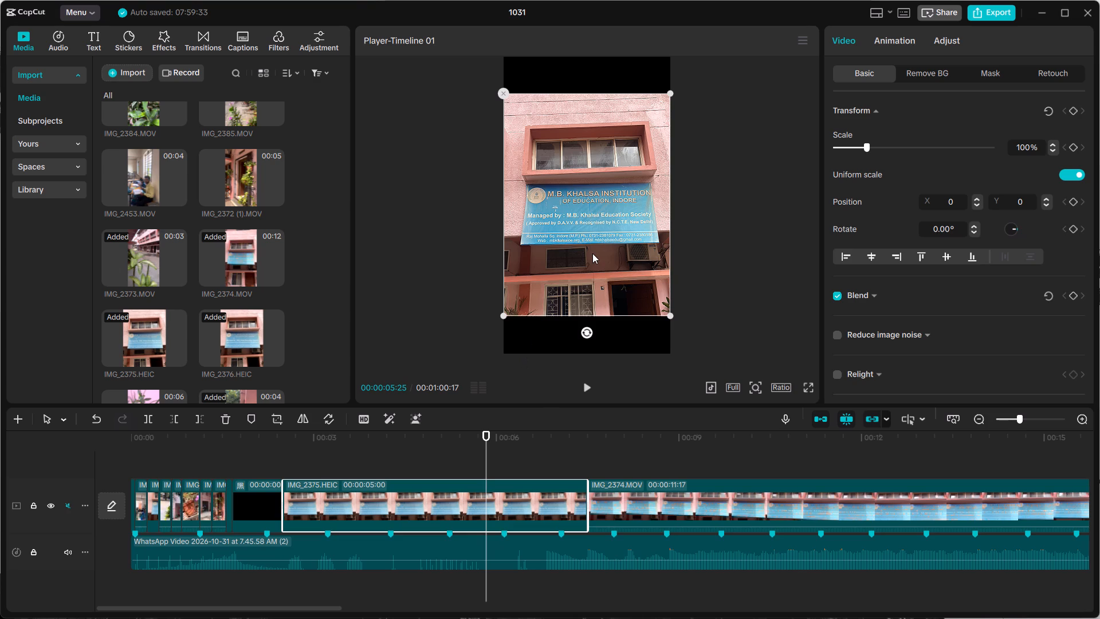
scroll(225, 315, down, 2)
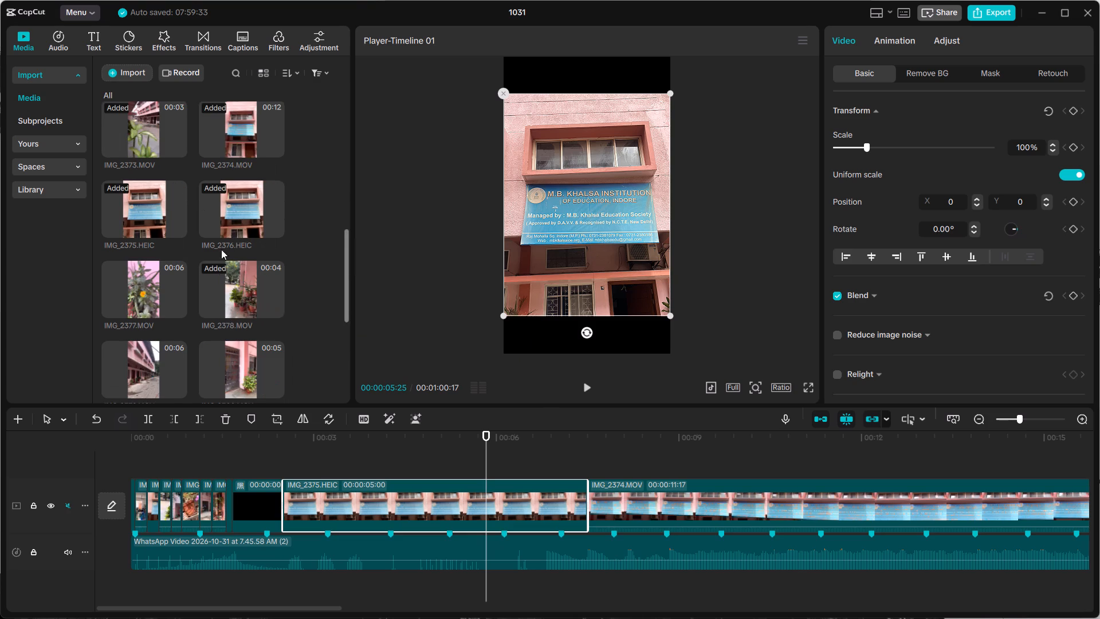
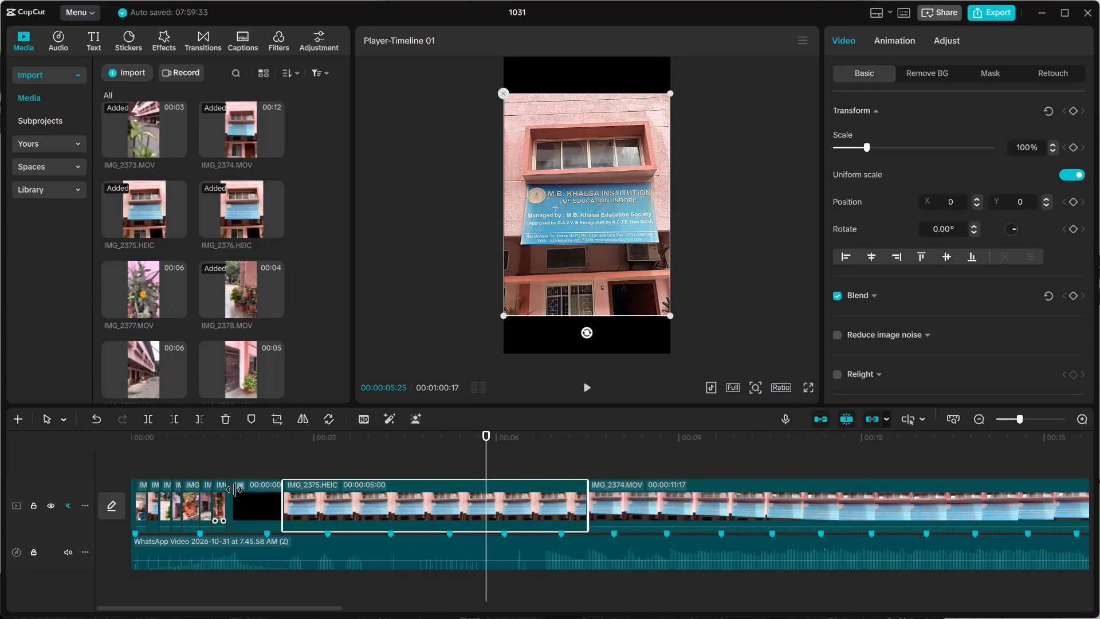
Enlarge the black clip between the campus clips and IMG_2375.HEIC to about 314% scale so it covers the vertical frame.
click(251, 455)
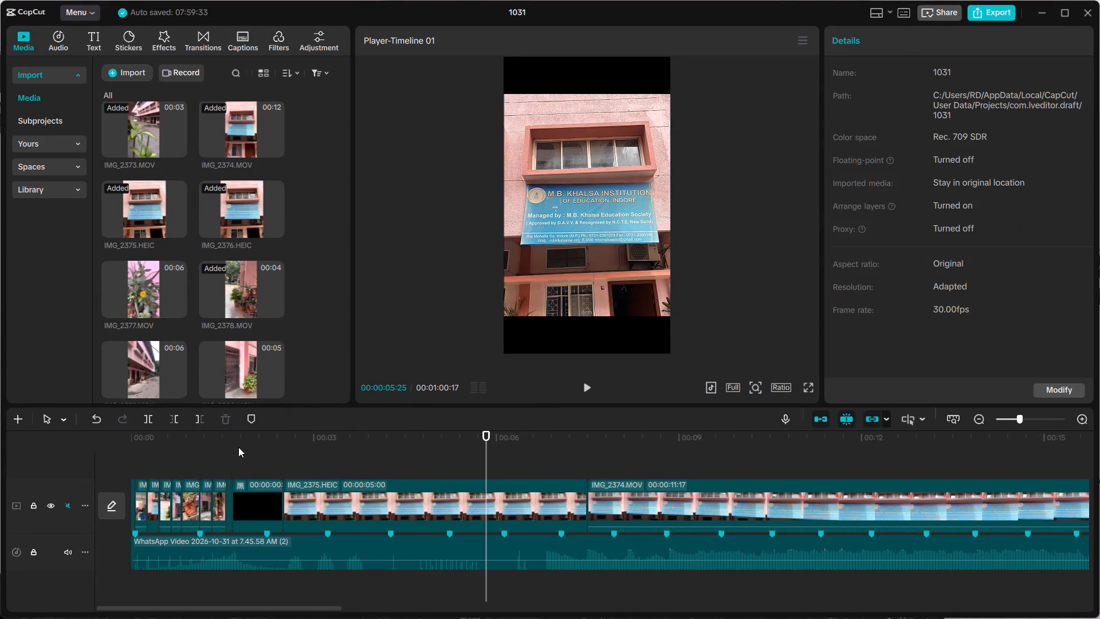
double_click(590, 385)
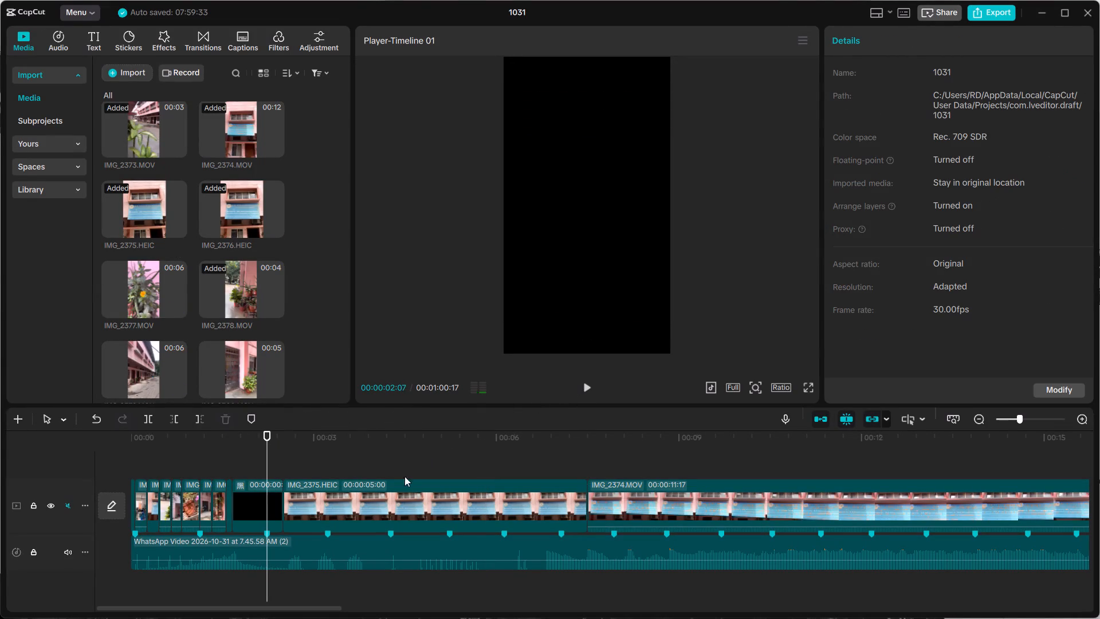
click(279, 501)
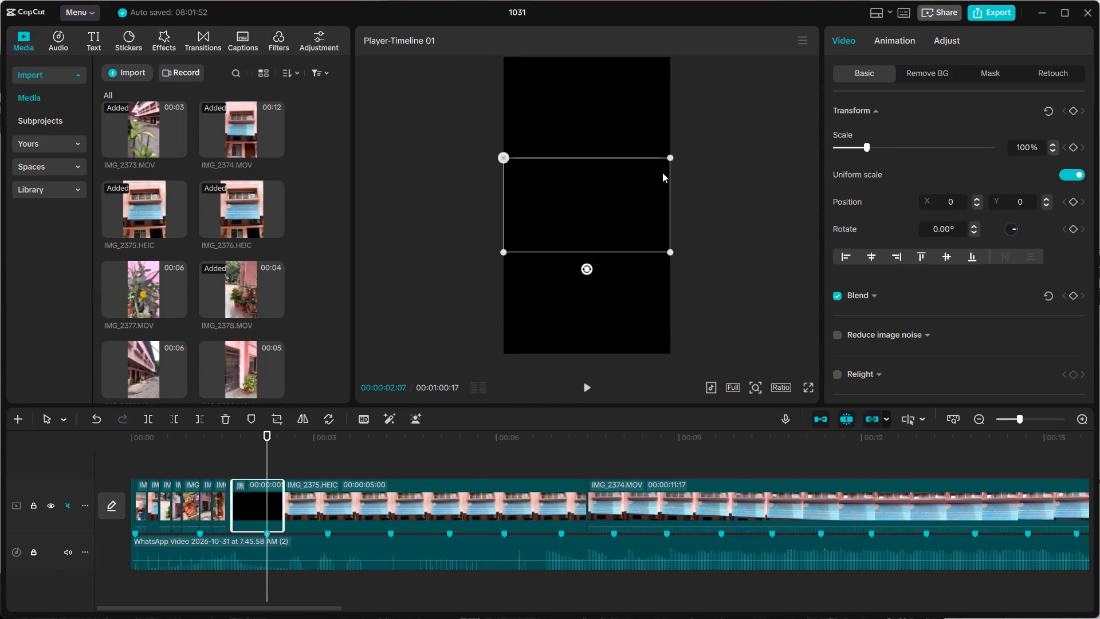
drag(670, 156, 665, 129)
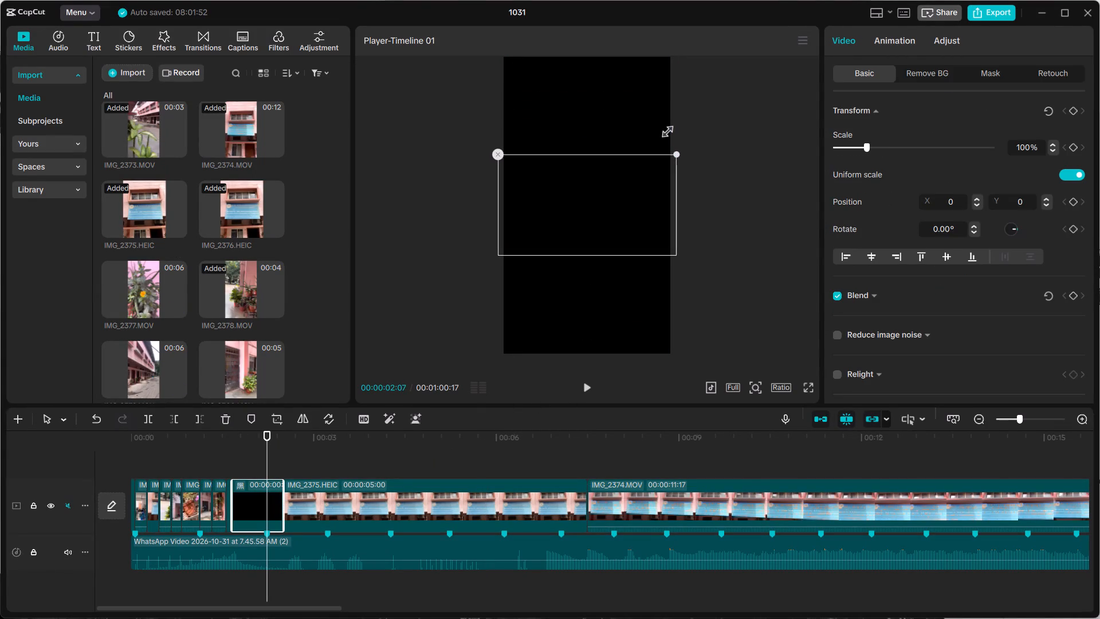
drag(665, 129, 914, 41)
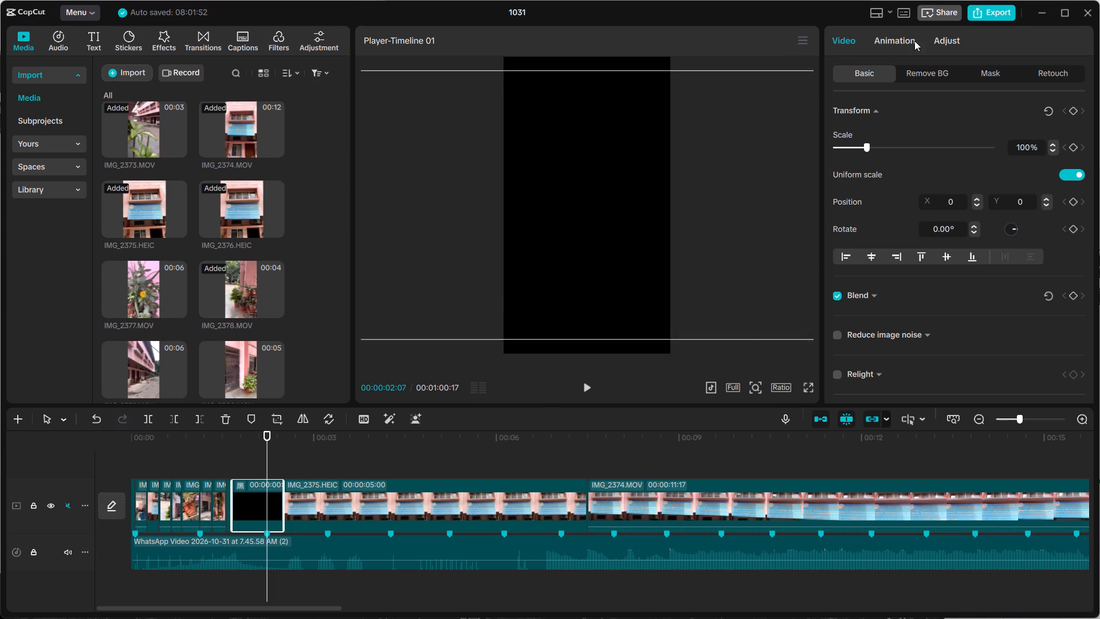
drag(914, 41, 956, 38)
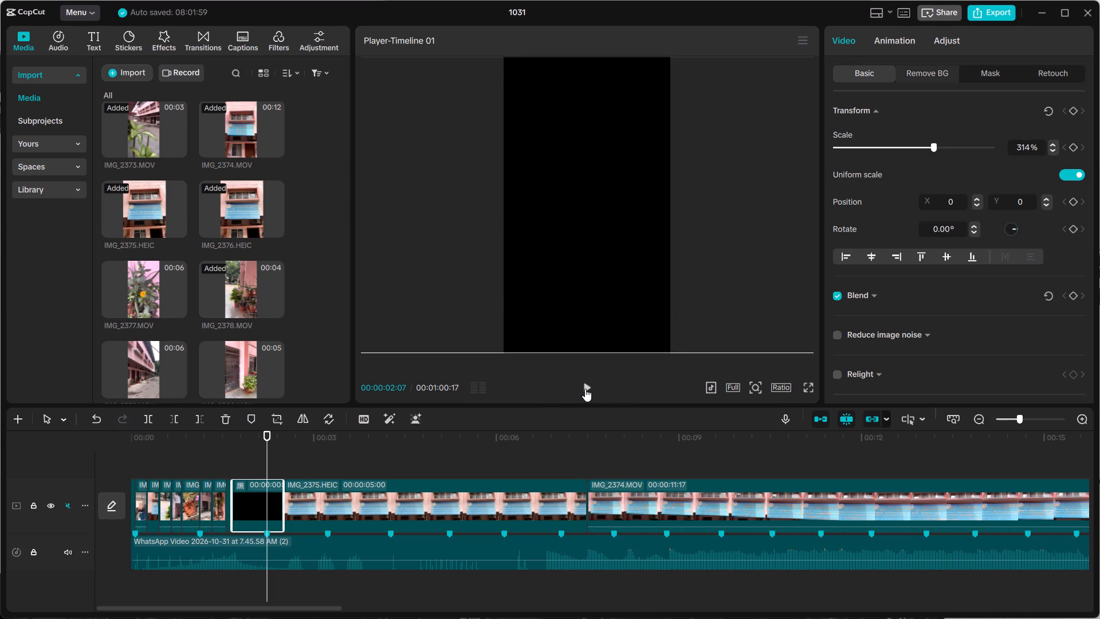
Crop the black clip to the 9:16 aspect ratio.
click(278, 415)
click(525, 527)
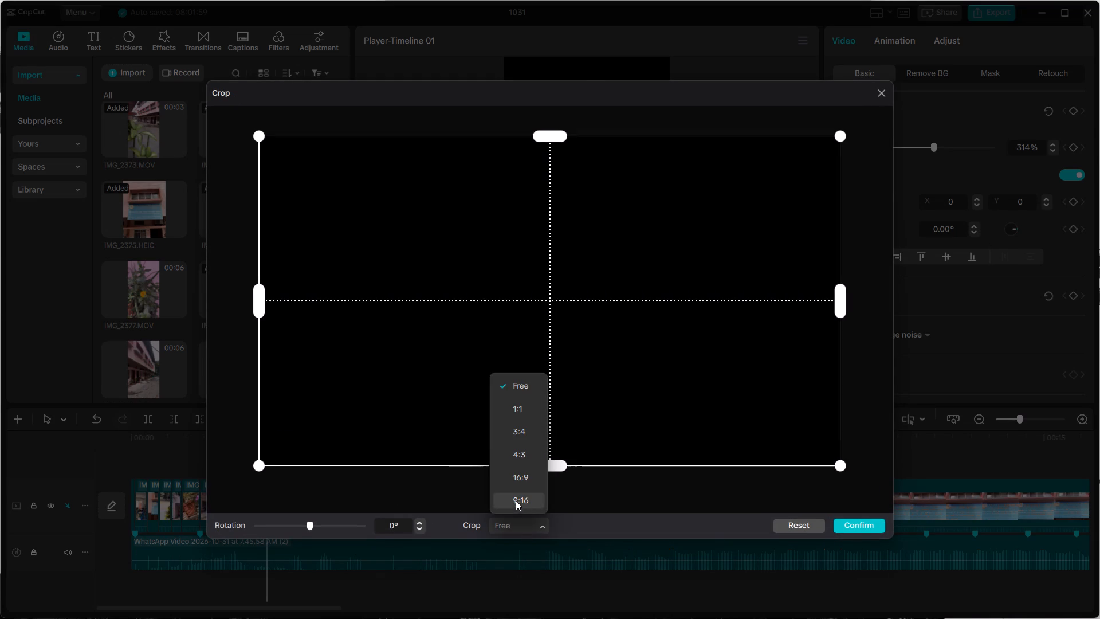
click(518, 476)
click(511, 528)
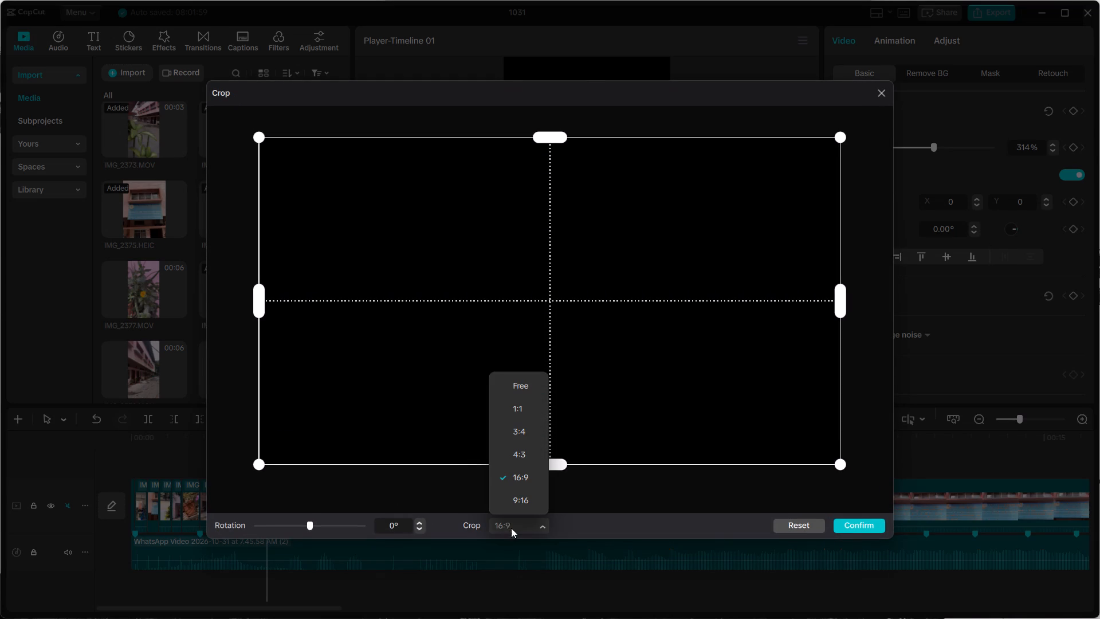
click(524, 502)
click(874, 523)
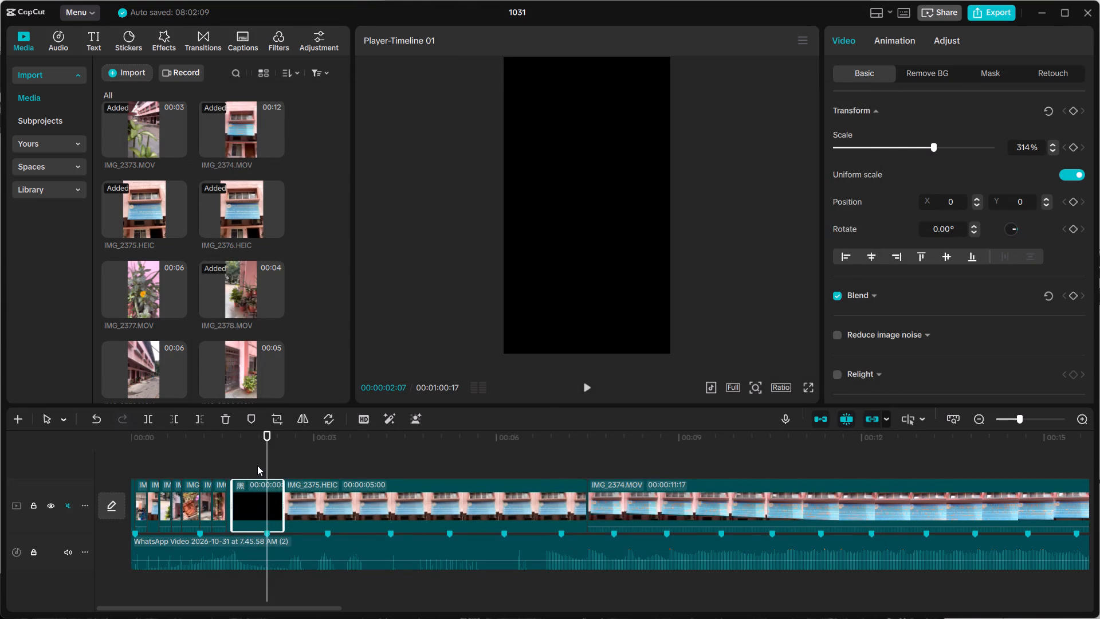
Reduce the cropped black clip's scale to 104% so it just covers the vertical frame.
click(257, 465)
click(261, 495)
click(561, 276)
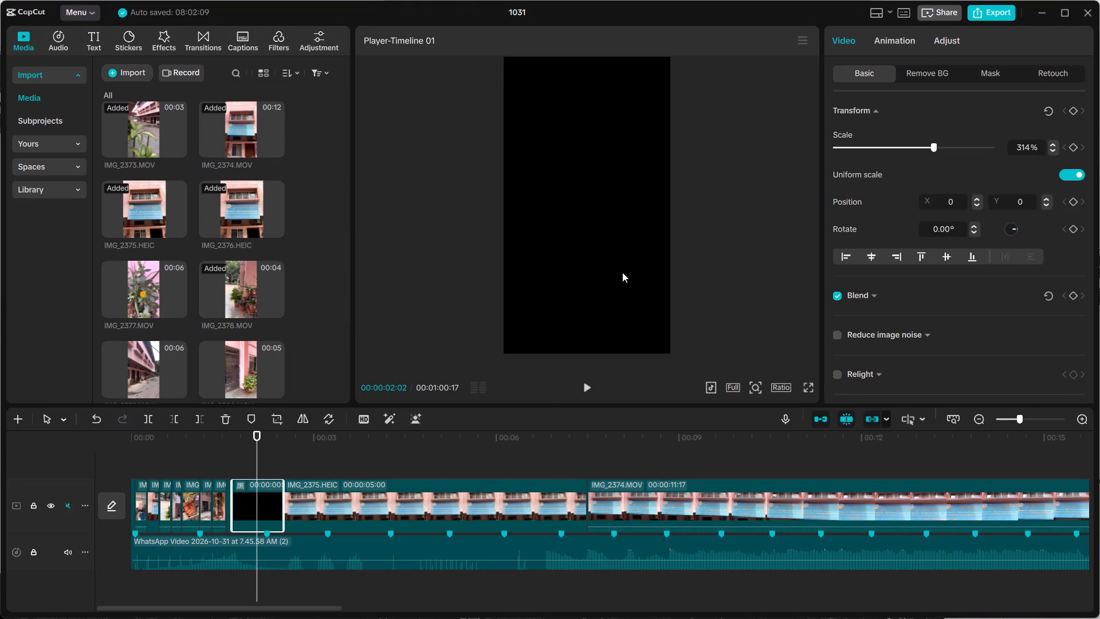
click(622, 272)
drag(930, 147, 878, 153)
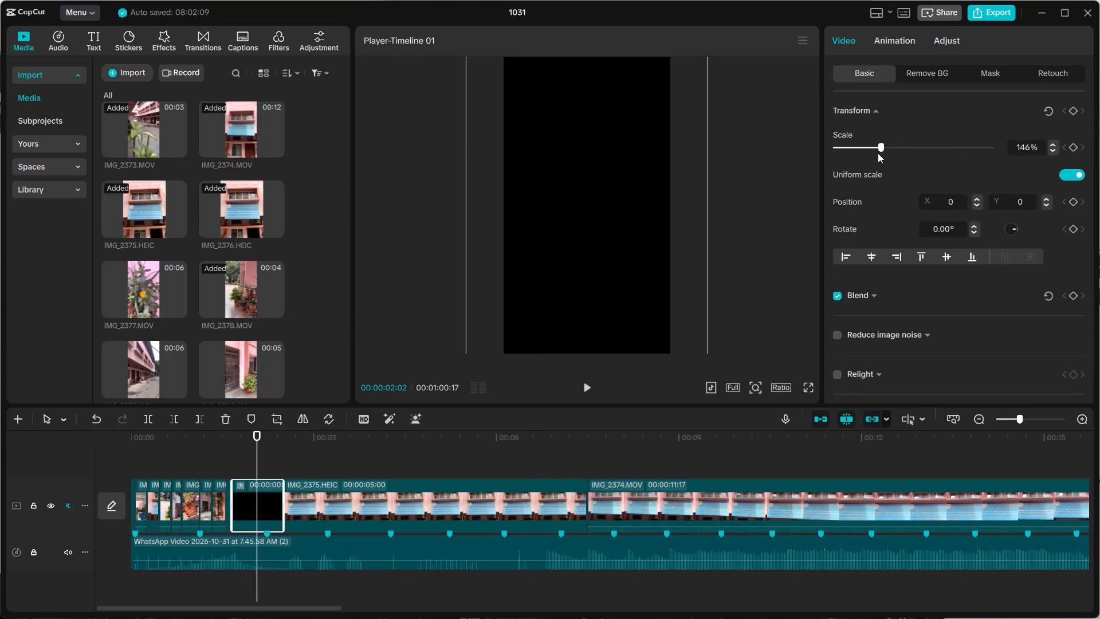
drag(878, 153, 866, 154)
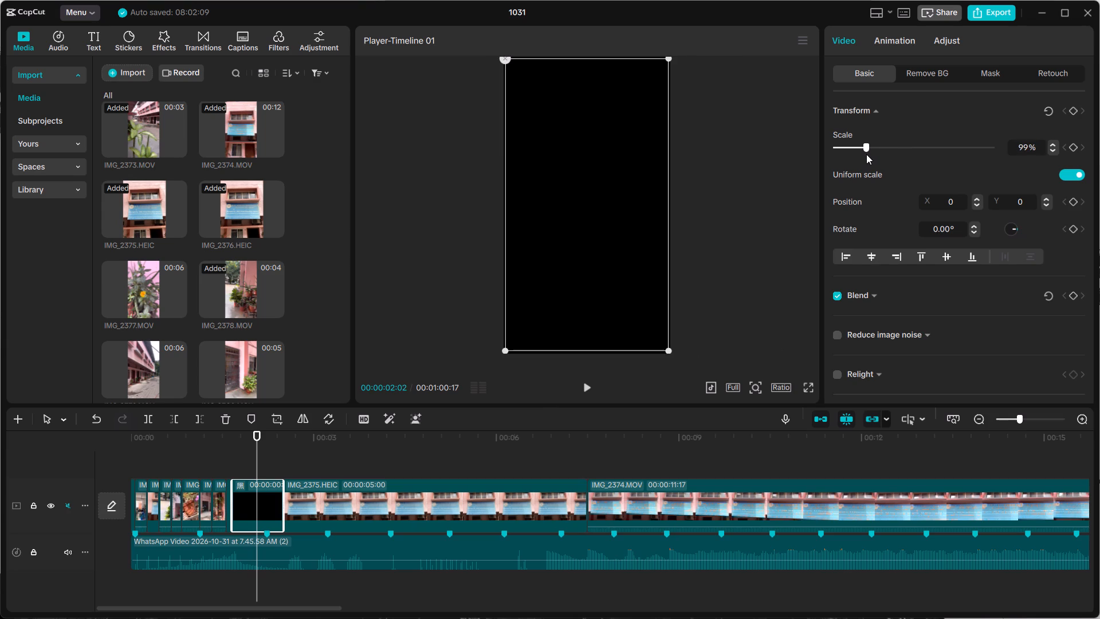
drag(866, 154, 868, 155)
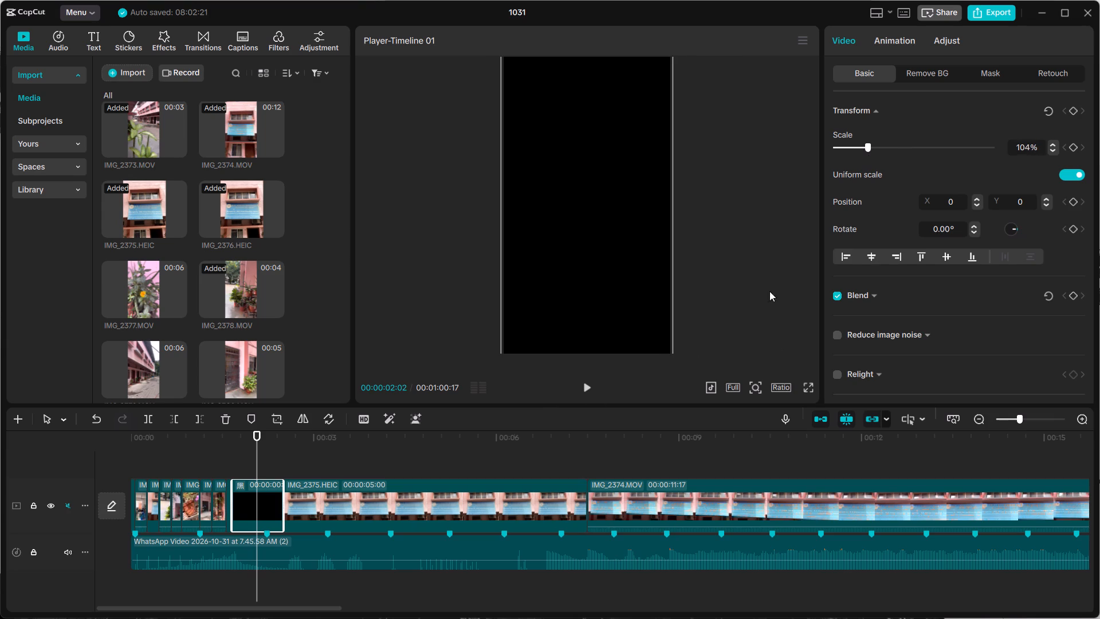
Play from 00:00:01:14 and again from the start to check the short cuts and black gap against the audio beats.
click(219, 456)
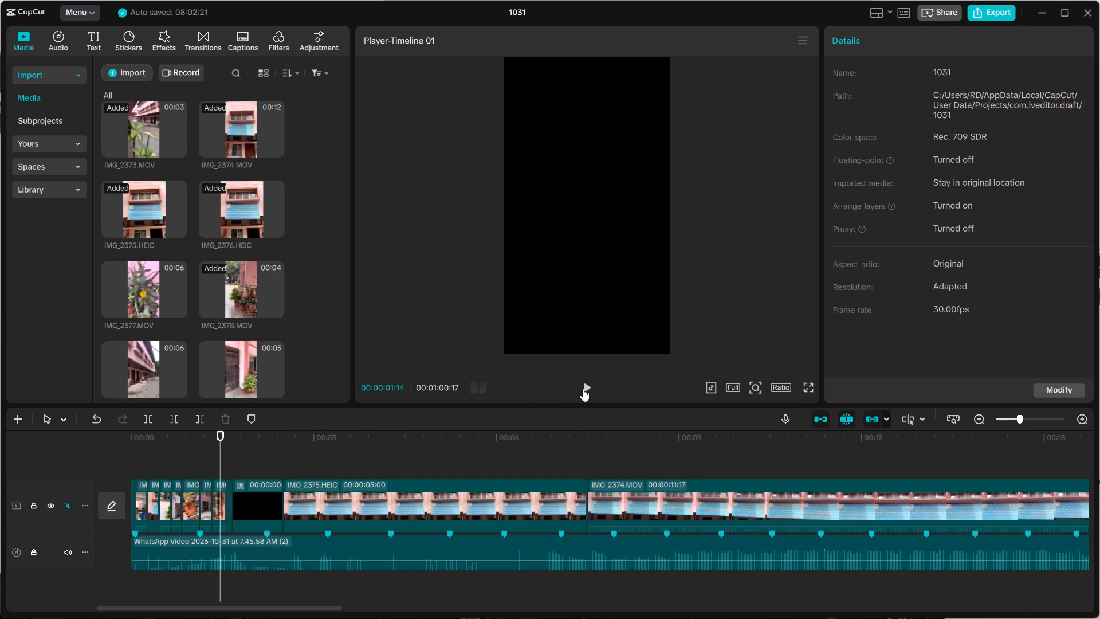
click(583, 389)
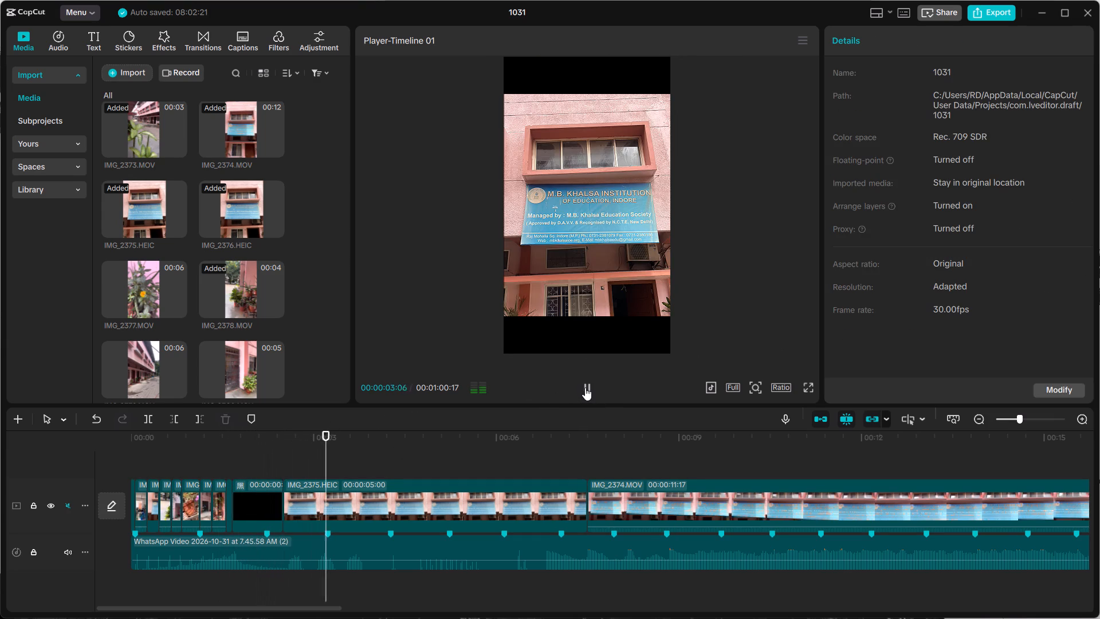
click(585, 387)
drag(357, 436, 58, 484)
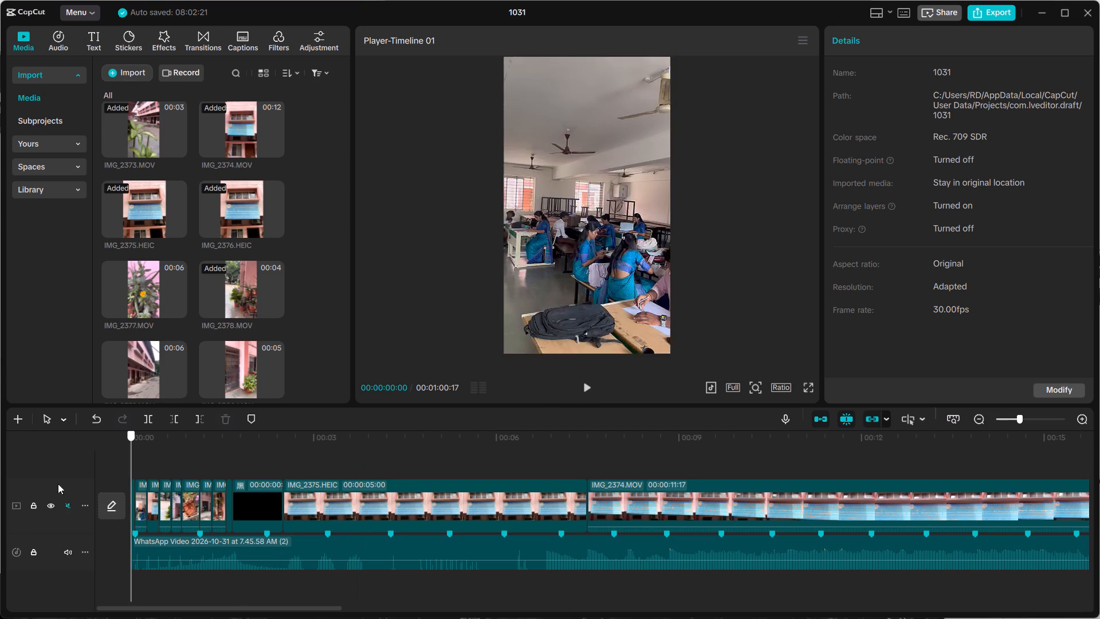
drag(58, 484, 40, 488)
click(584, 387)
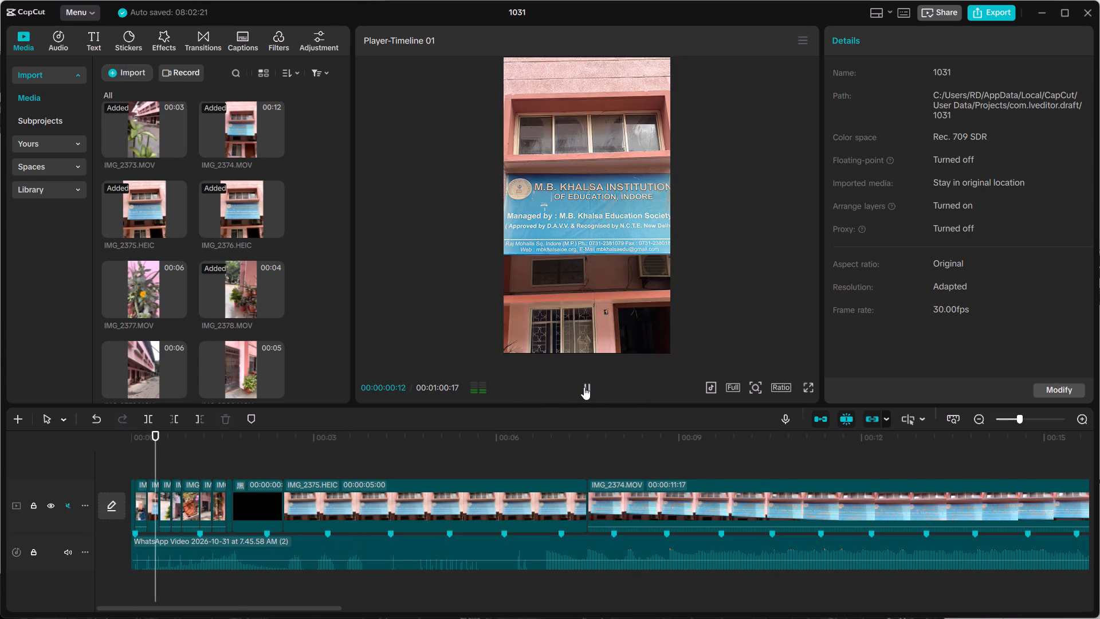
click(584, 387)
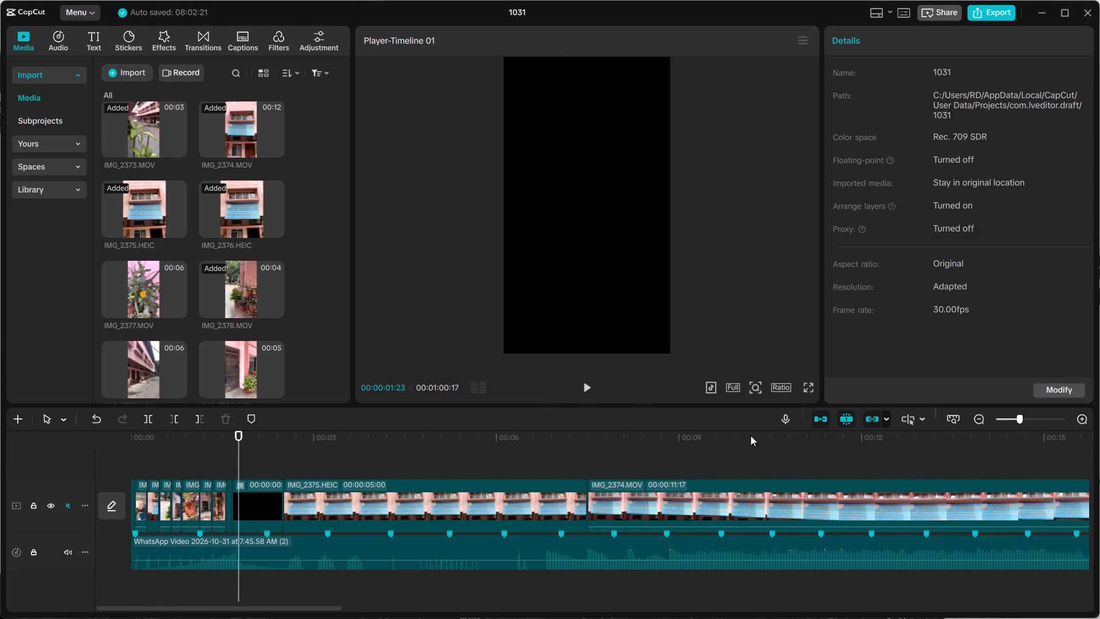
click(1036, 420)
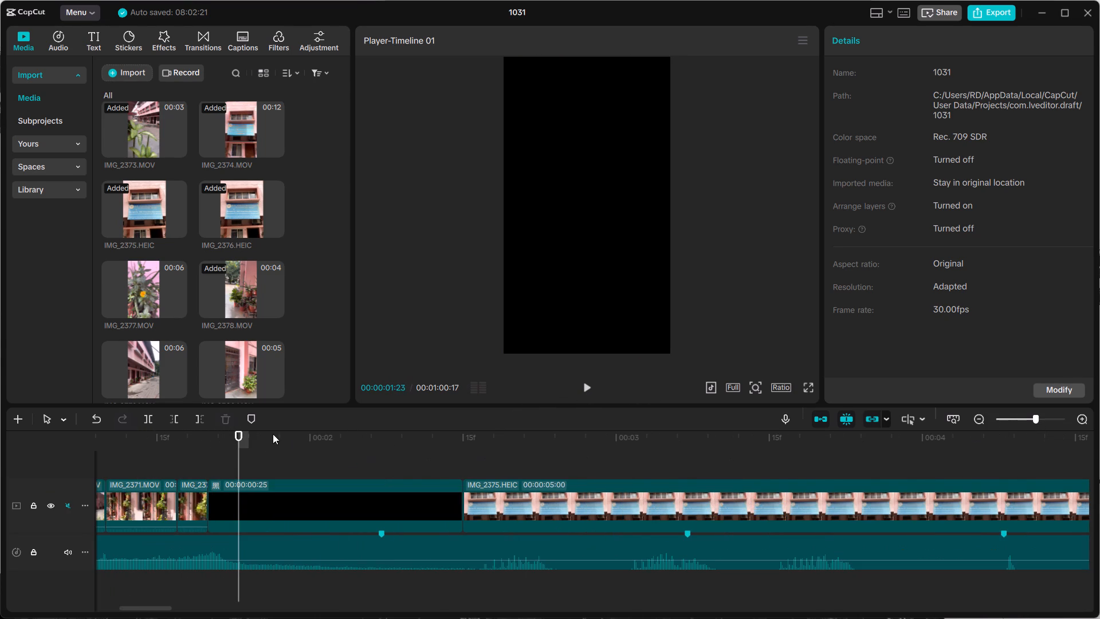
drag(238, 436, 19, 480)
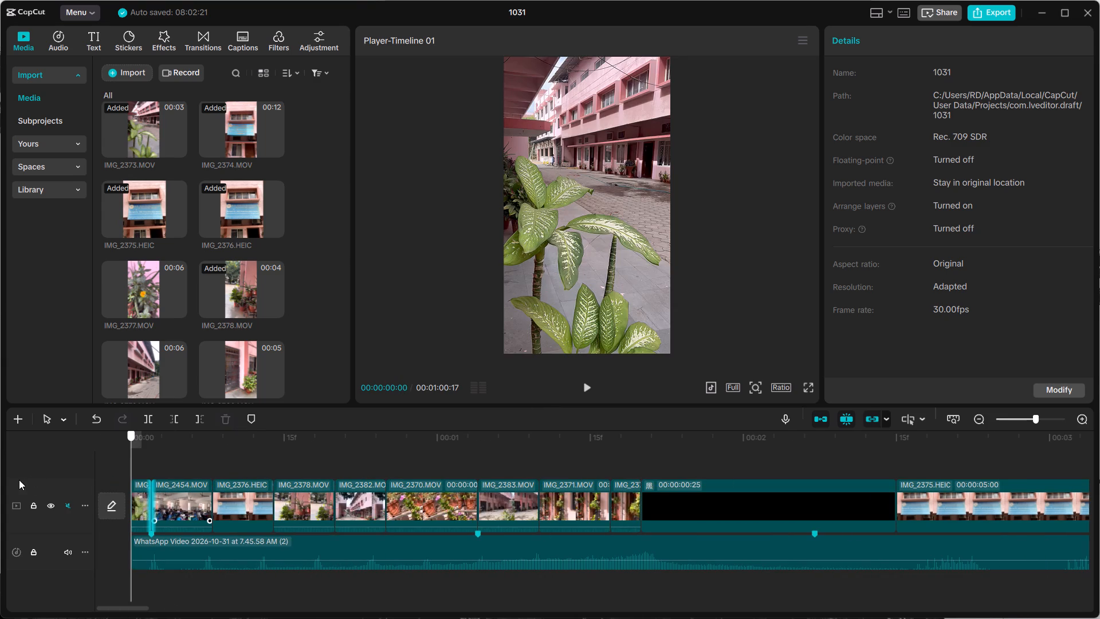
drag(19, 480, 19, 480)
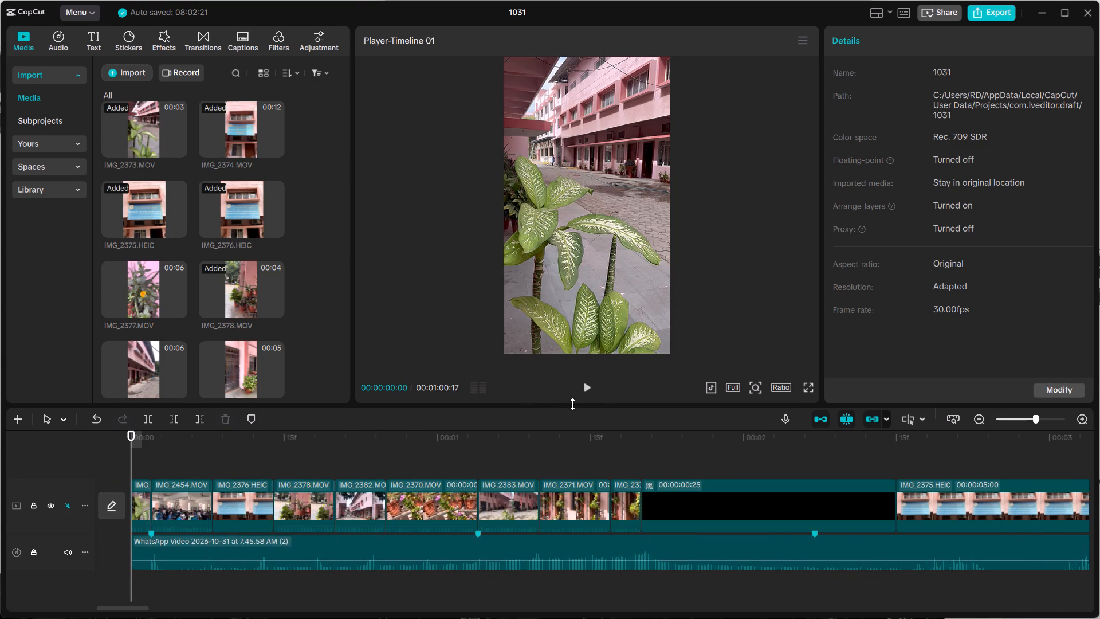
click(581, 386)
click(585, 385)
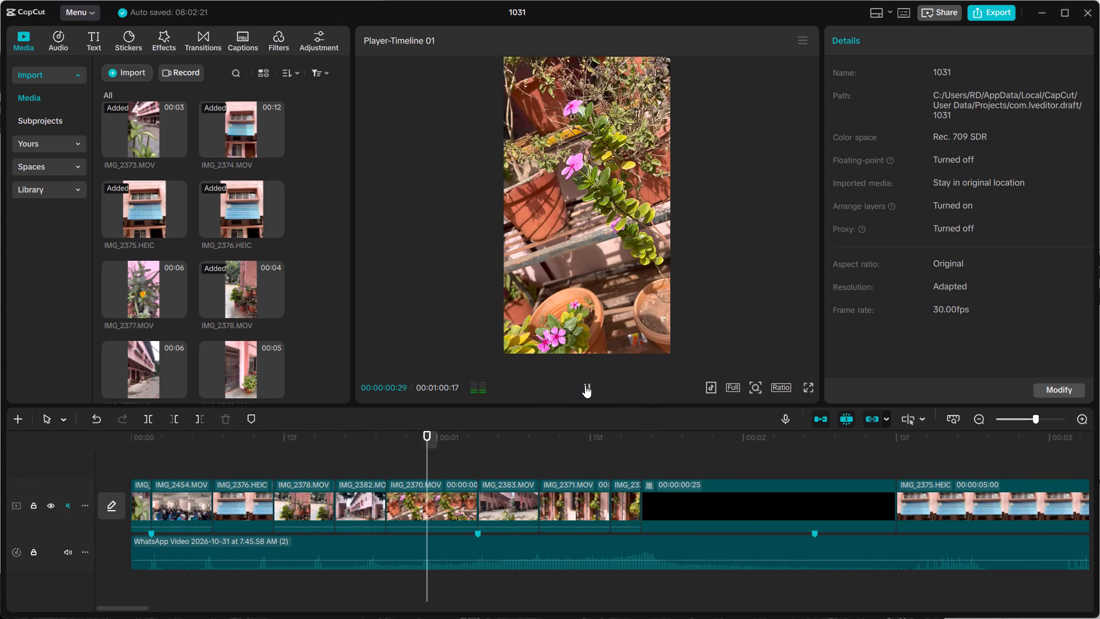
Trim the end of IMG_2370.MOV back to about 00:00:01:00.
click(450, 498)
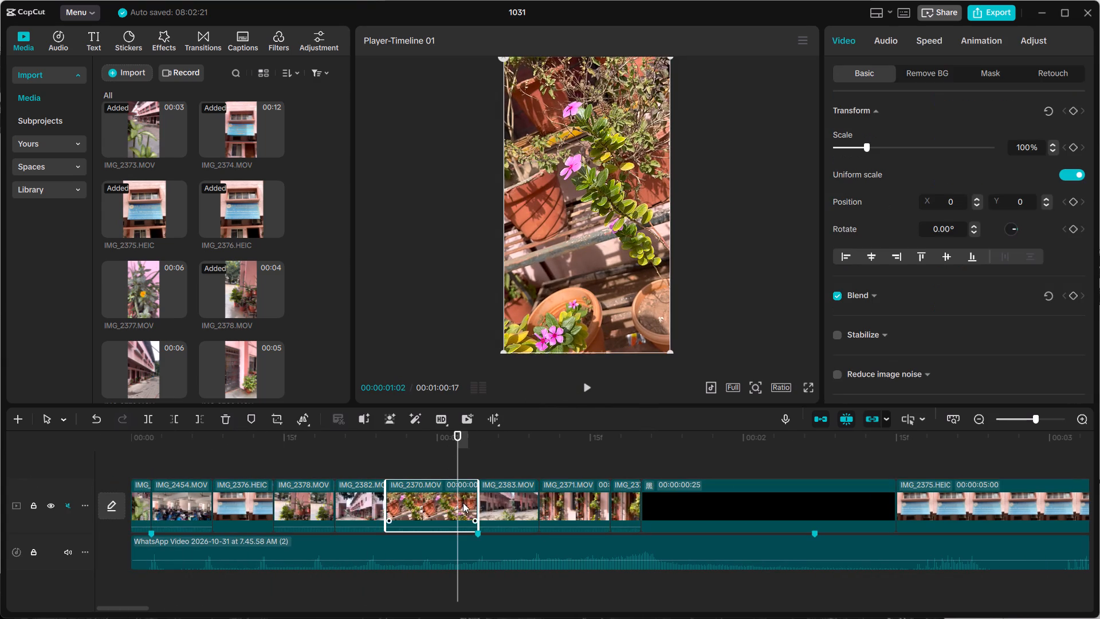
drag(479, 500, 461, 502)
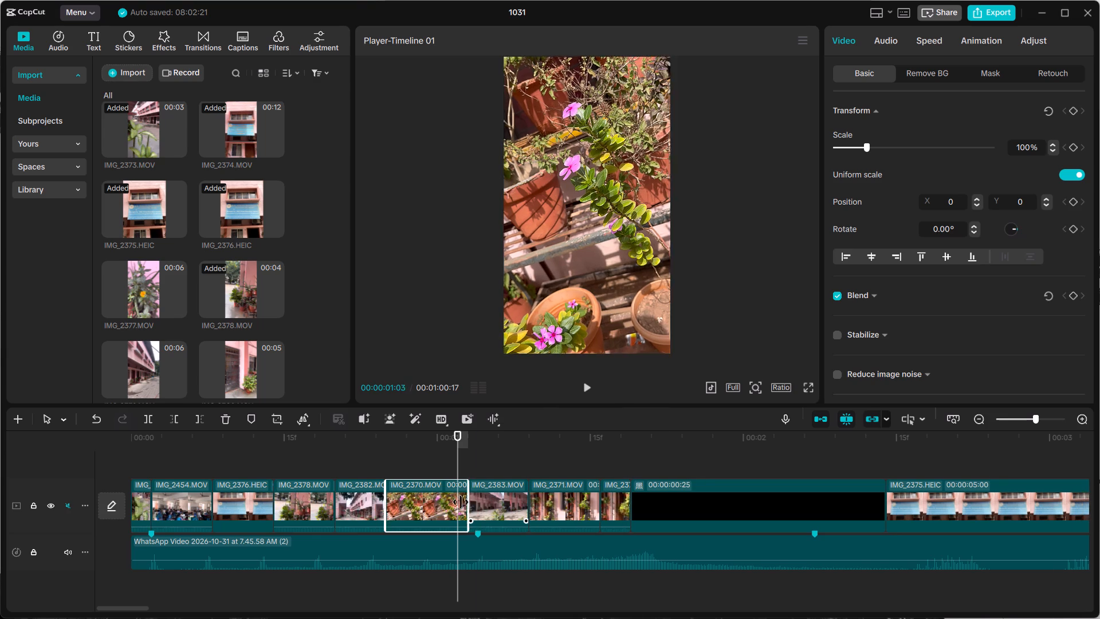
drag(461, 502, 434, 510)
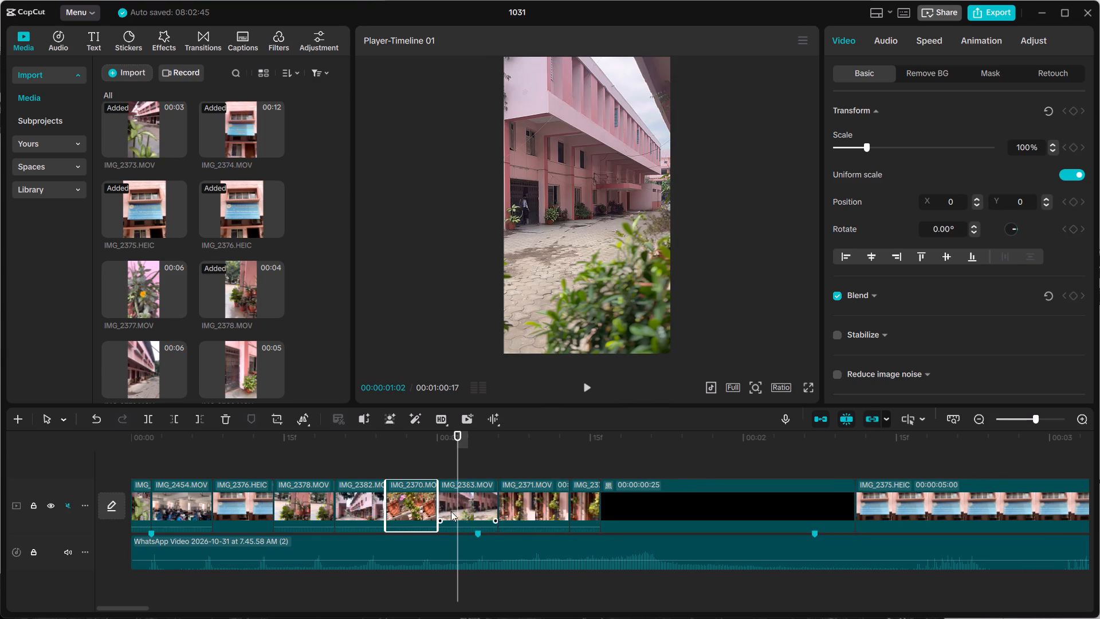
Replay the cuts from 00:00:00:26 and delete the last short campus clip directly before the black clip.
click(396, 450)
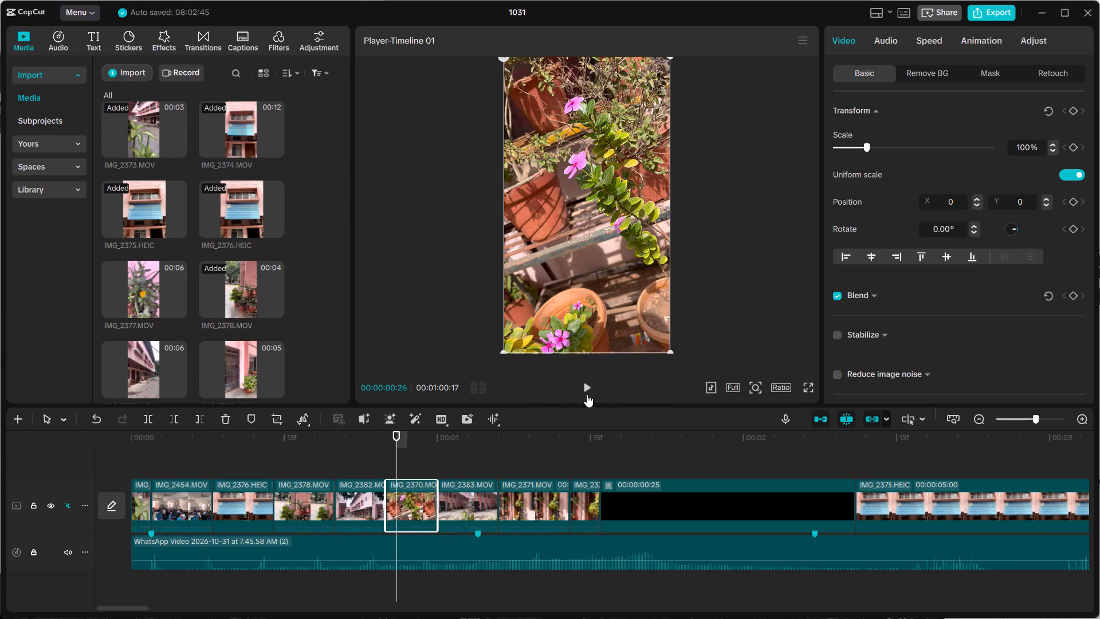
click(586, 385)
click(586, 385)
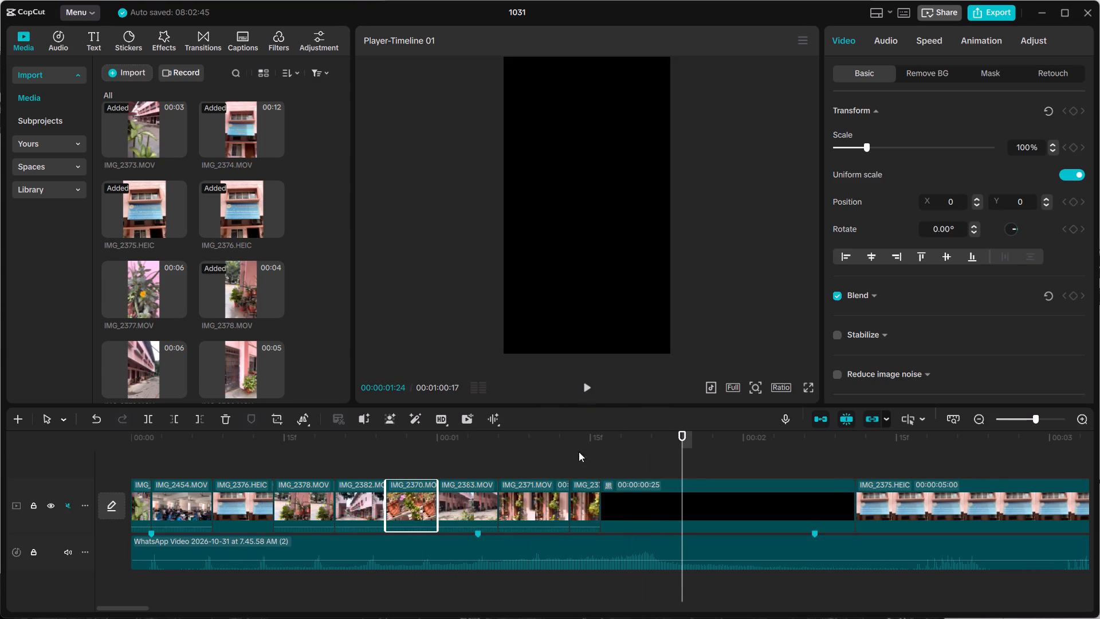
click(580, 508)
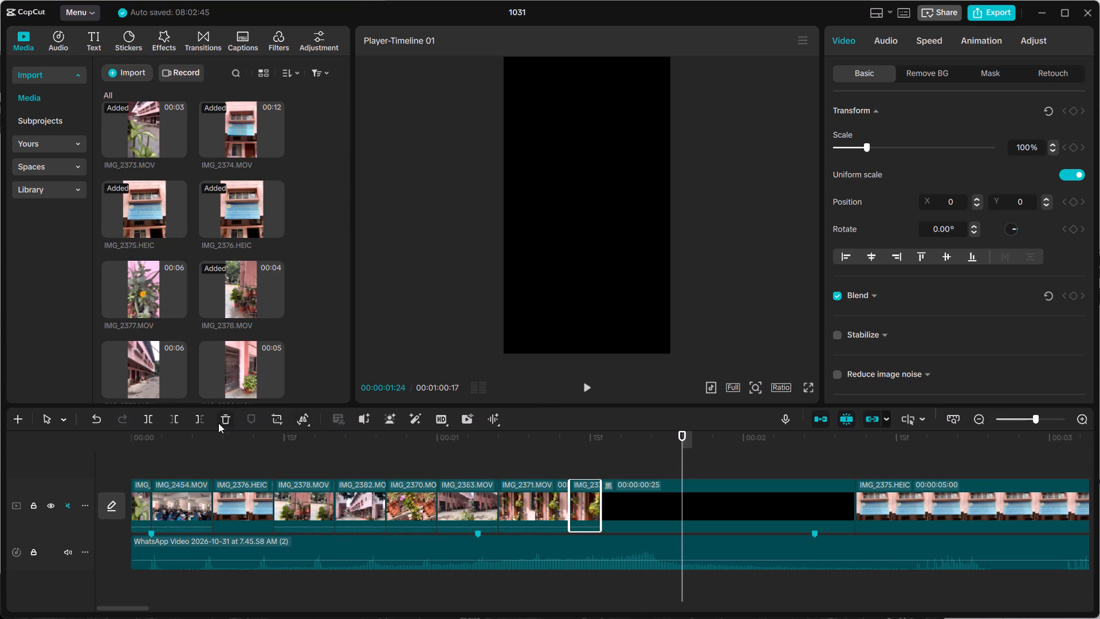
click(222, 420)
Insert IMG_2381.MOV from the imported media between IMG_2371.MOV and the black clip.
scroll(242, 331, down, 4)
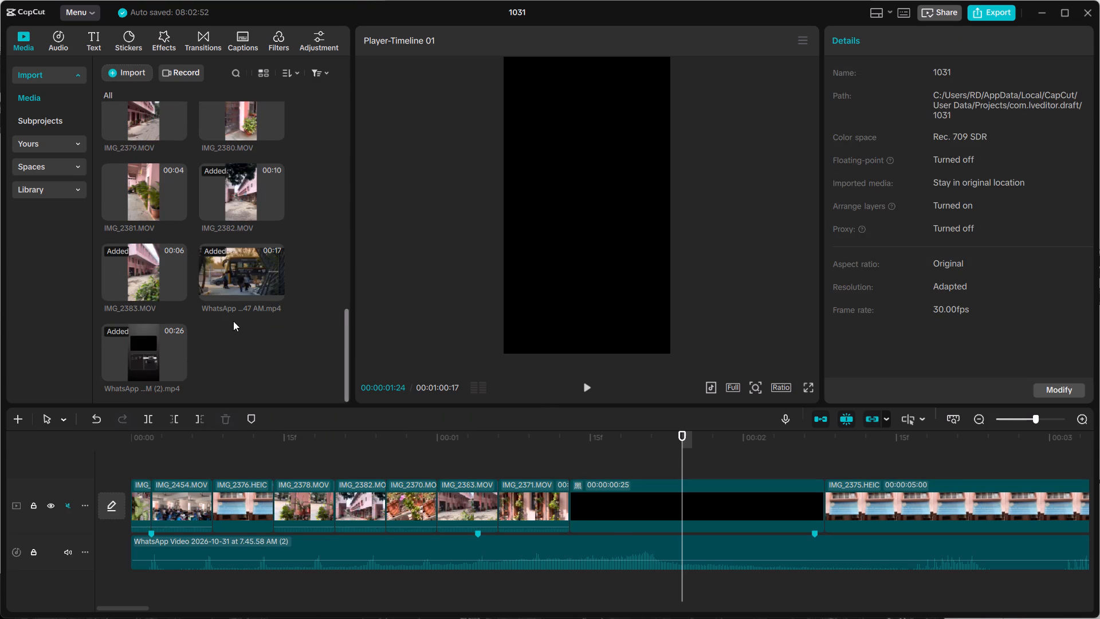
scroll(152, 274, up, 1)
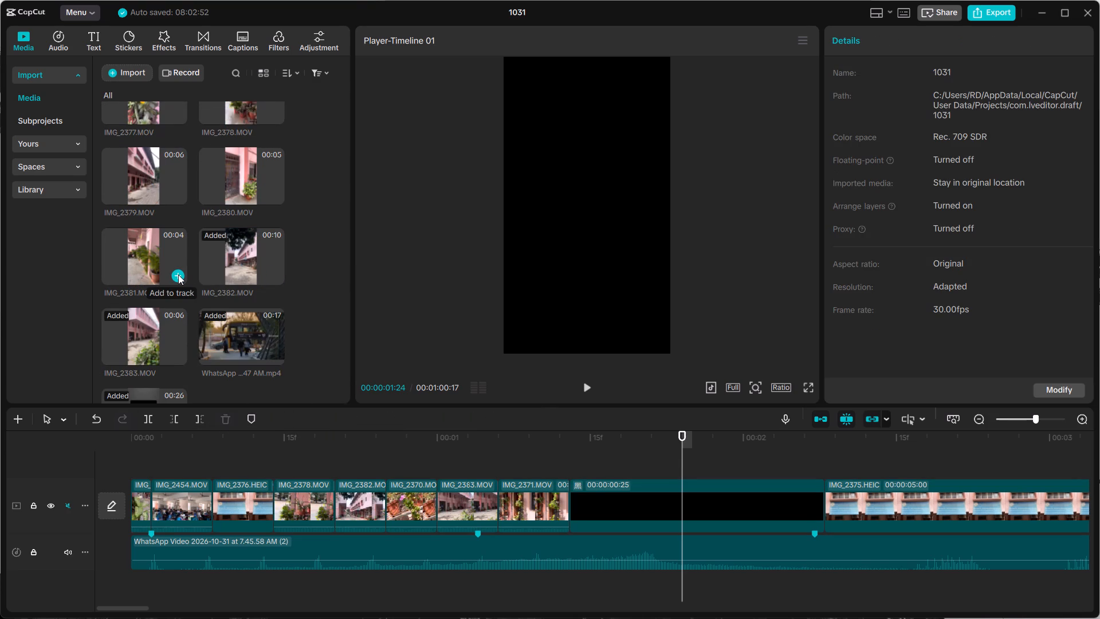
click(178, 275)
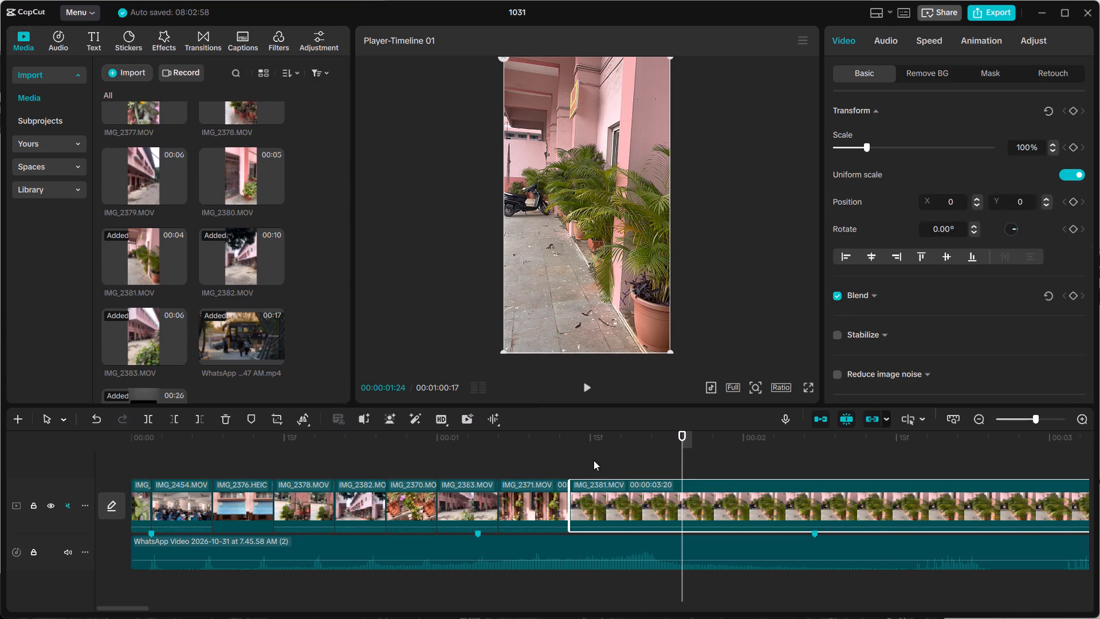
Trim the end of IMG_2381.MOV back to 00:00:01:20.
drag(681, 446, 666, 447)
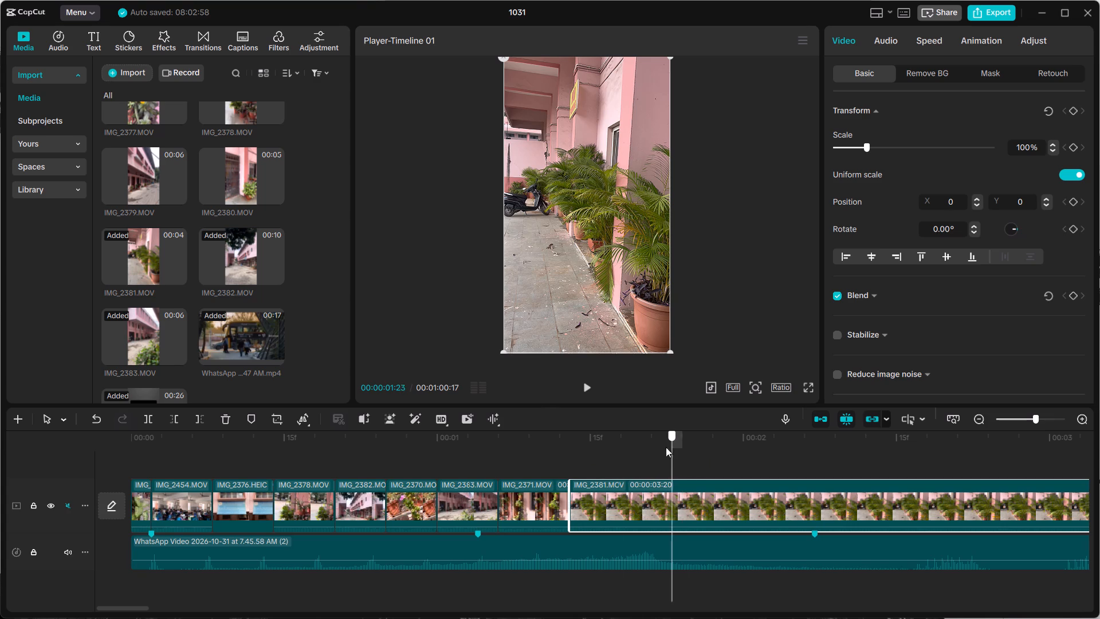
drag(666, 447, 623, 460)
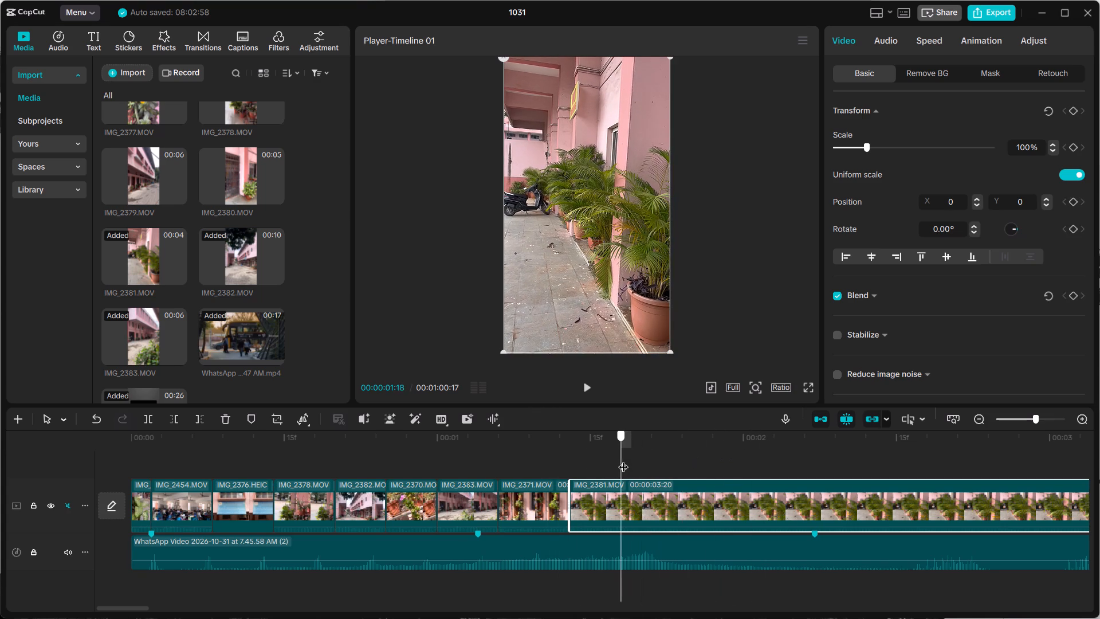
drag(623, 460, 639, 456)
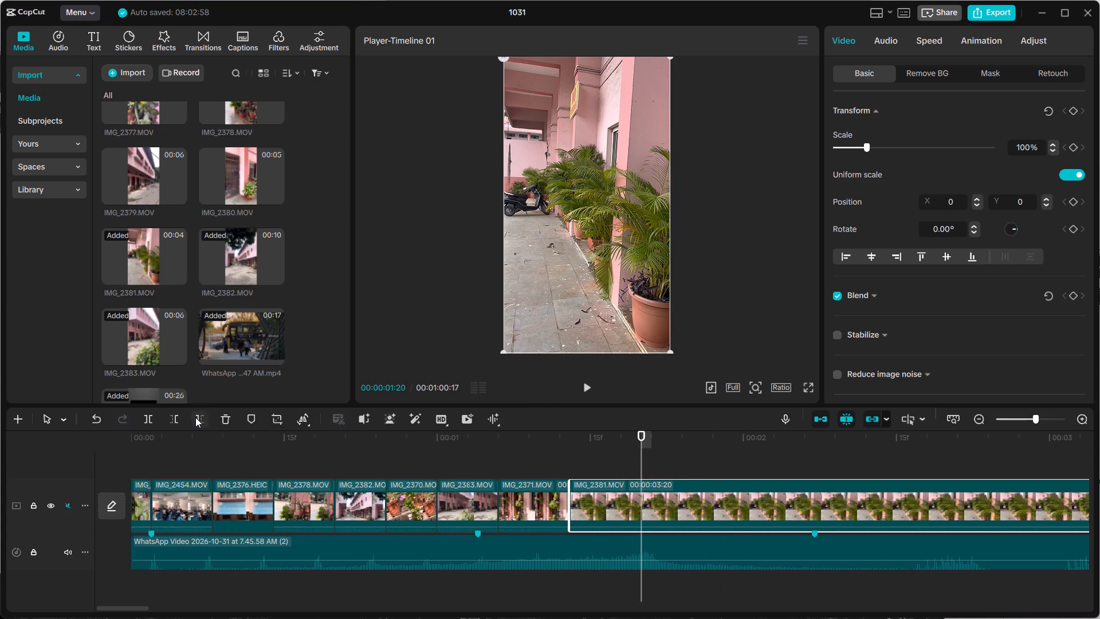
click(195, 417)
Play from 00:00:01:08 through the black clip and into the sign shot to check the timing against the audio.
click(520, 468)
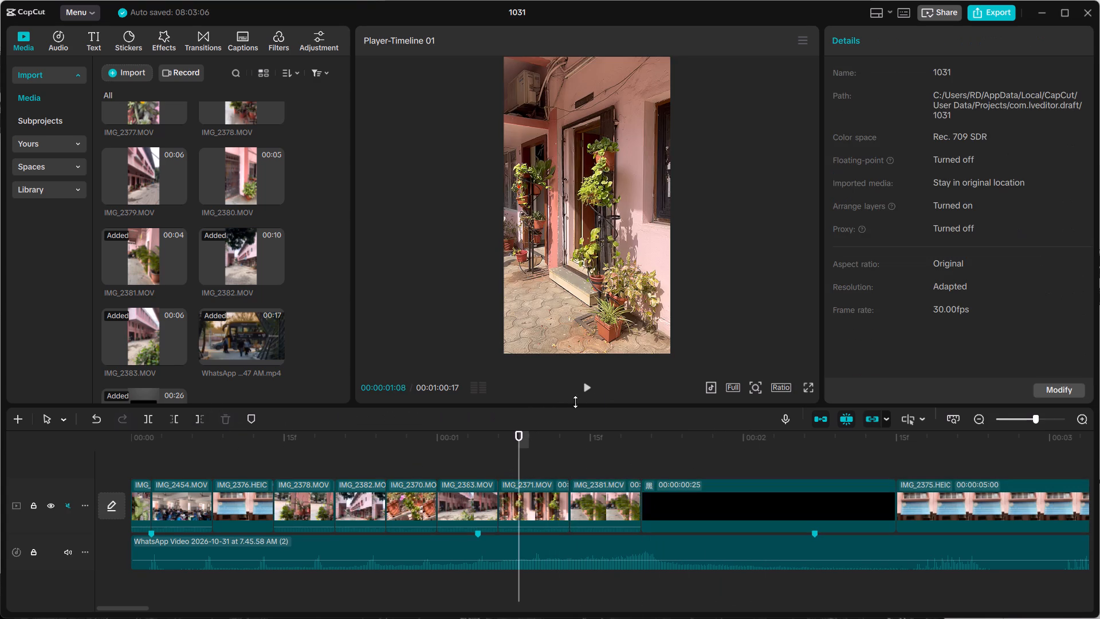
click(583, 384)
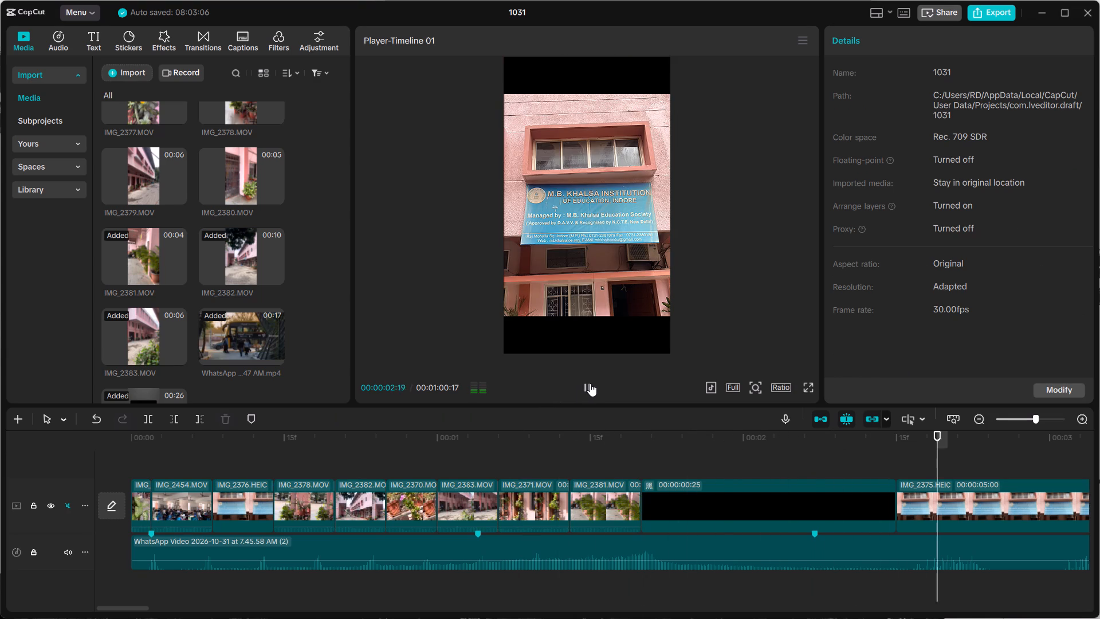
click(591, 386)
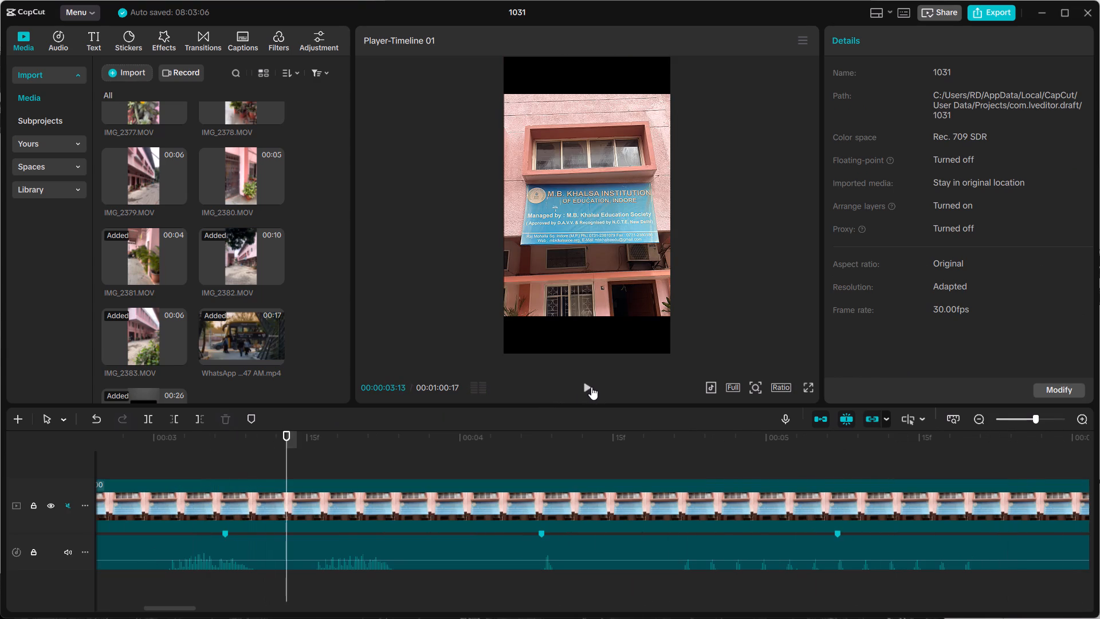
click(591, 387)
click(591, 387)
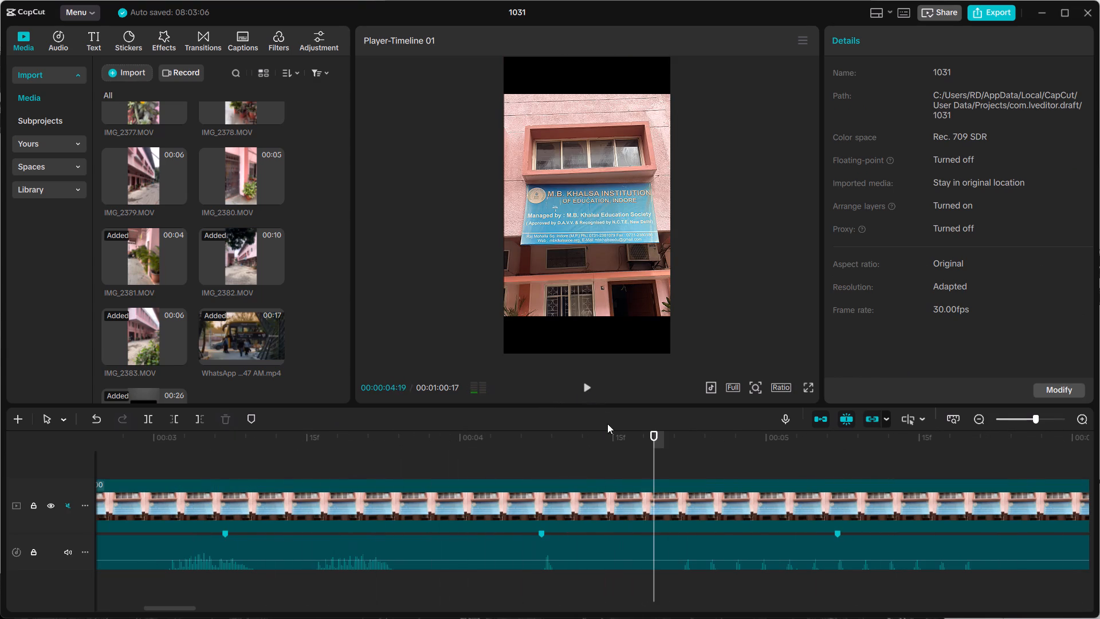
Move the black clip from the main track to an overlay track above the start of IMG_2375.HEIC.
click(1026, 416)
click(1020, 416)
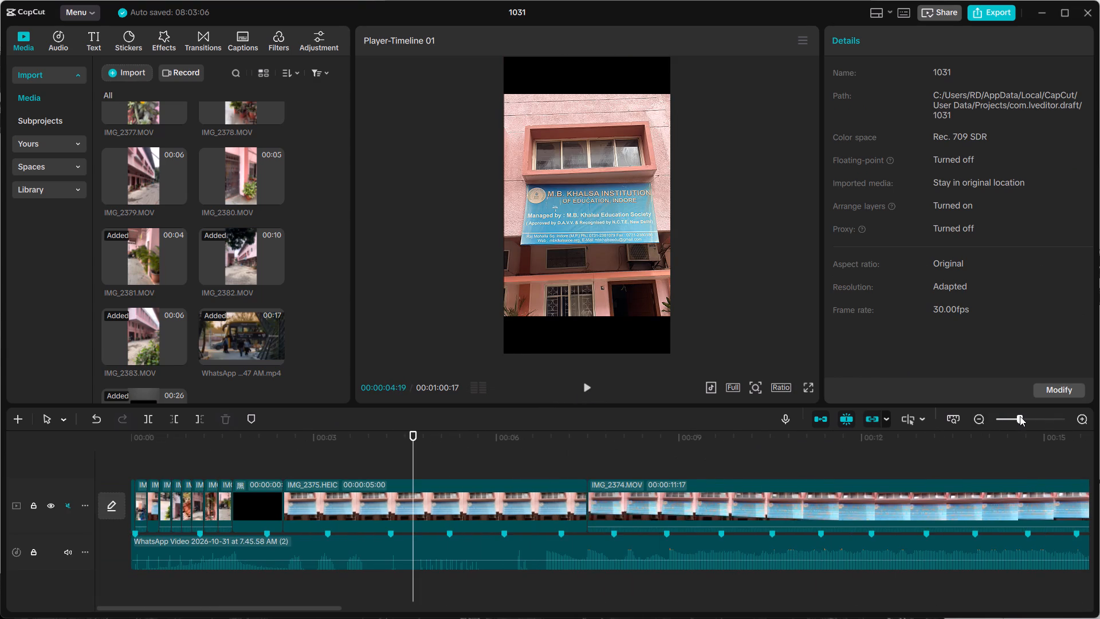
click(1020, 416)
drag(414, 436, 395, 441)
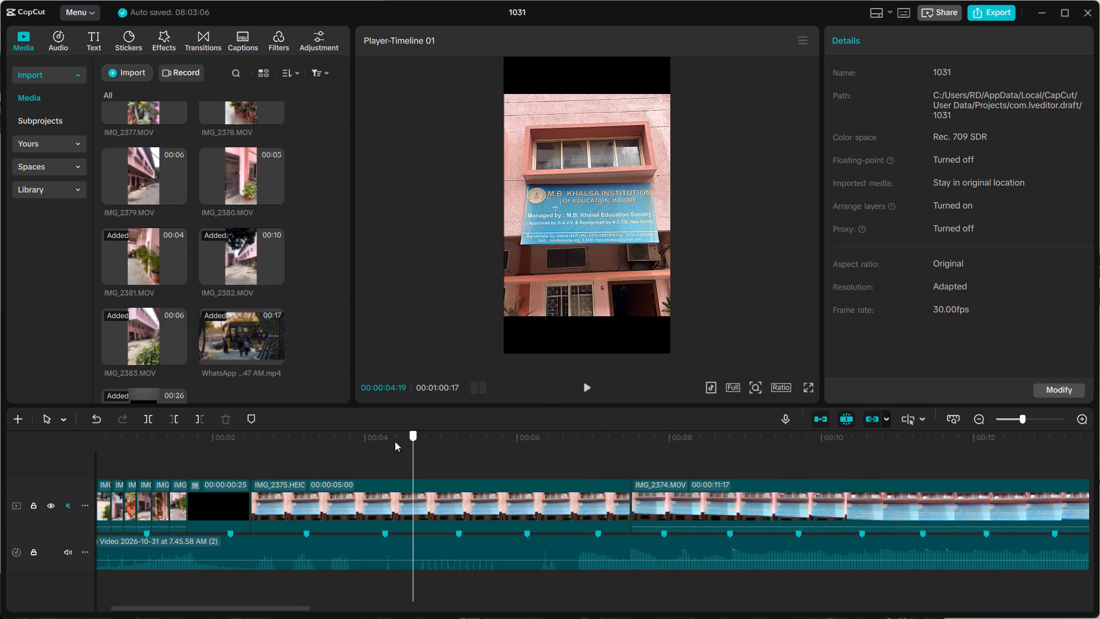
drag(395, 441, 247, 464)
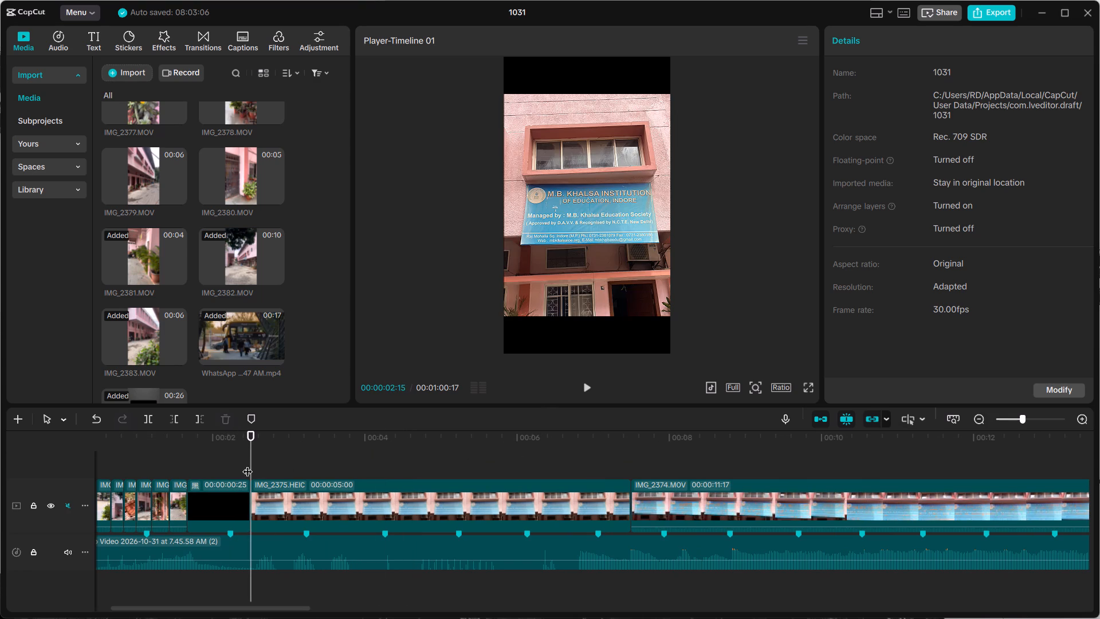
click(227, 462)
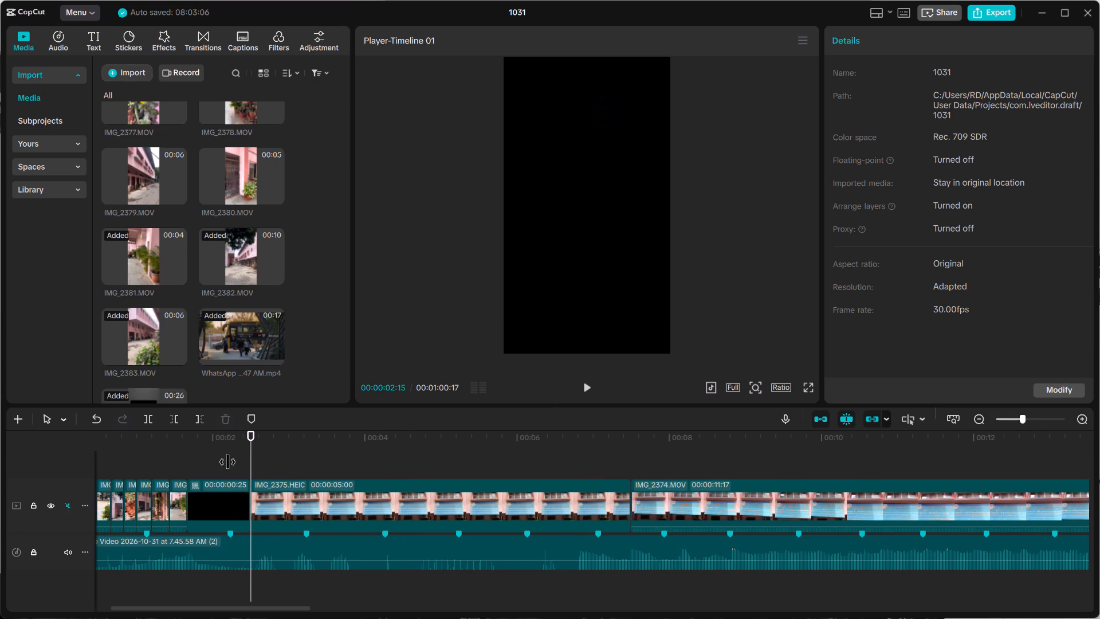
click(235, 491)
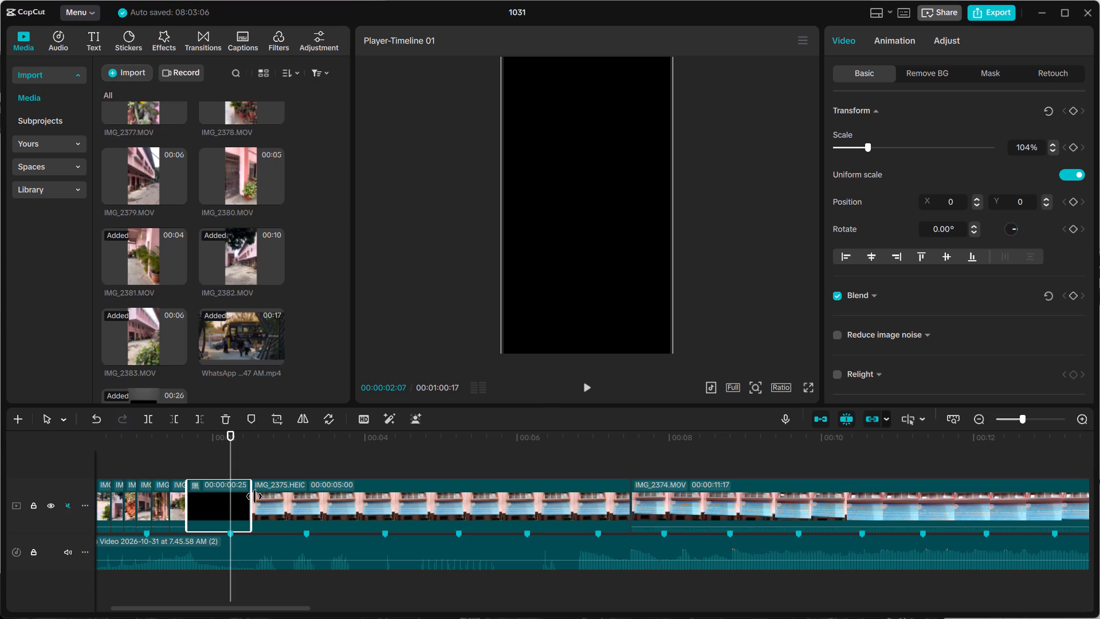
drag(239, 502, 241, 450)
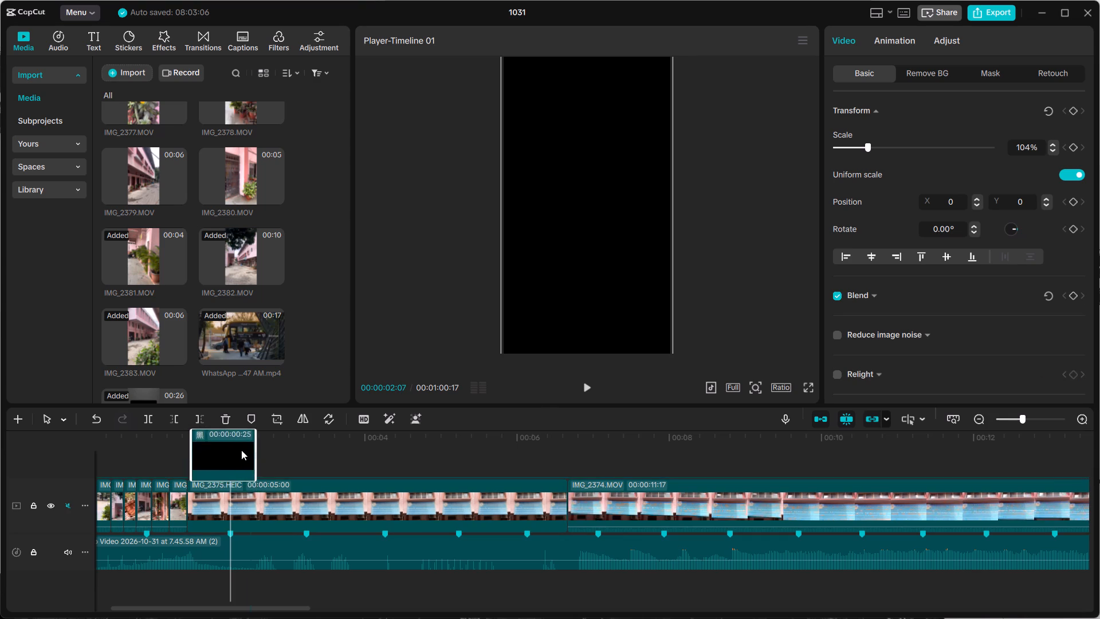
drag(241, 450, 239, 449)
Extend the black overlay clip's end to a duration of 00:00:02:21, playing from just before it to judge the timing.
click(172, 454)
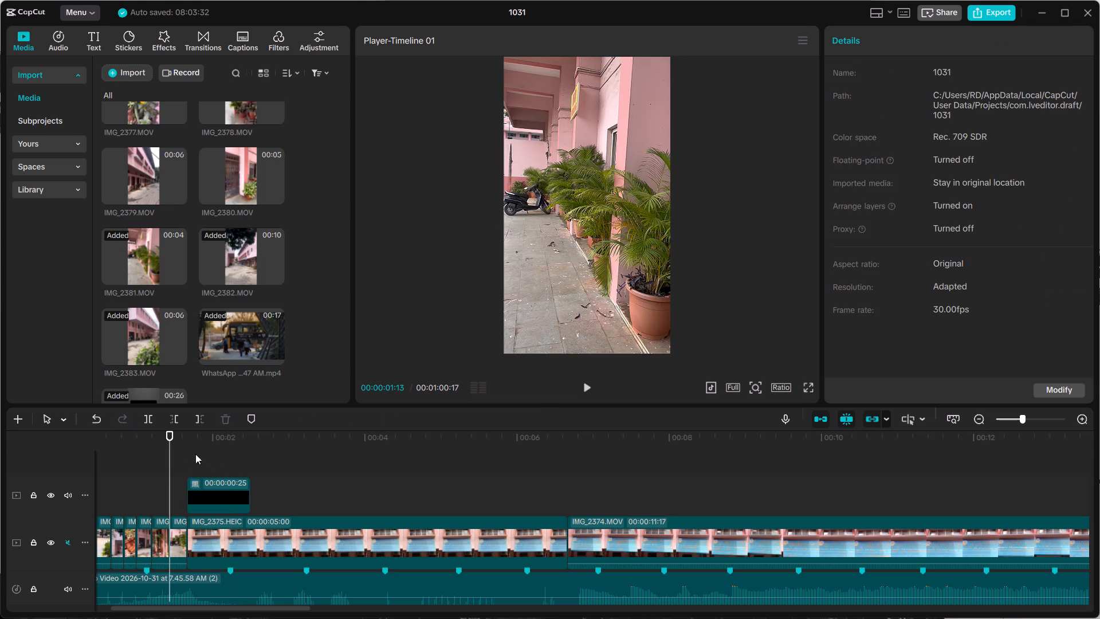
click(589, 387)
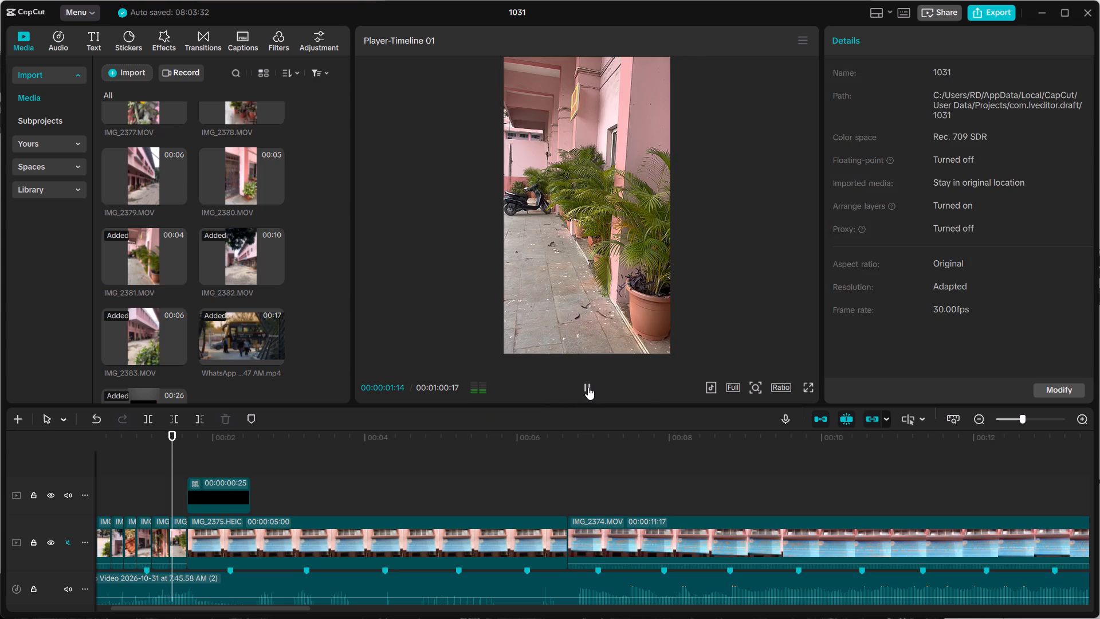
click(588, 387)
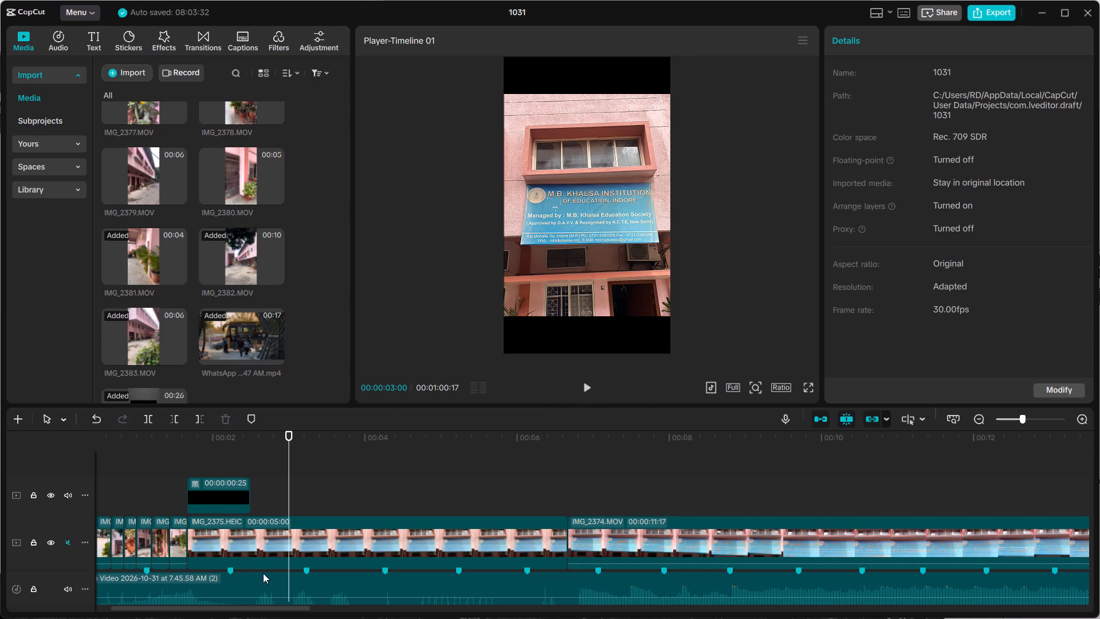
click(241, 502)
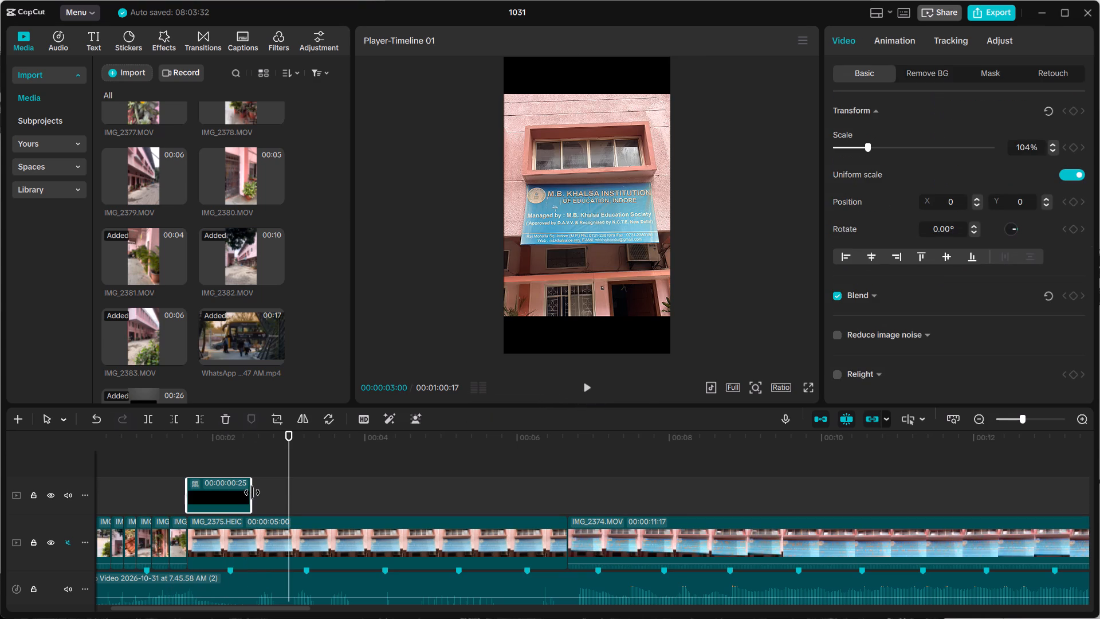
drag(252, 492, 331, 506)
click(176, 439)
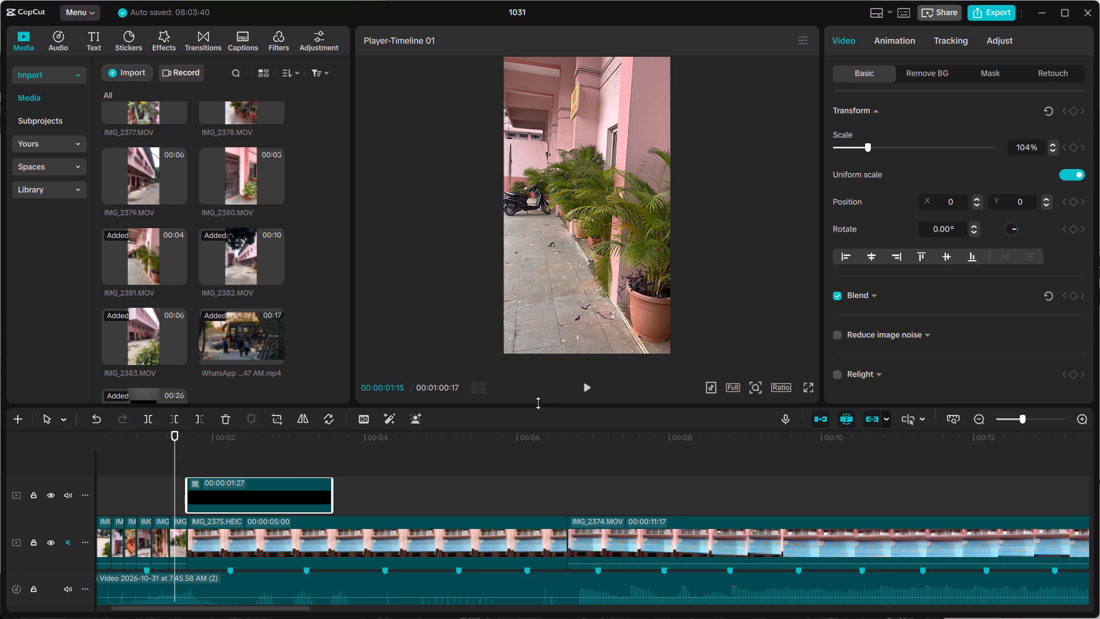
click(584, 387)
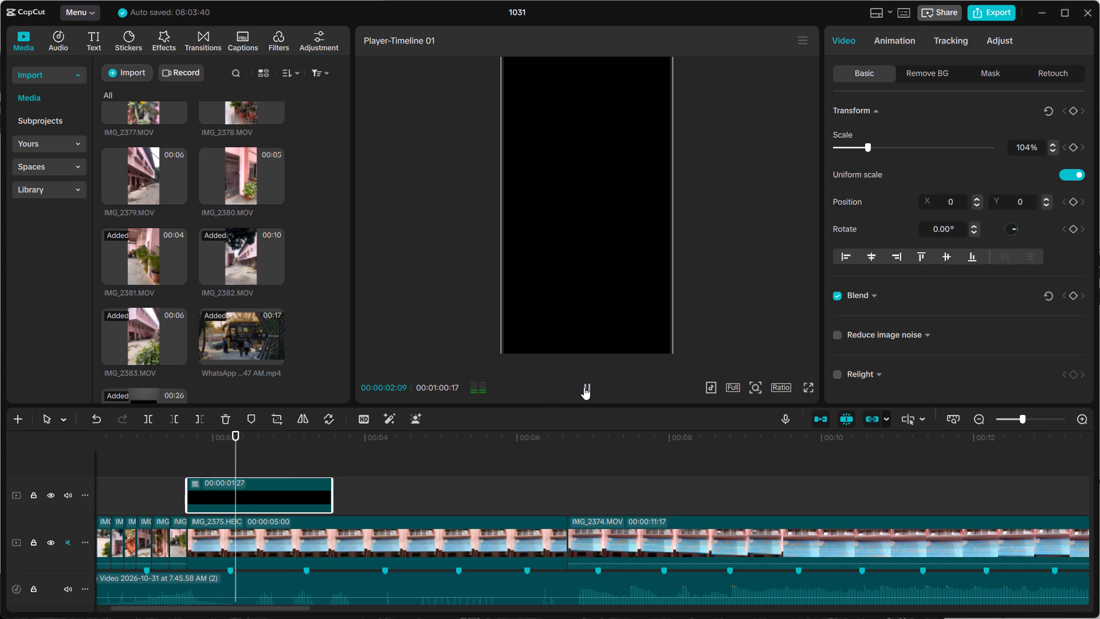
click(584, 386)
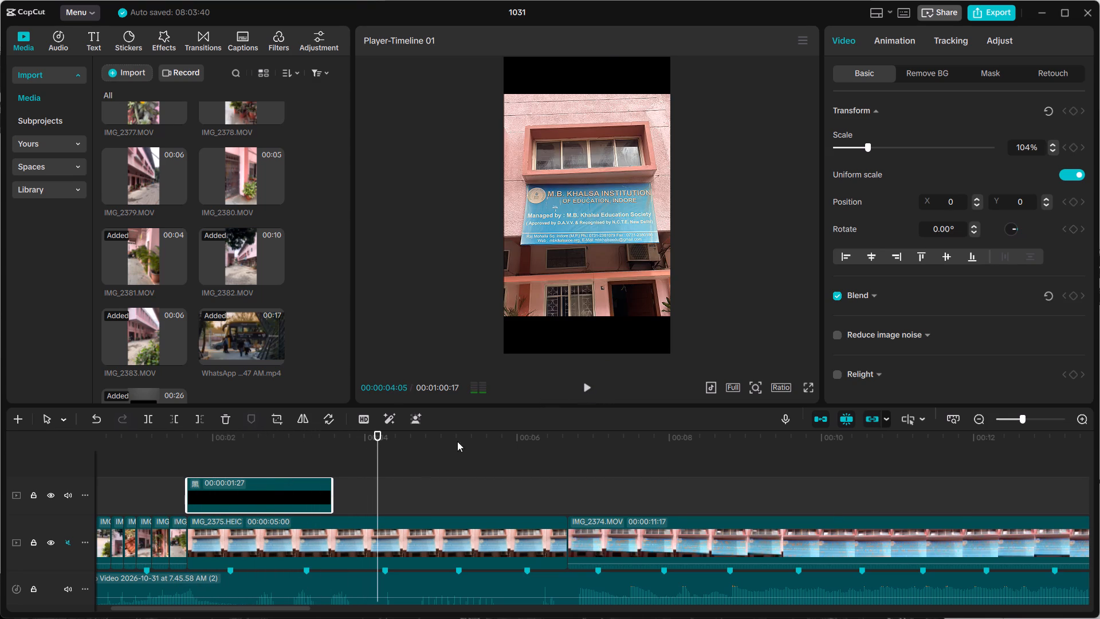
drag(333, 495, 390, 495)
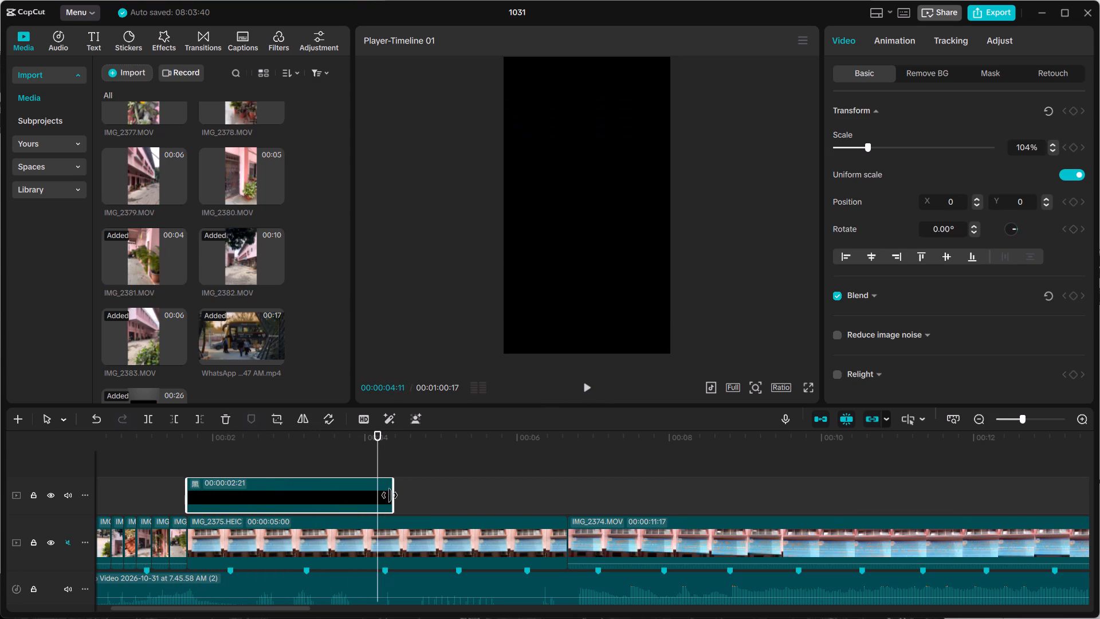
drag(390, 495, 389, 495)
Add a Rectangle mask to the black overlay clip at 00:00:02:22 and reverse it.
double_click(267, 467)
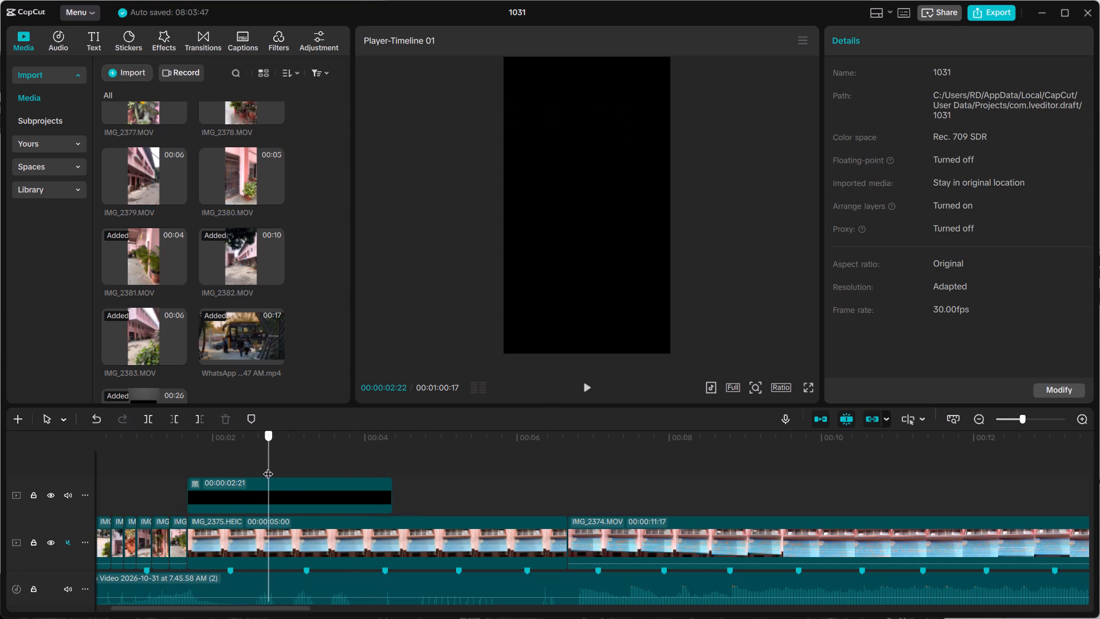
click(298, 491)
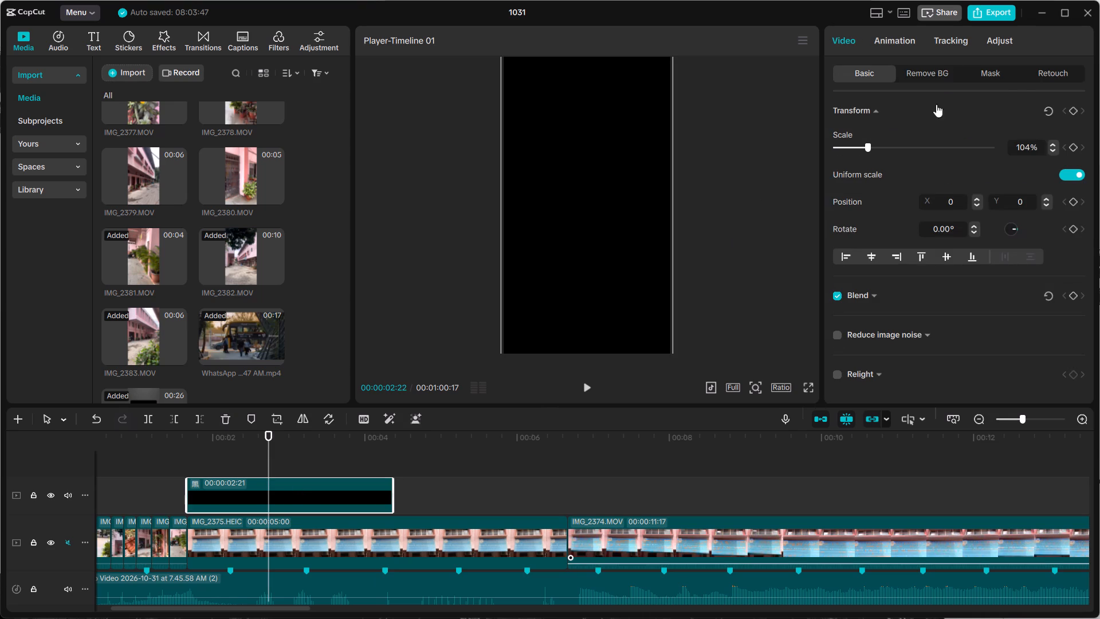
click(987, 76)
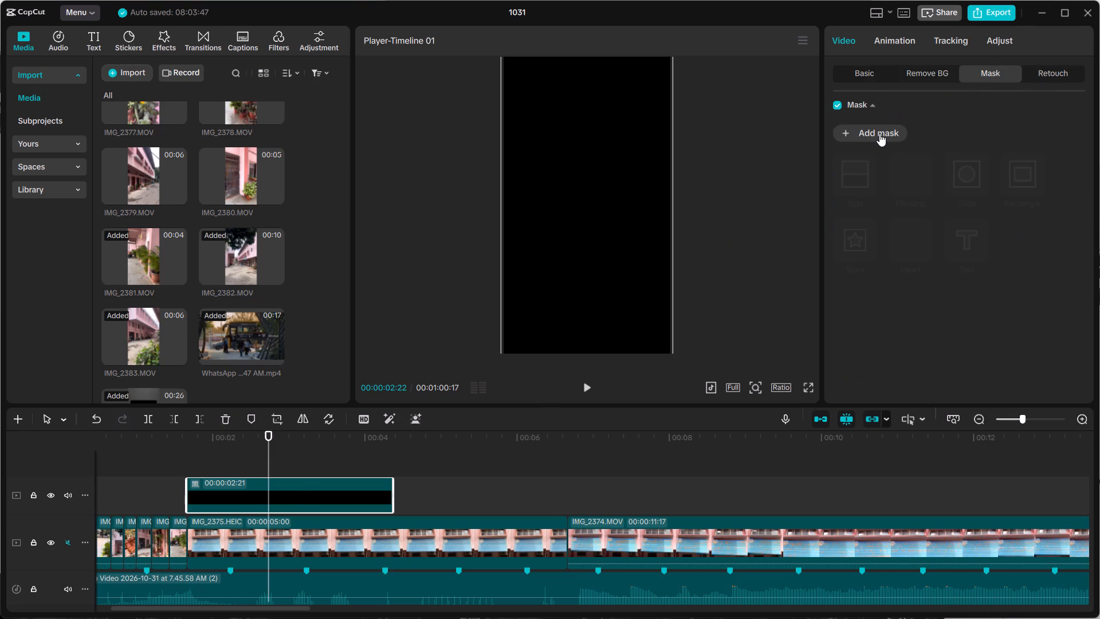
click(878, 134)
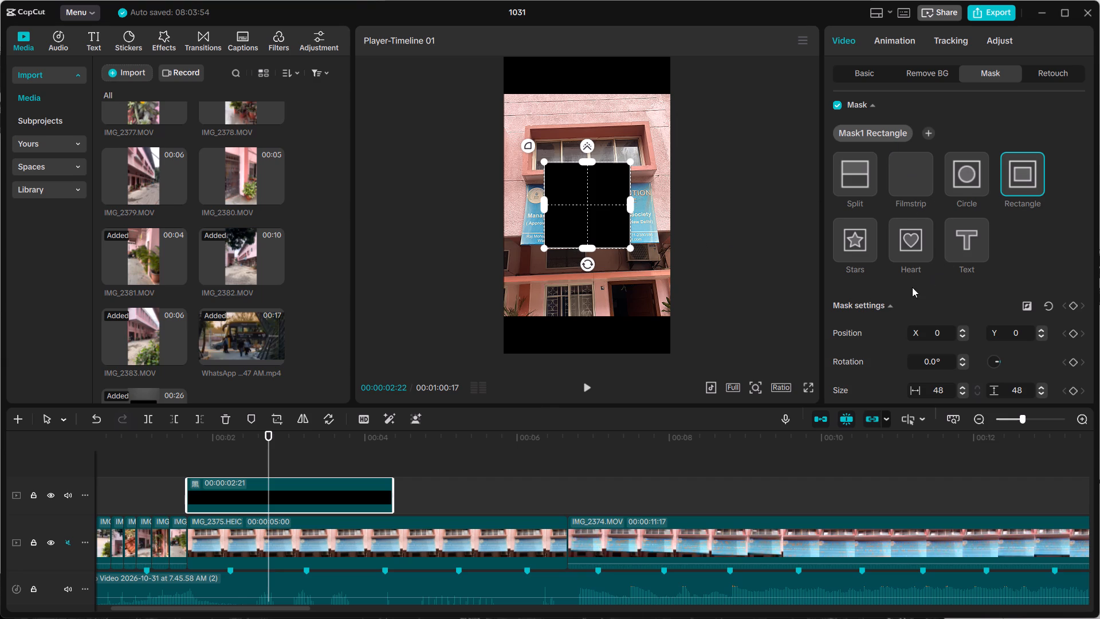
click(1026, 307)
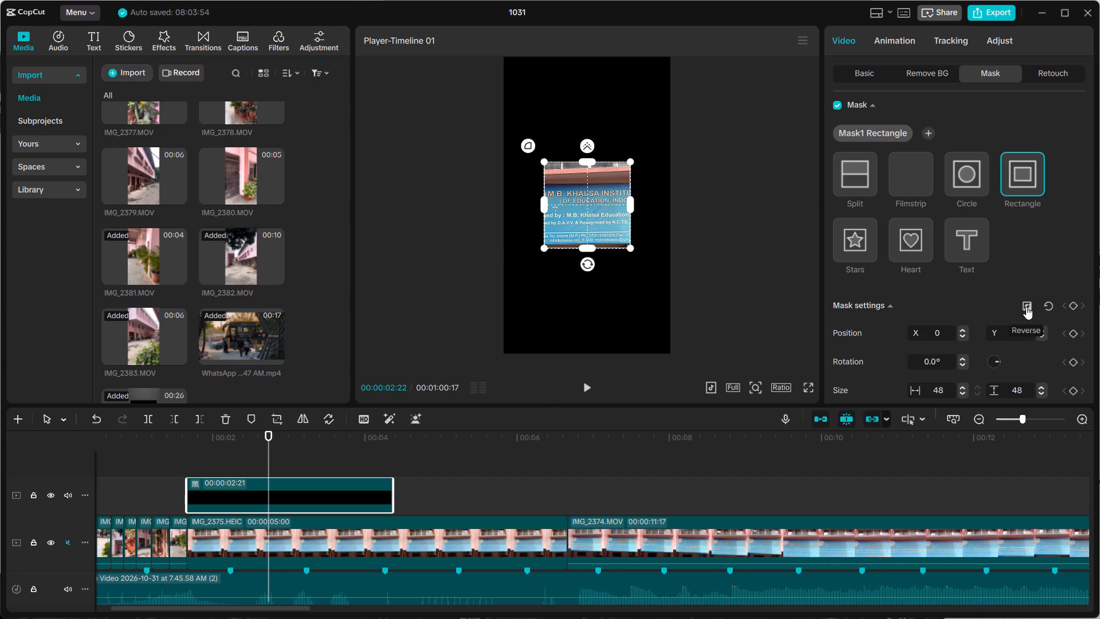
Resize the rectangle mask to width 92 and height 51, forming a full-width opening around the institute sign.
drag(630, 205, 652, 208)
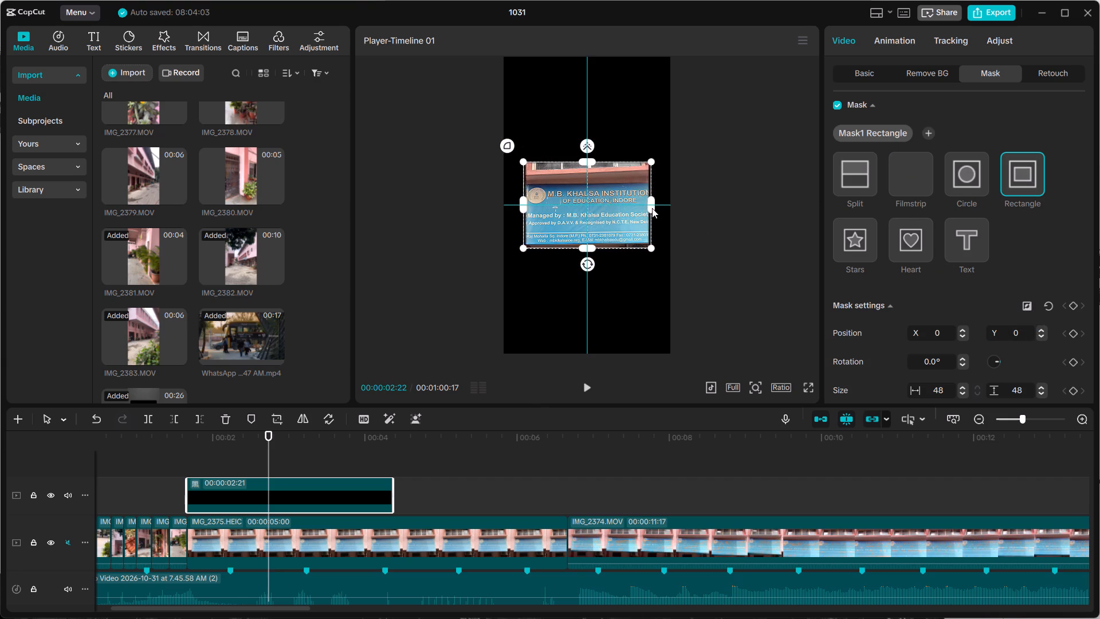
drag(652, 208, 672, 208)
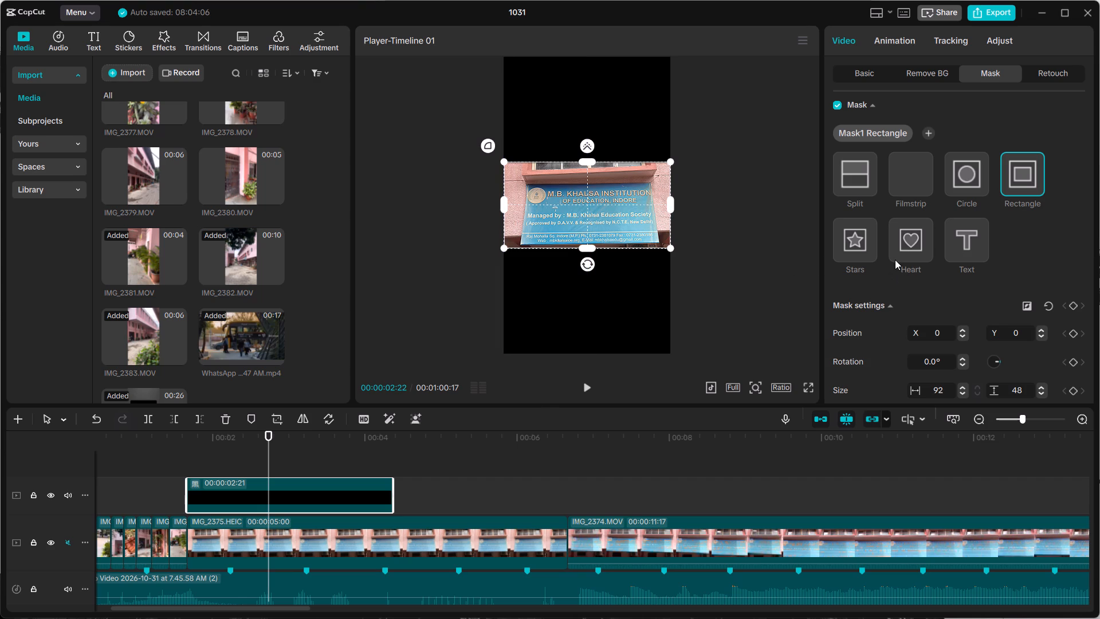
scroll(881, 276, down, 3)
scroll(878, 273, up, 2)
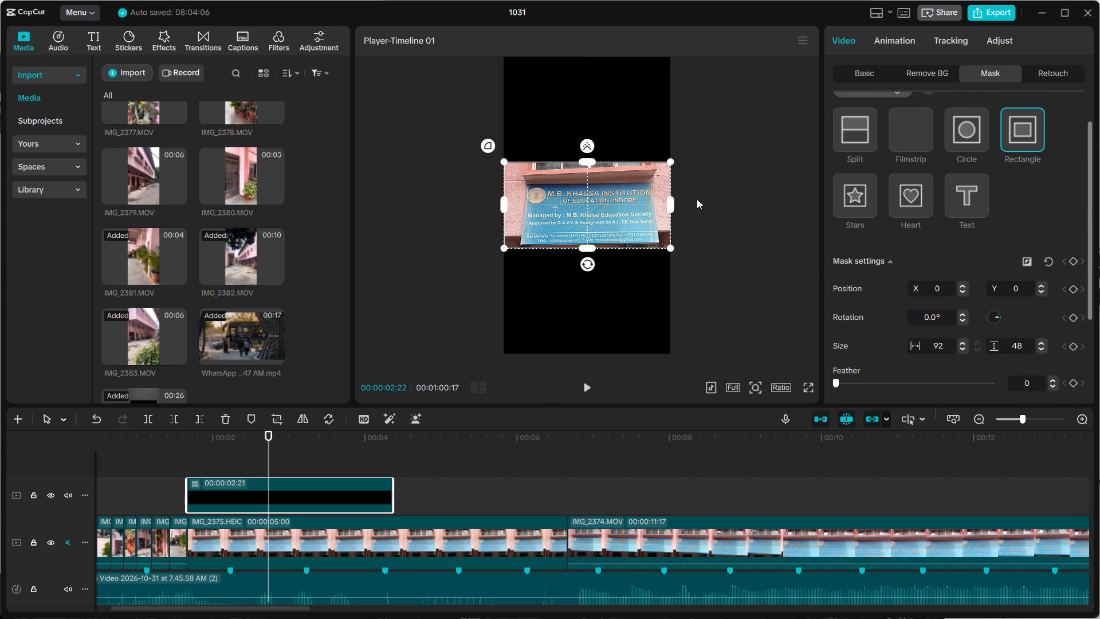
click(587, 159)
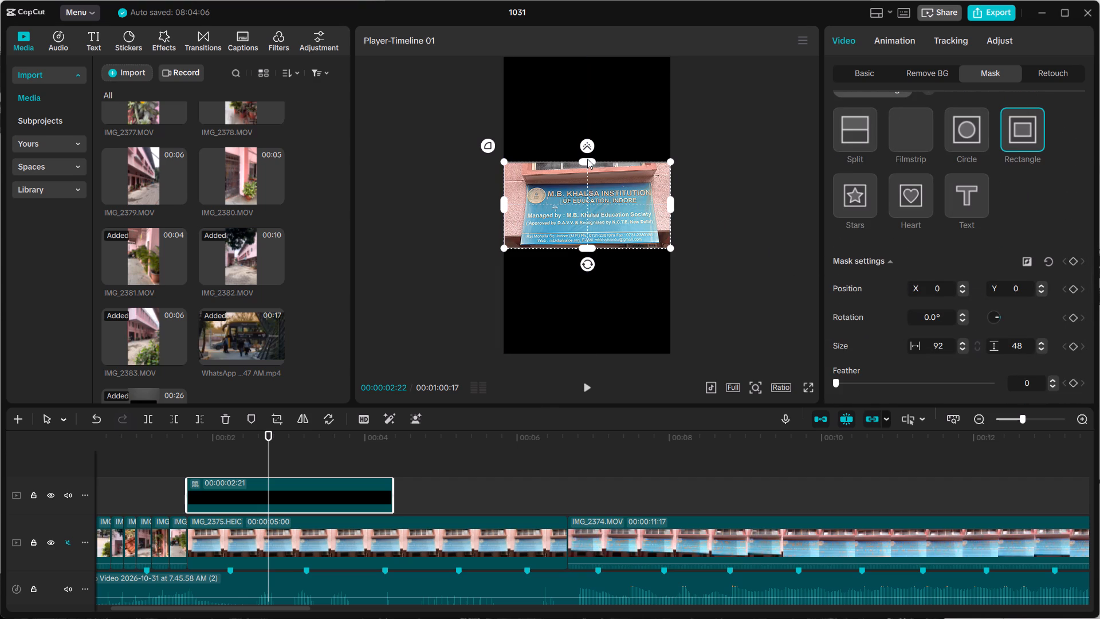
drag(589, 247, 594, 272)
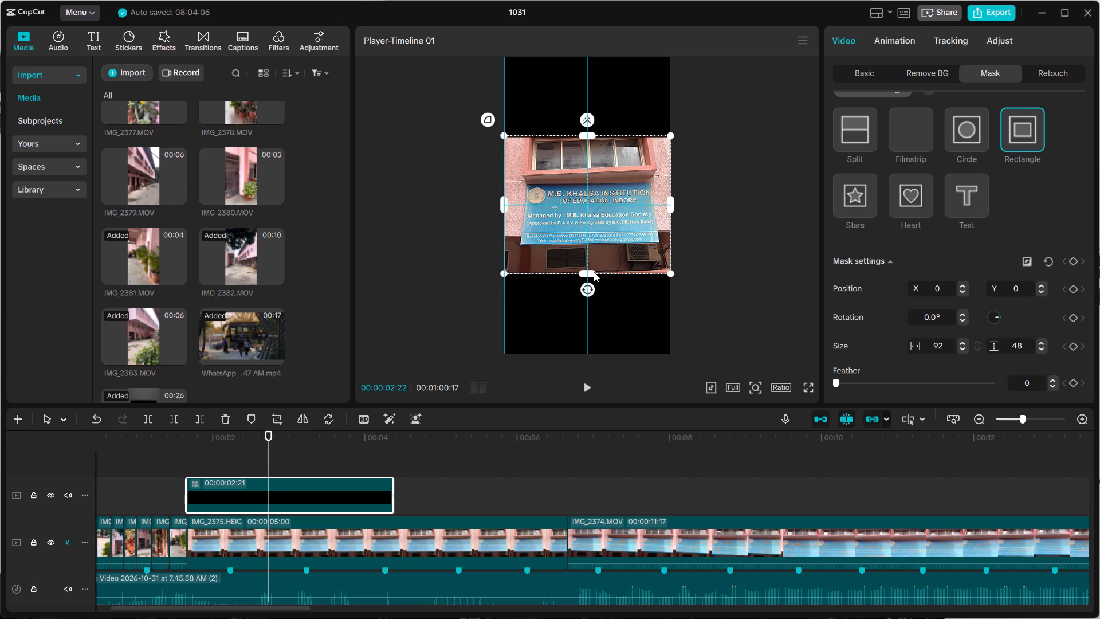
drag(594, 272, 598, 283)
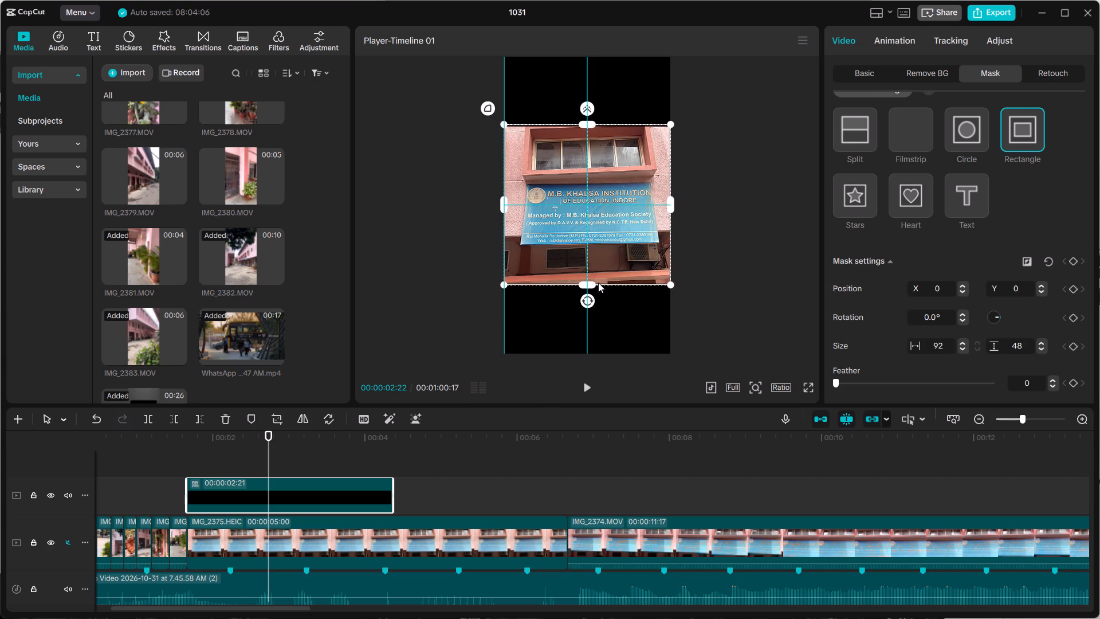
drag(598, 283, 598, 283)
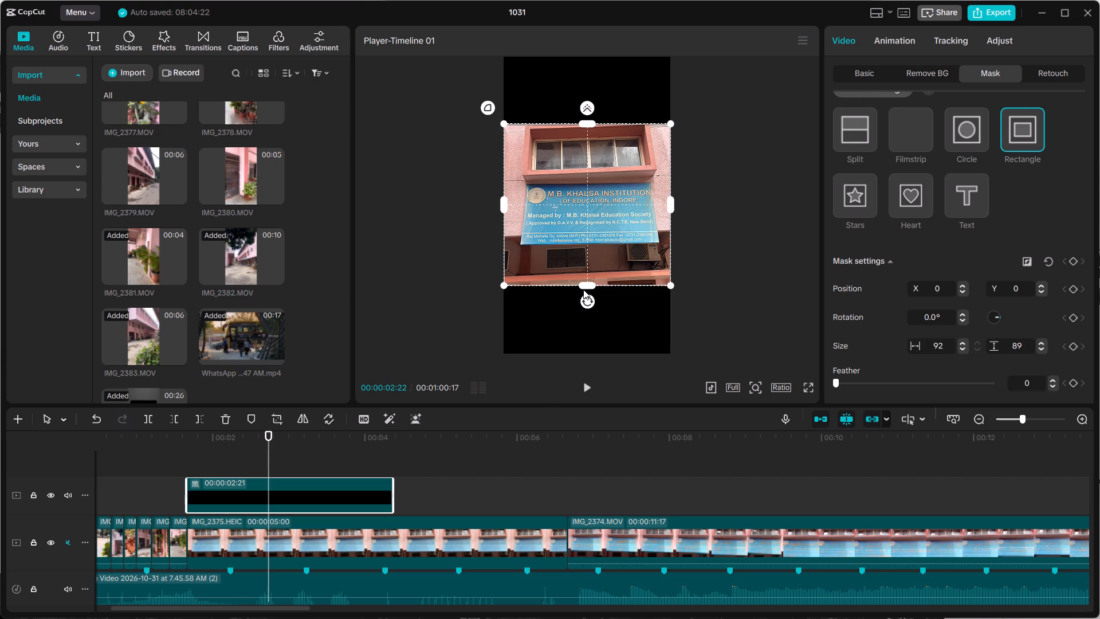
drag(586, 283, 586, 250)
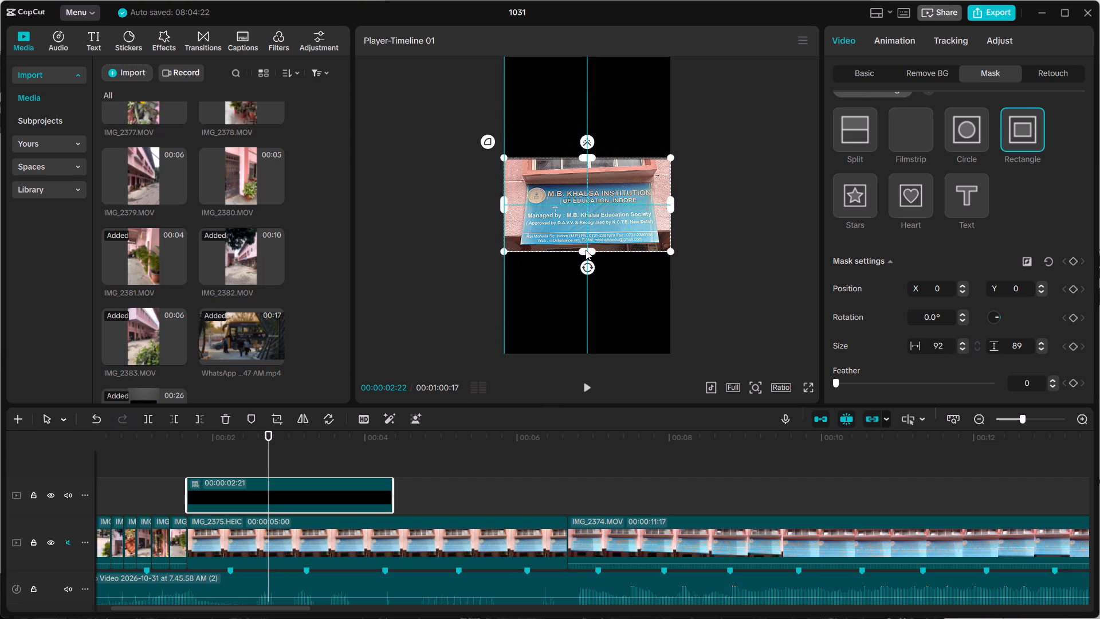
drag(586, 250, 586, 249)
Add a keyframe for all mask settings of the black overlay clip at 00:00:02:22.
click(1073, 260)
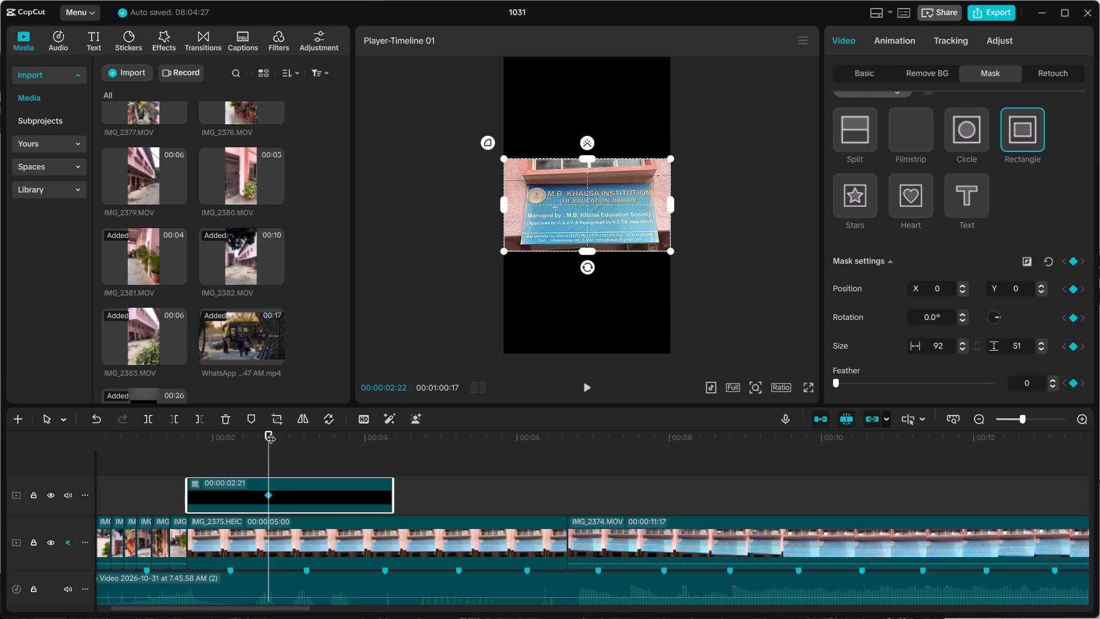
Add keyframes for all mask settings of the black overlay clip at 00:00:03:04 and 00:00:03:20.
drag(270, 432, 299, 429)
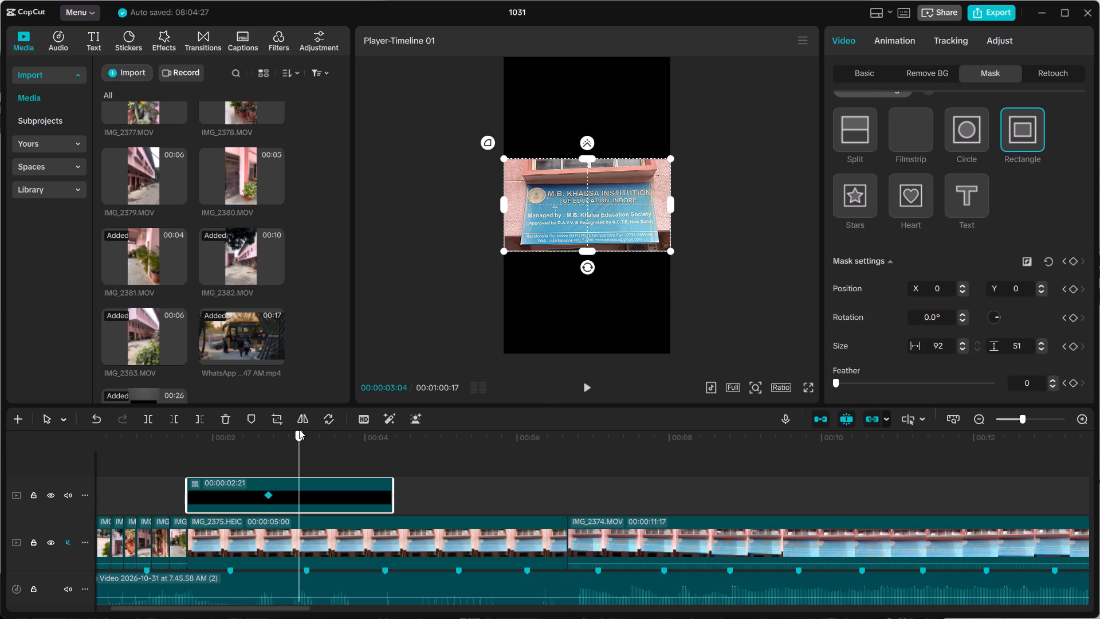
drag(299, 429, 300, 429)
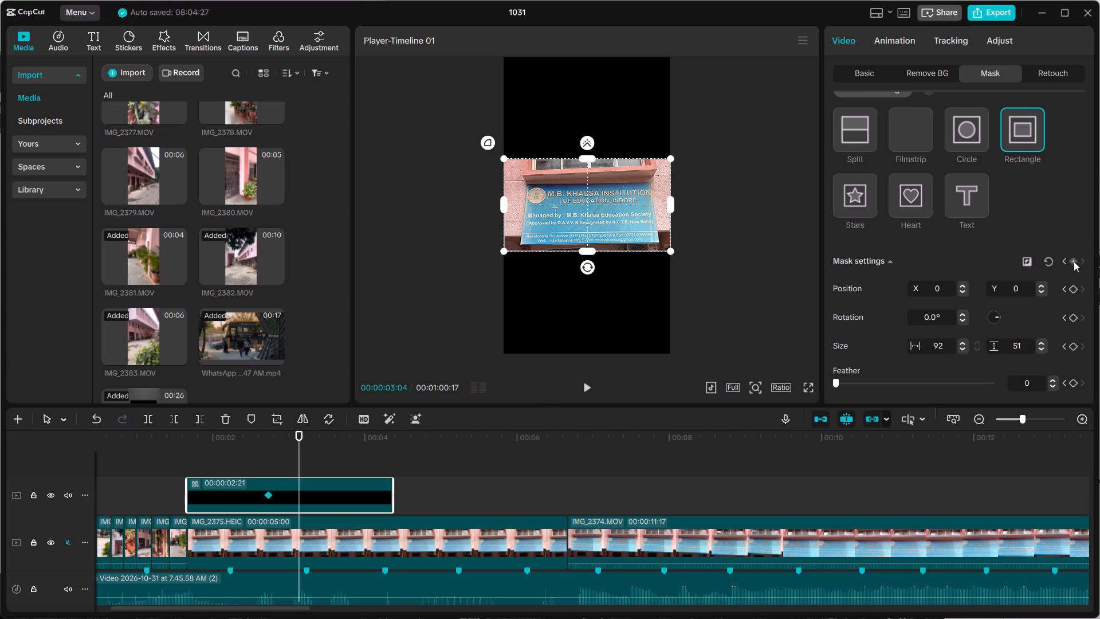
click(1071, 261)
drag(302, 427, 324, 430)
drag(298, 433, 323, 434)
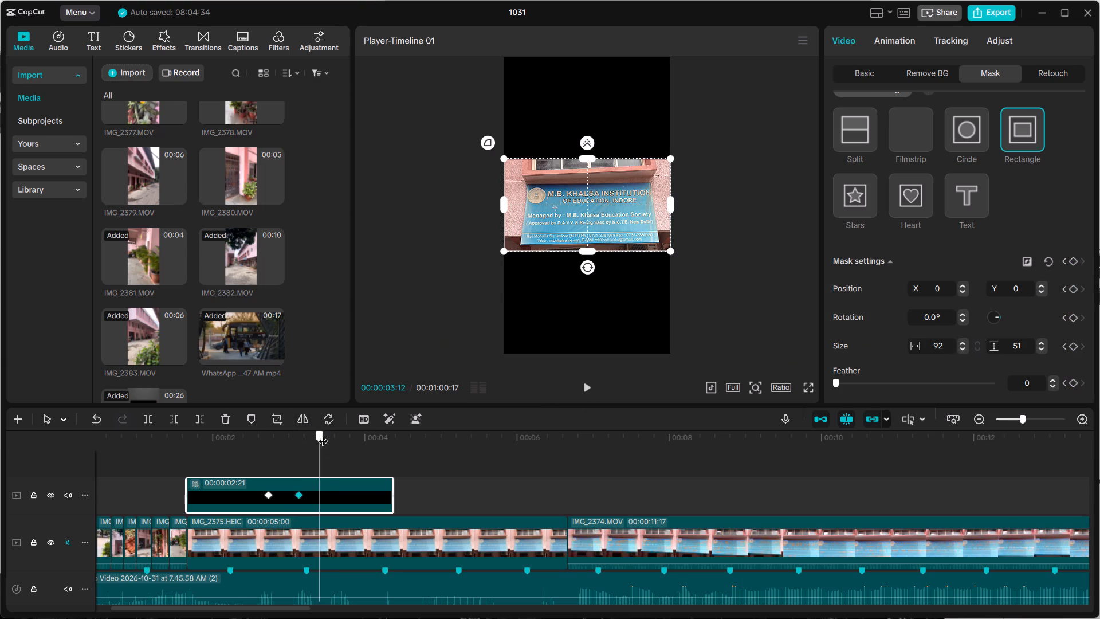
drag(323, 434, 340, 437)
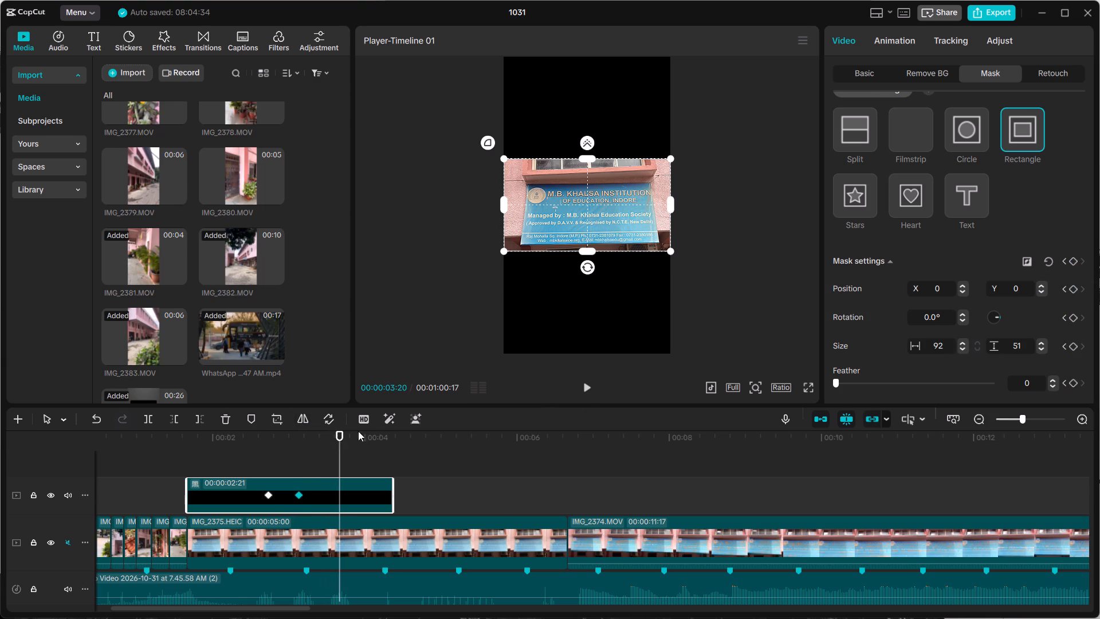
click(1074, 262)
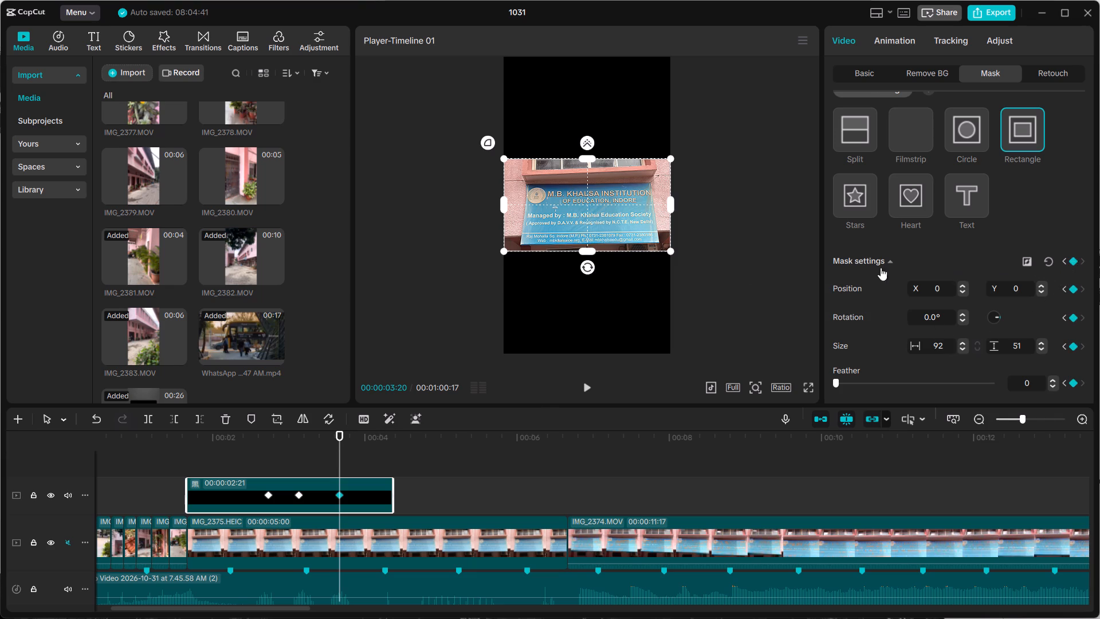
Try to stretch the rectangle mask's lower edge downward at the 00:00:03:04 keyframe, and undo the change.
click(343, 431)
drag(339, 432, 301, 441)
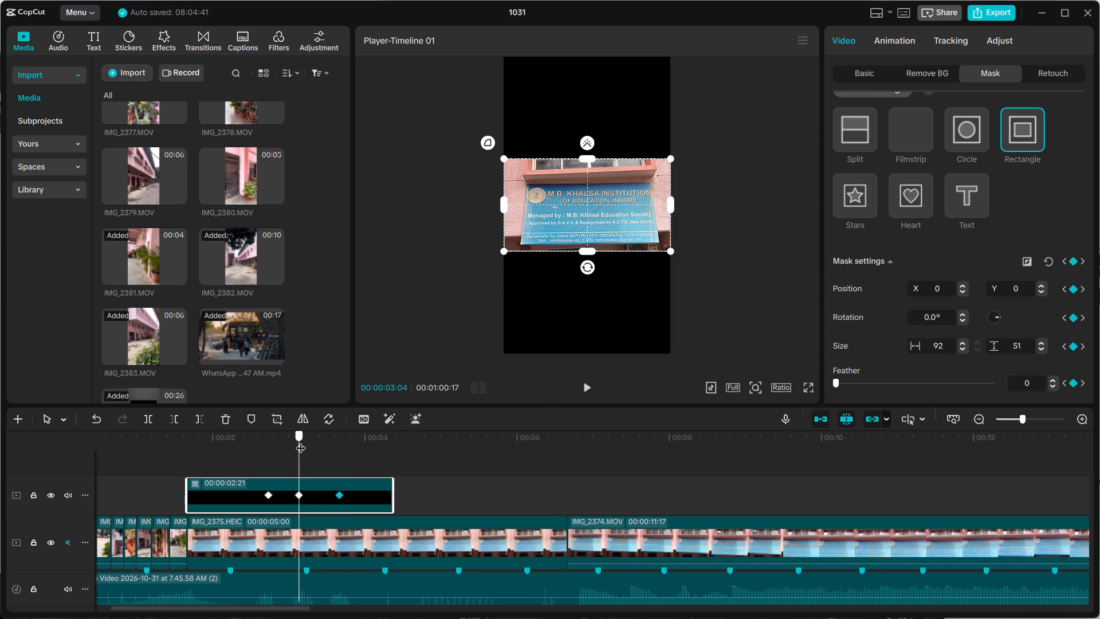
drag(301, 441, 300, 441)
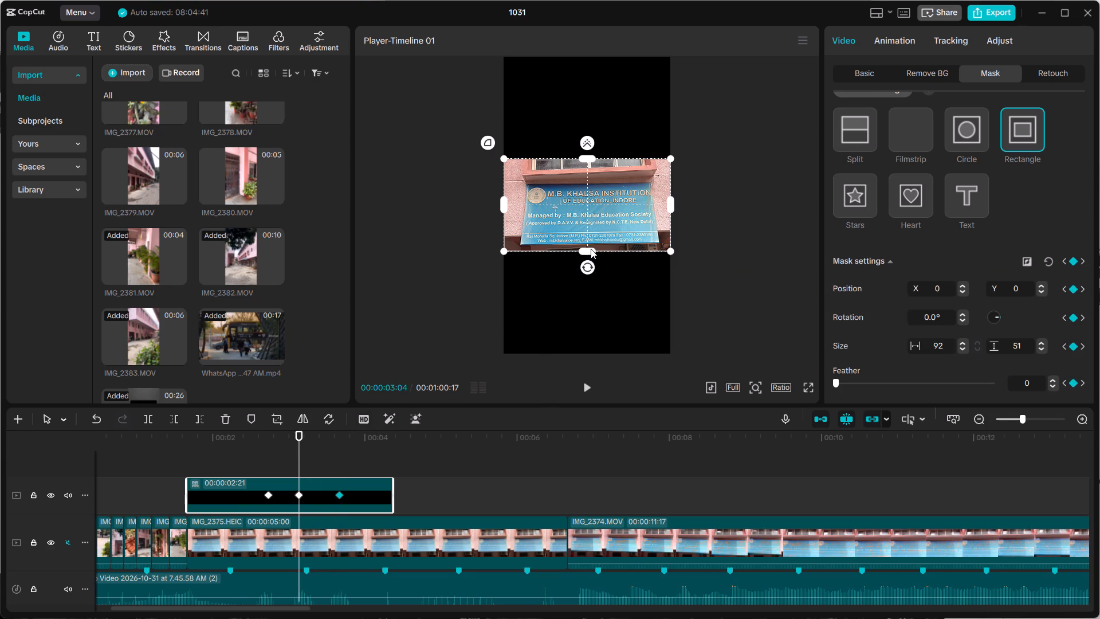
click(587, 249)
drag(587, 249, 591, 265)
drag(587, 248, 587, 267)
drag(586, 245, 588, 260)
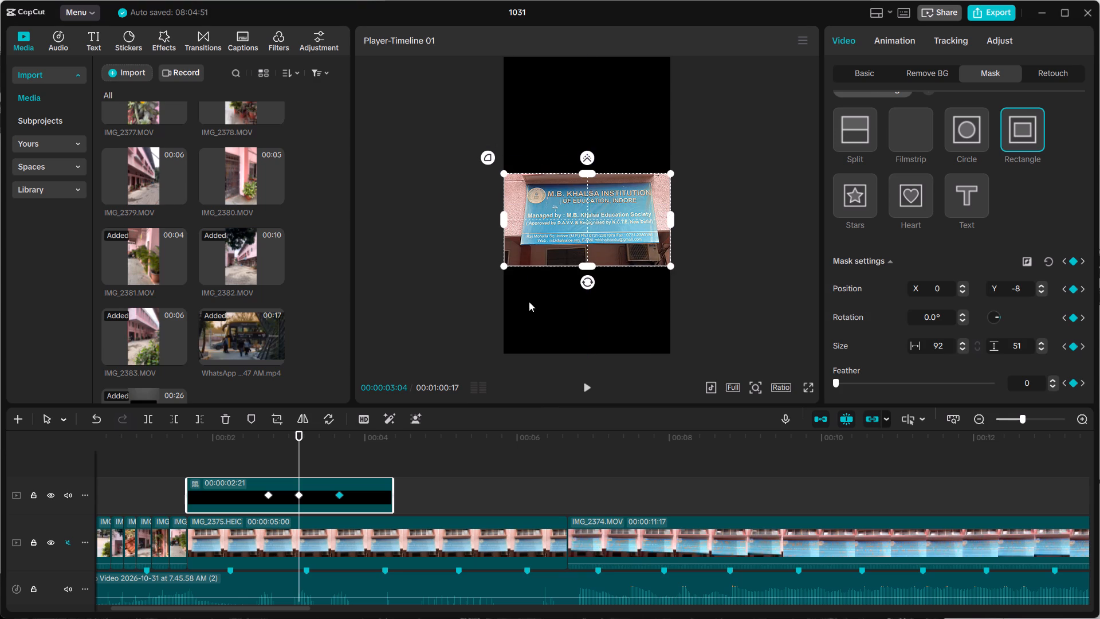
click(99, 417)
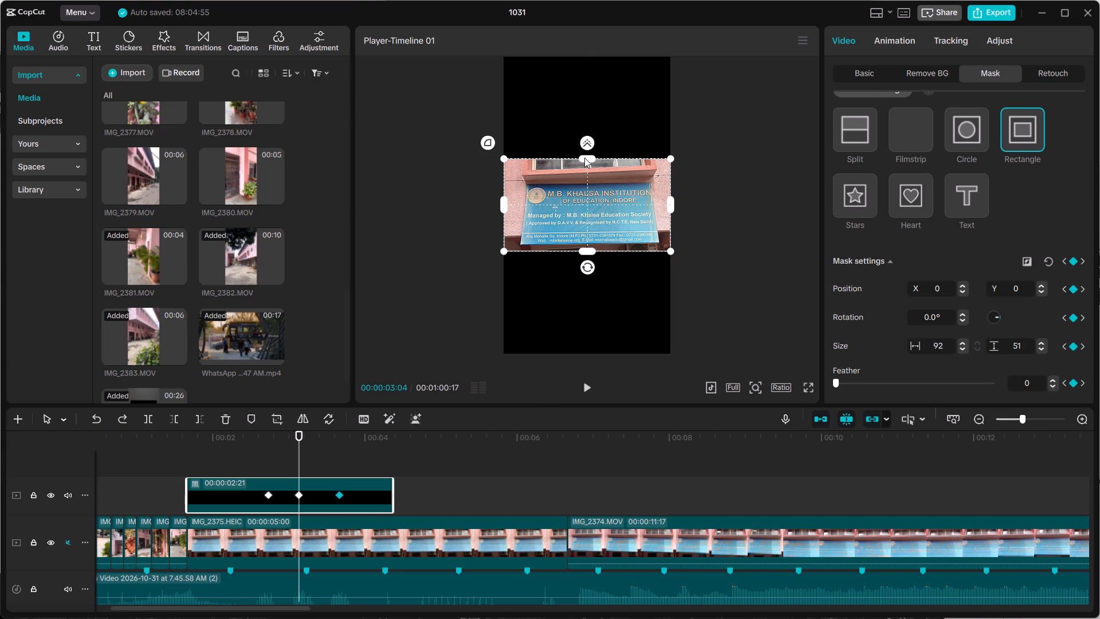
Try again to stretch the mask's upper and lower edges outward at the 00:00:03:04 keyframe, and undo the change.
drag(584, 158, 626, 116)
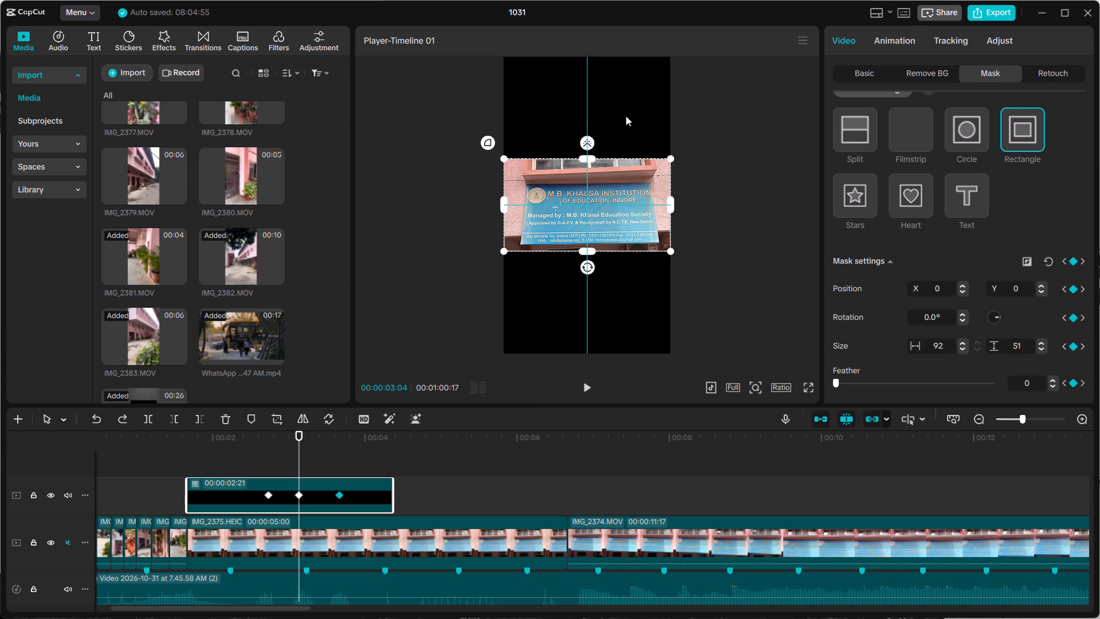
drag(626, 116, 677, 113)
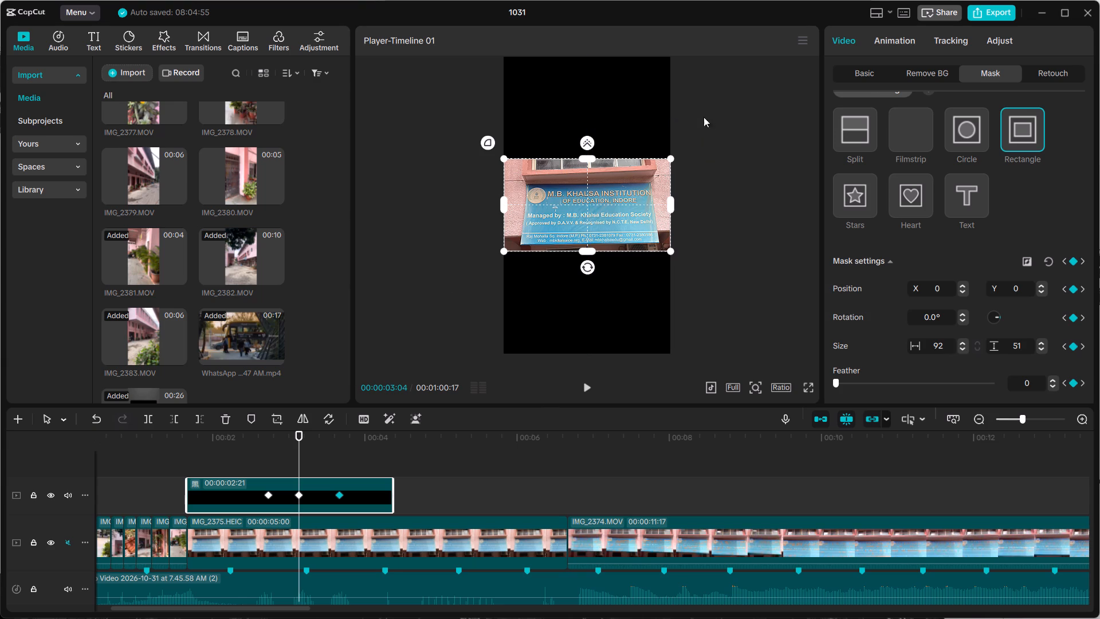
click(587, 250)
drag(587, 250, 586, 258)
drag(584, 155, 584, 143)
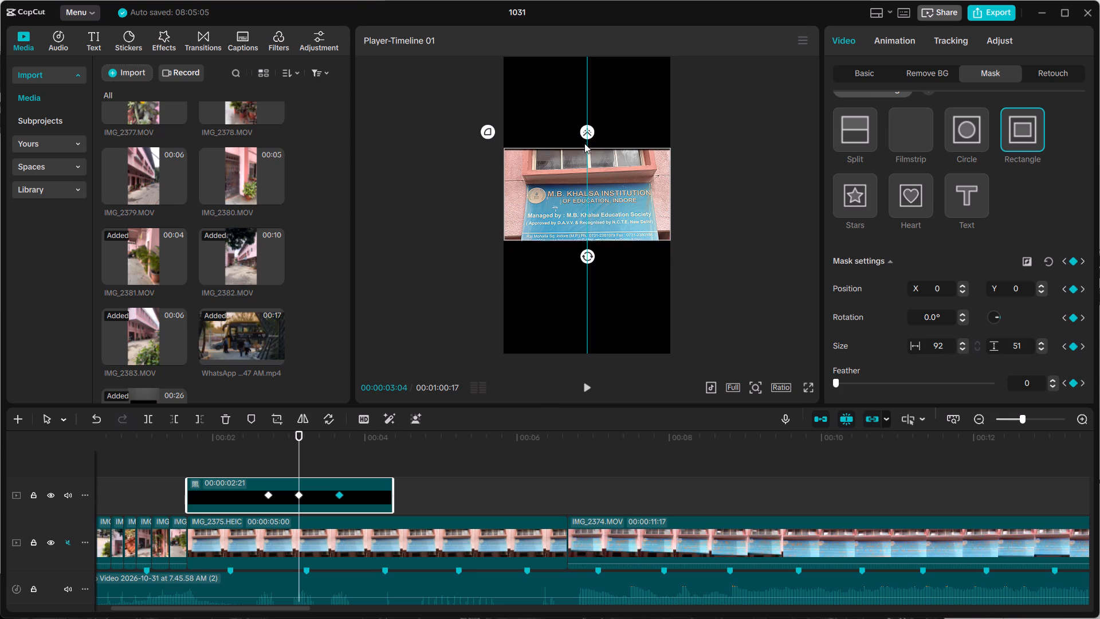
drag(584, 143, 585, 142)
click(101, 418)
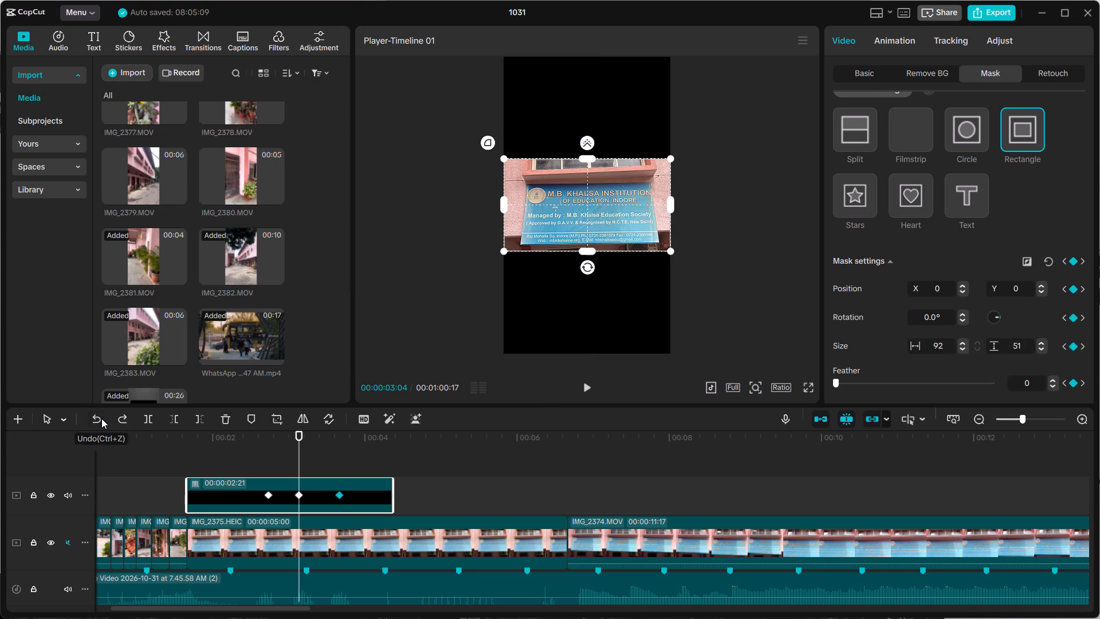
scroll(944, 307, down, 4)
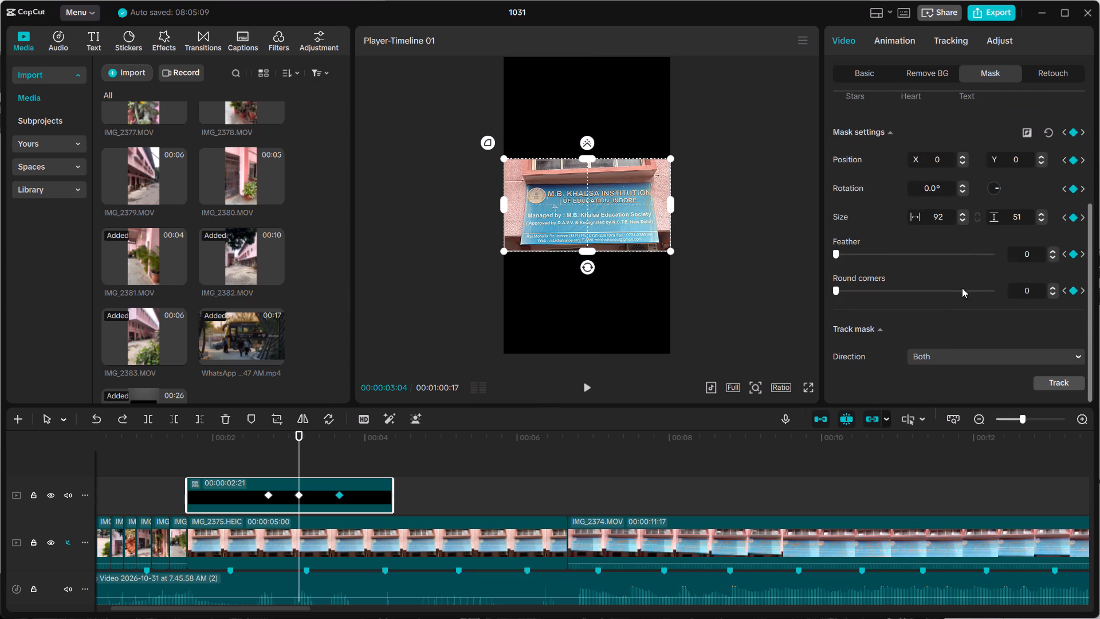
Enlarge the rectangle mask symmetrically to height 79 at the black overlay clip's 00:00:02:22 keyframe.
click(247, 455)
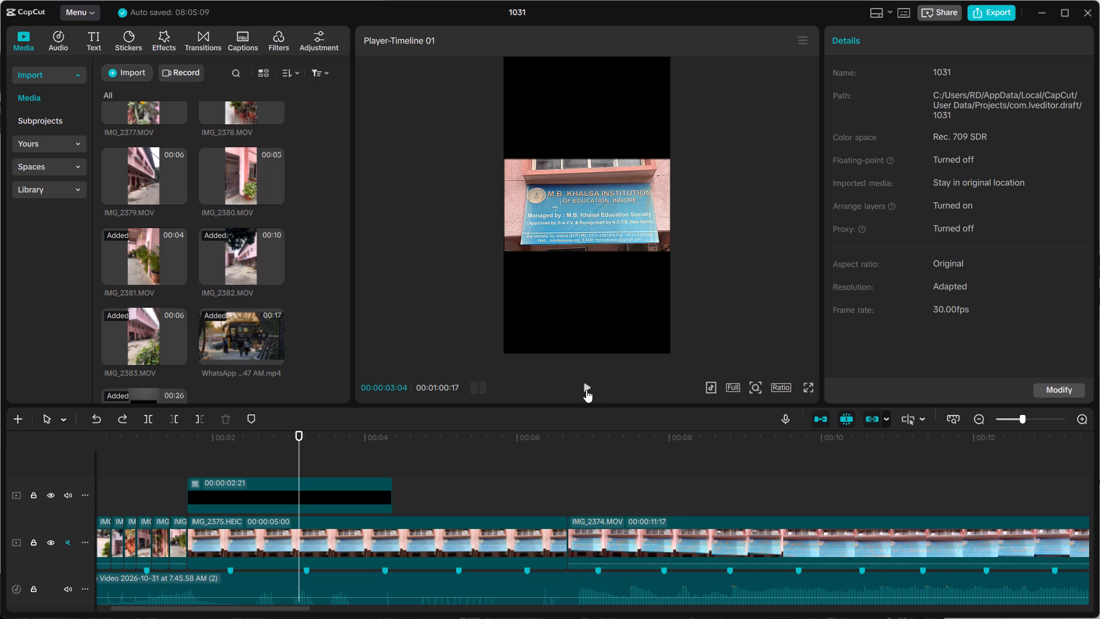
click(586, 390)
click(586, 389)
click(242, 455)
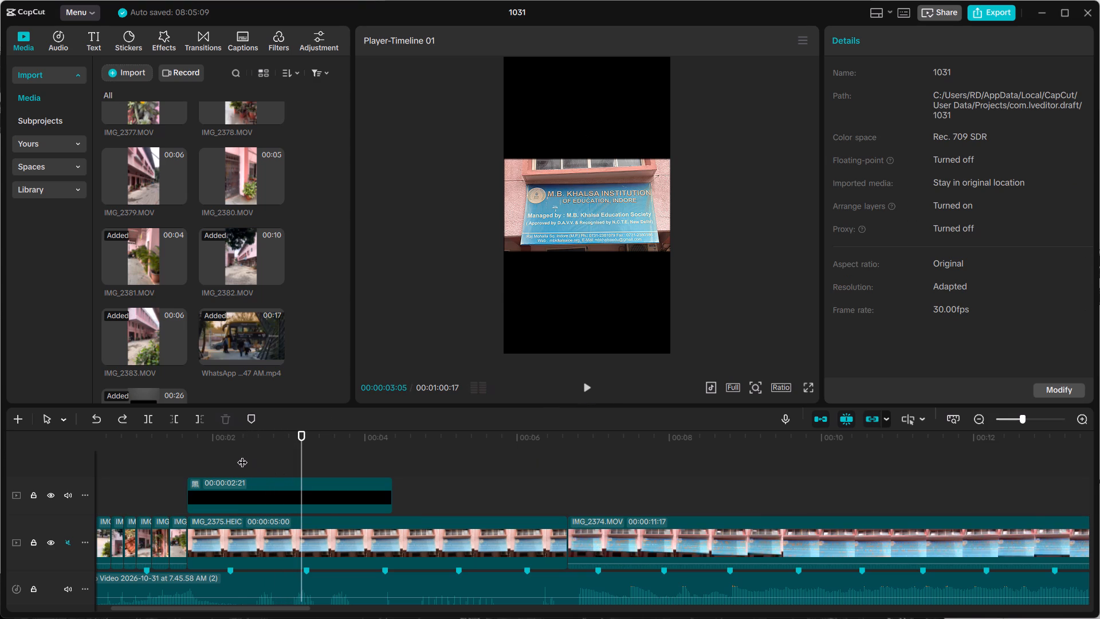
click(582, 385)
click(582, 385)
click(286, 492)
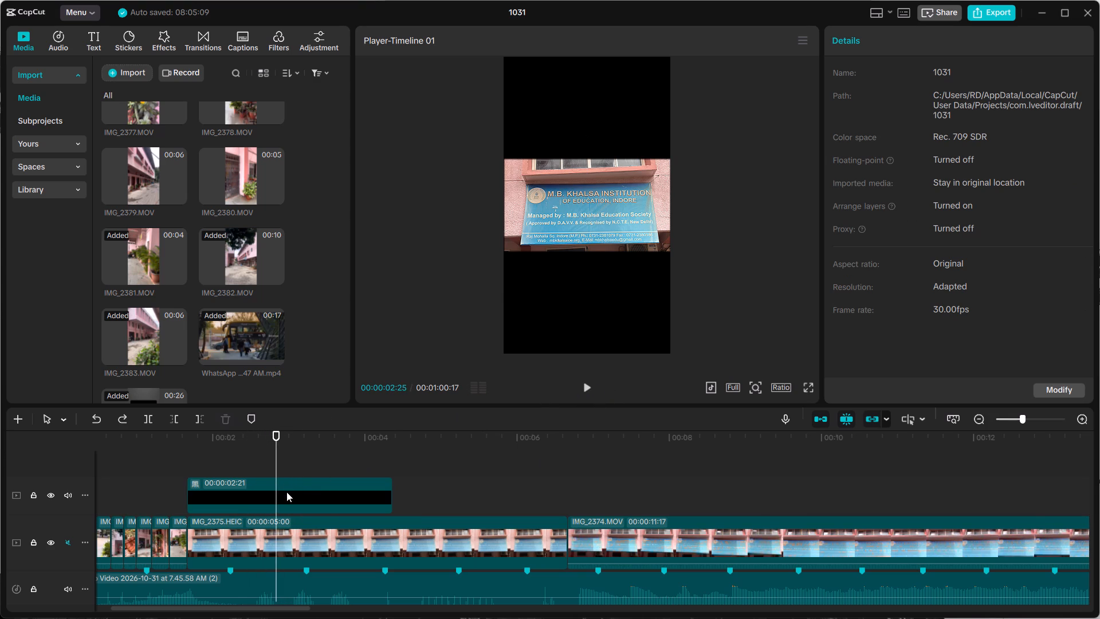
drag(277, 465, 268, 465)
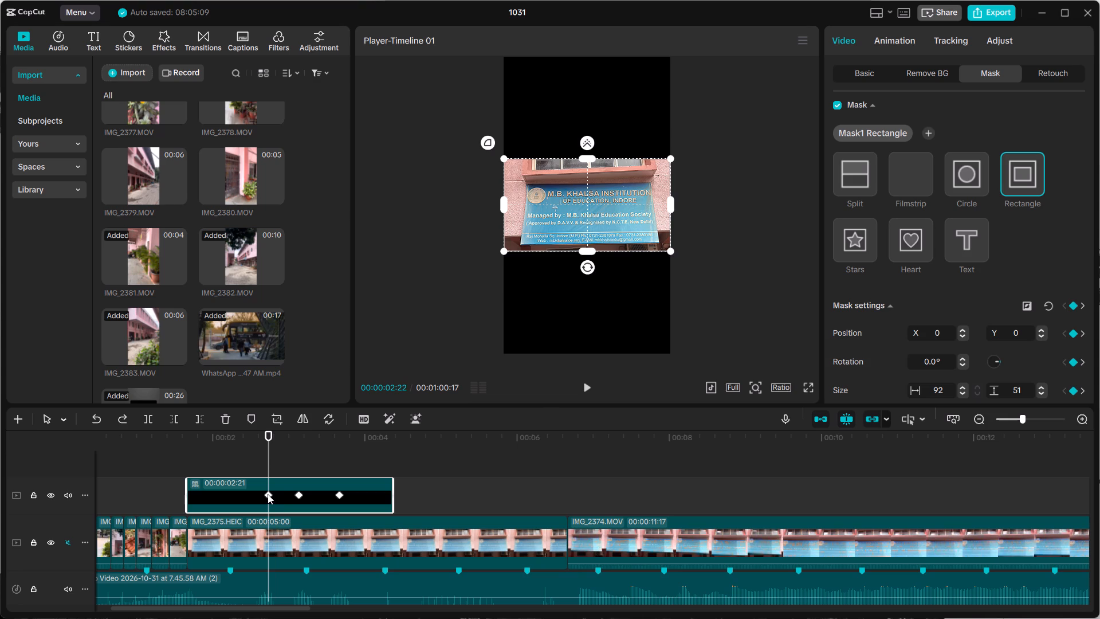
click(267, 493)
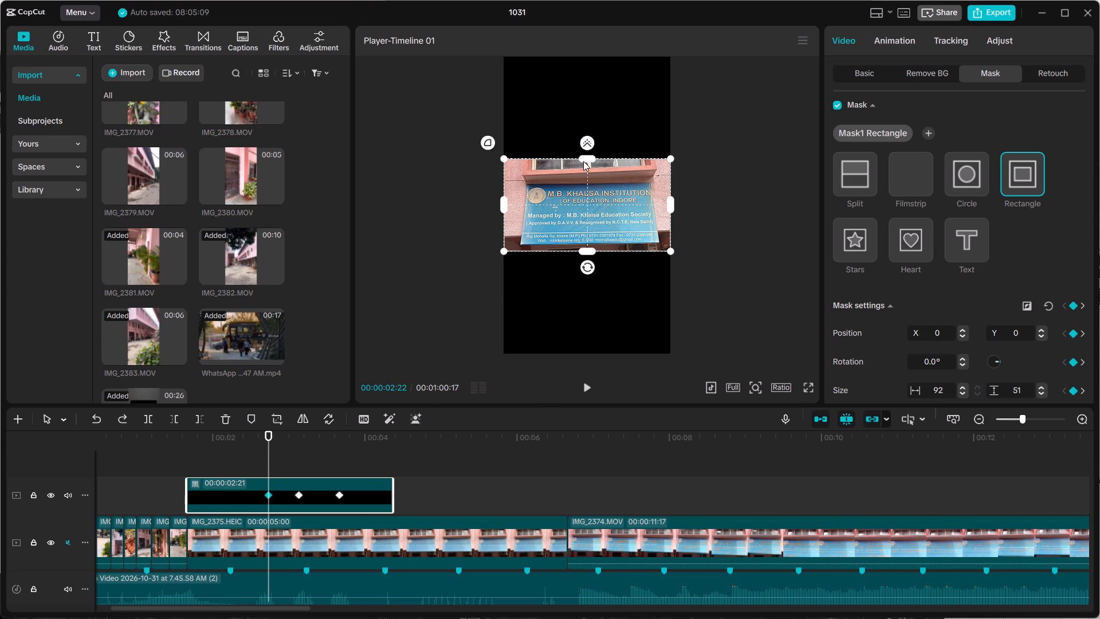
click(586, 158)
drag(586, 158, 587, 143)
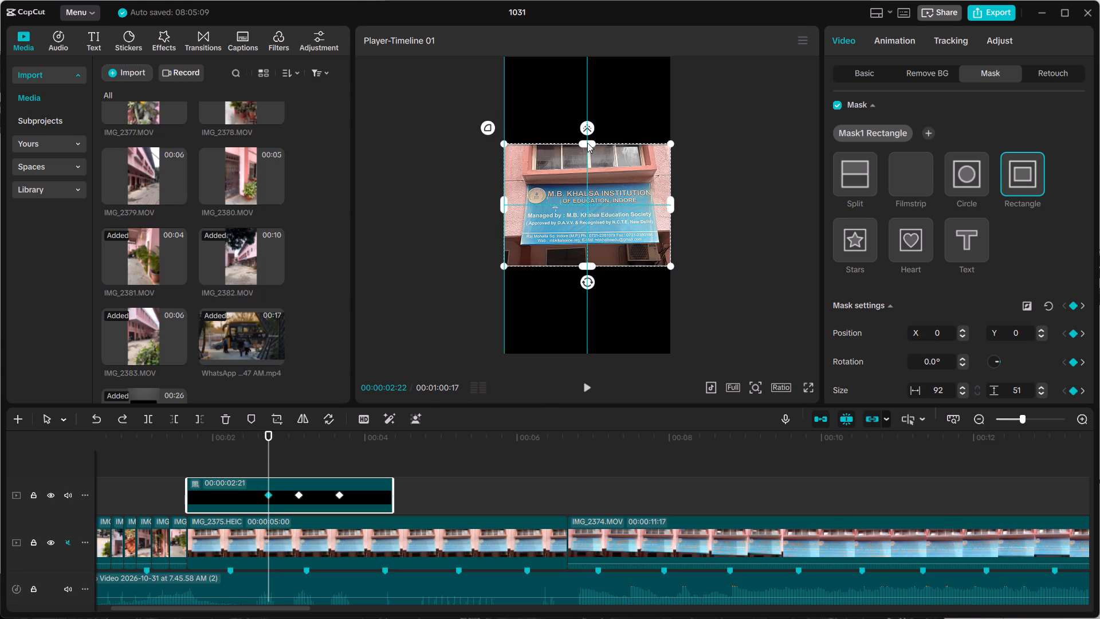
drag(587, 143, 589, 134)
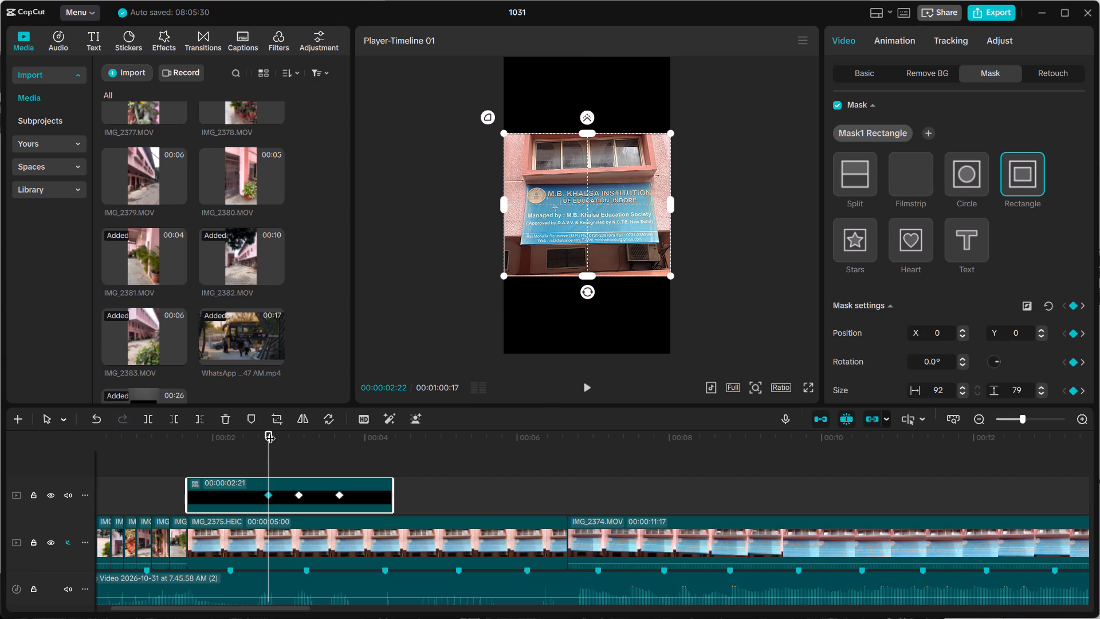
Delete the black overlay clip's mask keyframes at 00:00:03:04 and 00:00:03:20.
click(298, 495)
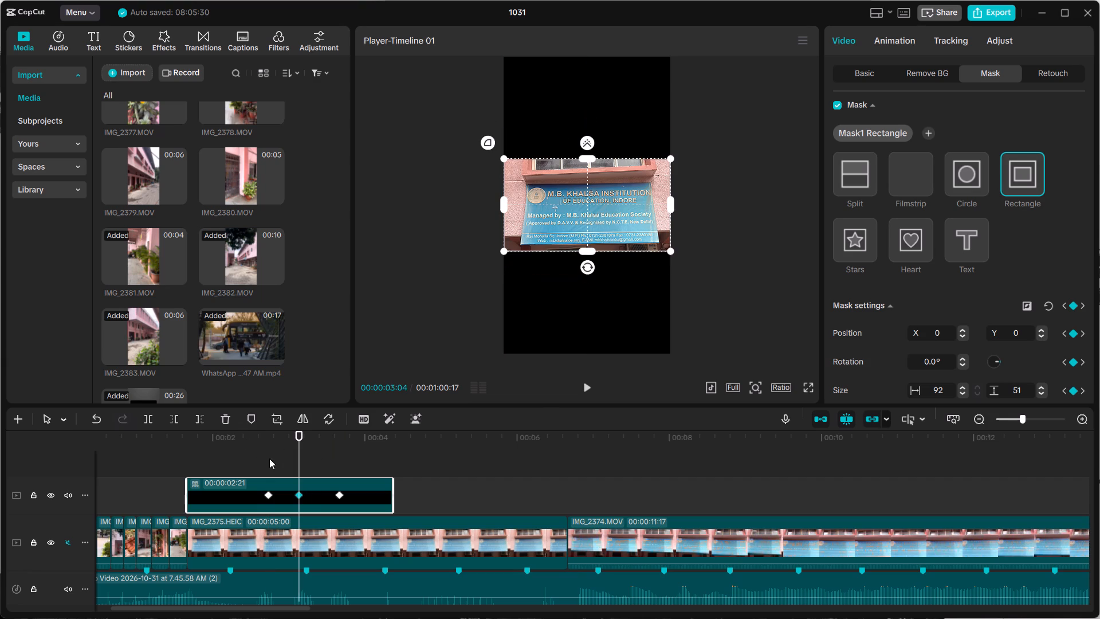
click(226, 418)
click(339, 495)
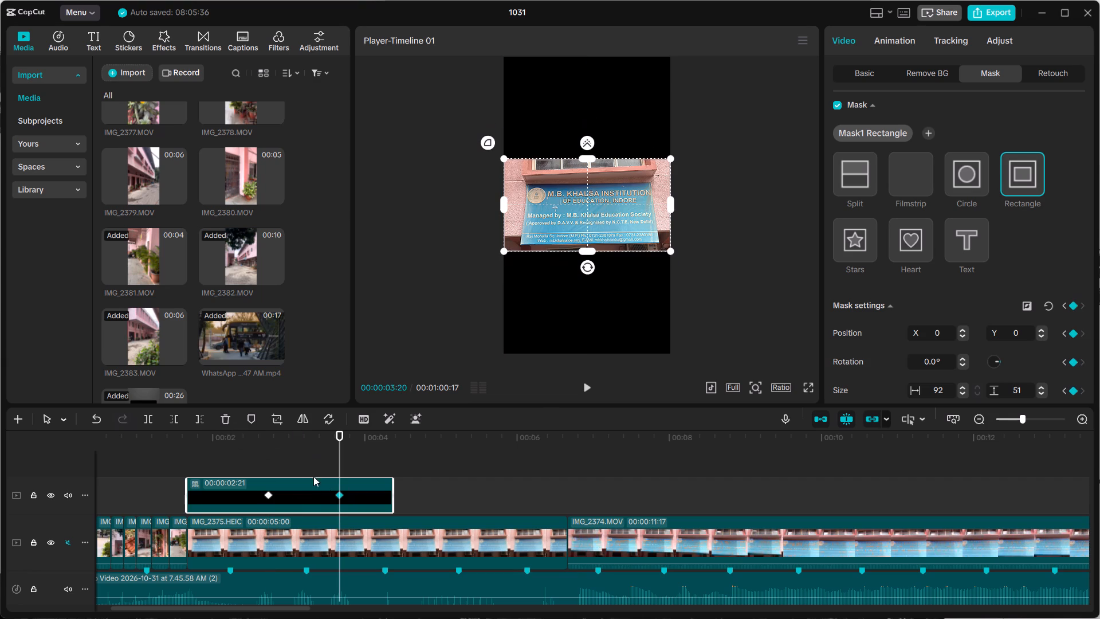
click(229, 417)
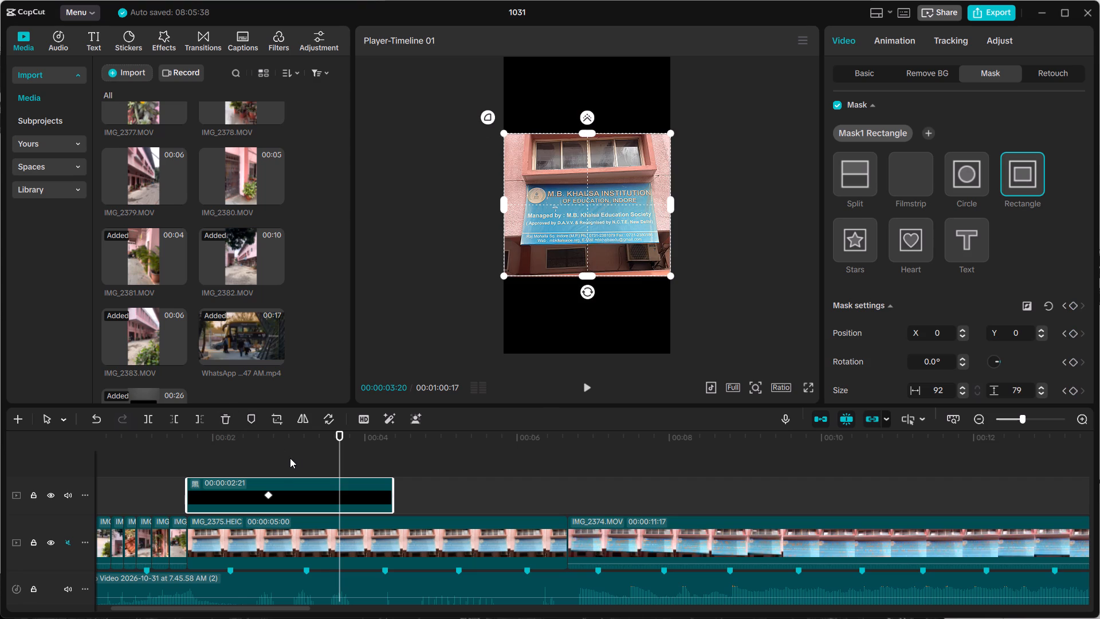
Preview the overlay from 00:00:01:27 and add a keyframe for all mask settings at its start, 00:00:01:20.
click(276, 458)
drag(276, 458, 206, 454)
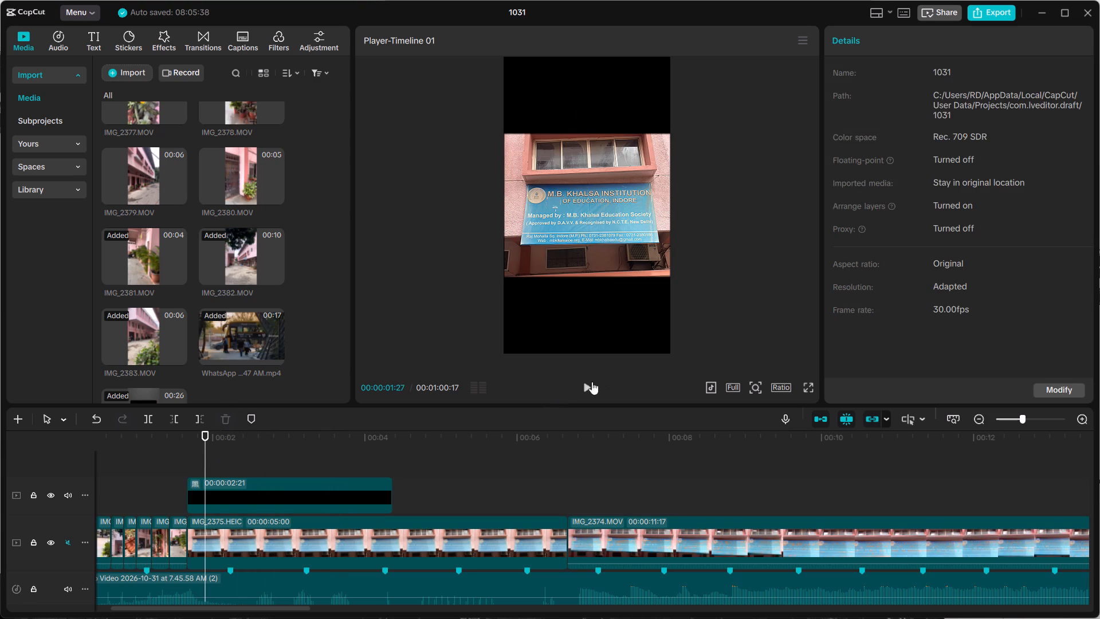
click(584, 387)
click(588, 387)
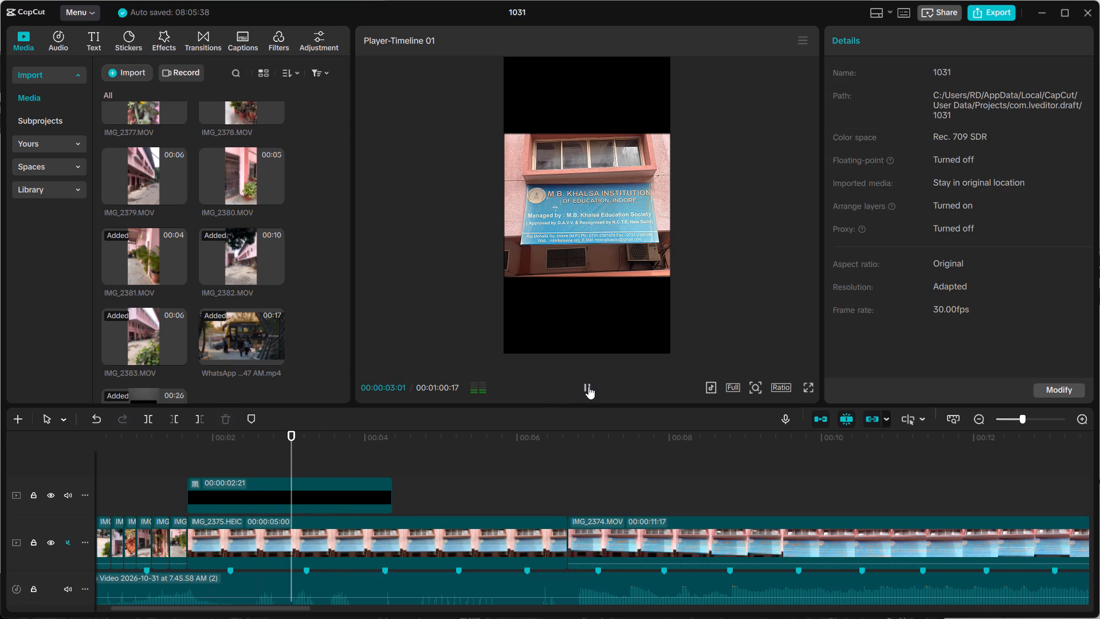
click(278, 450)
drag(278, 451, 229, 454)
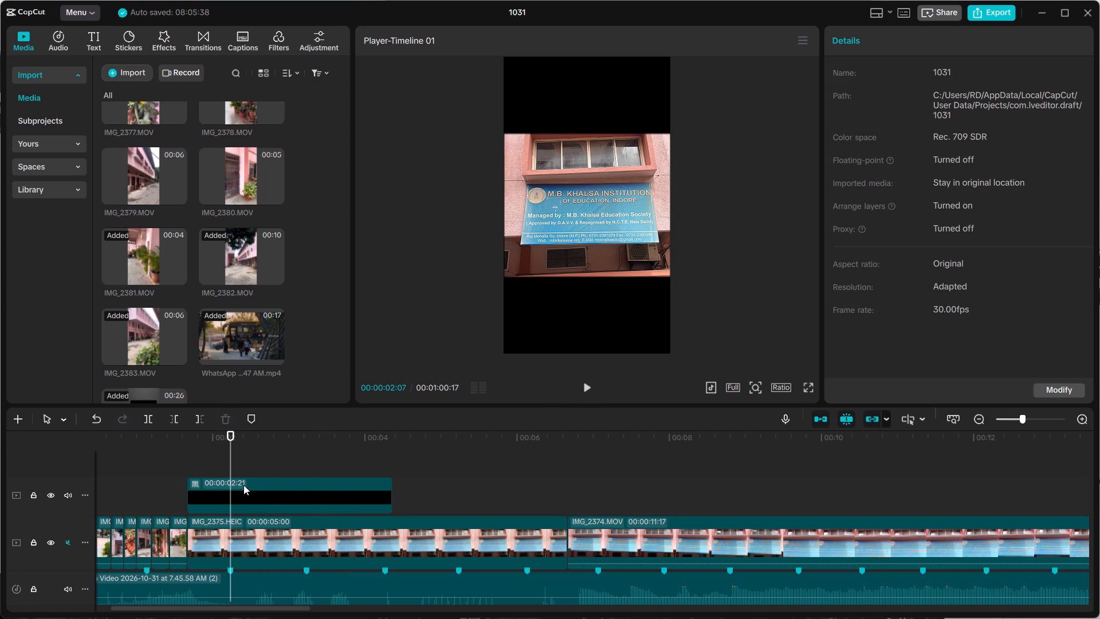
click(259, 498)
drag(230, 457, 194, 463)
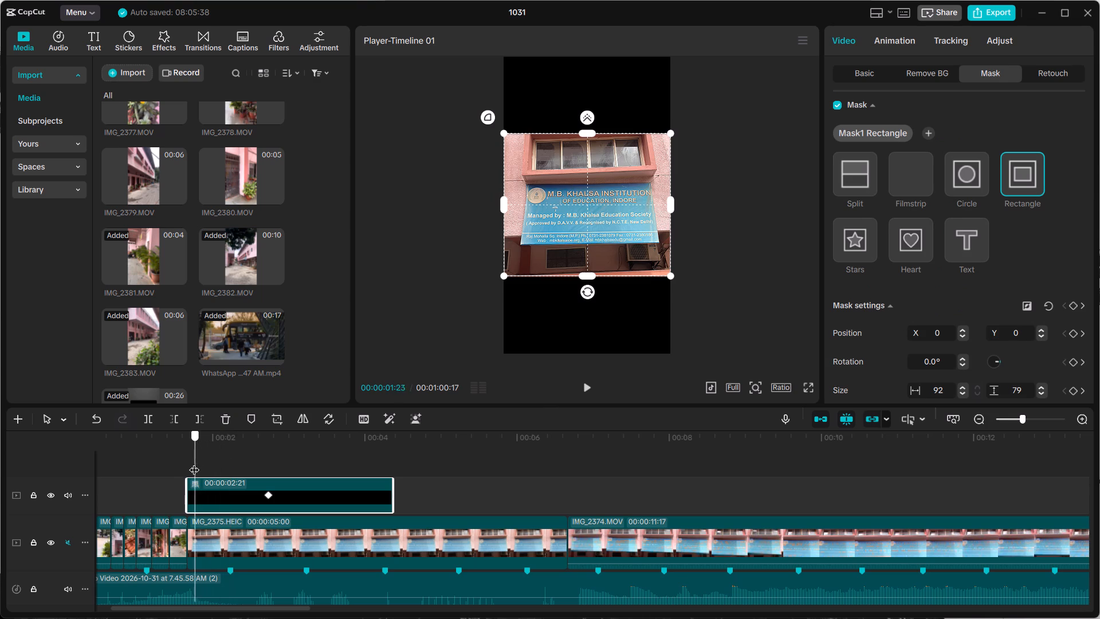
drag(194, 463, 191, 463)
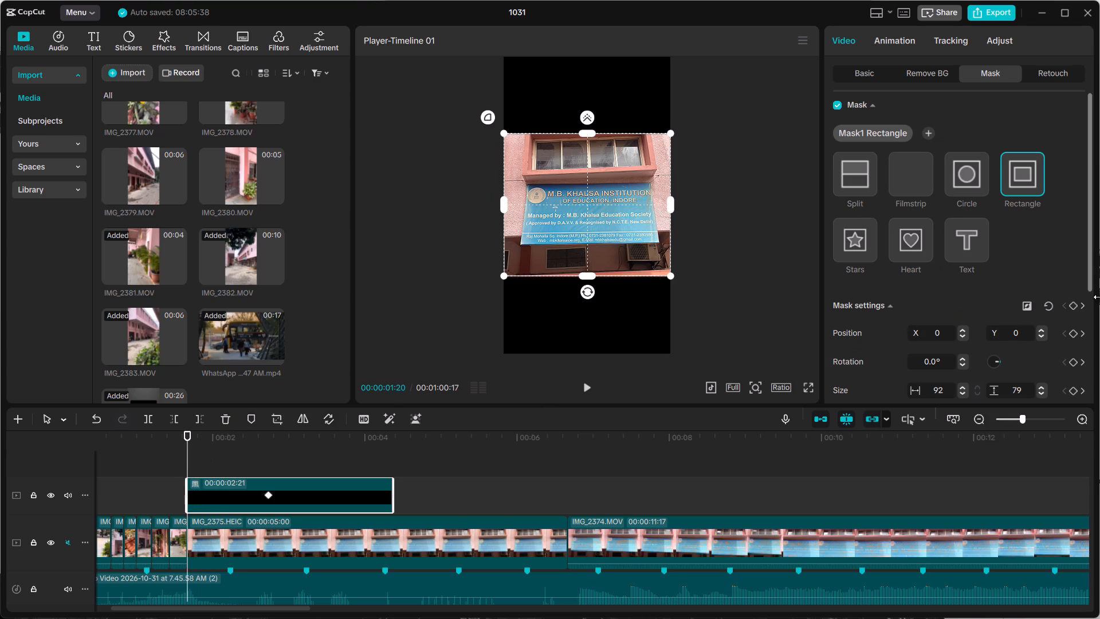
click(1072, 307)
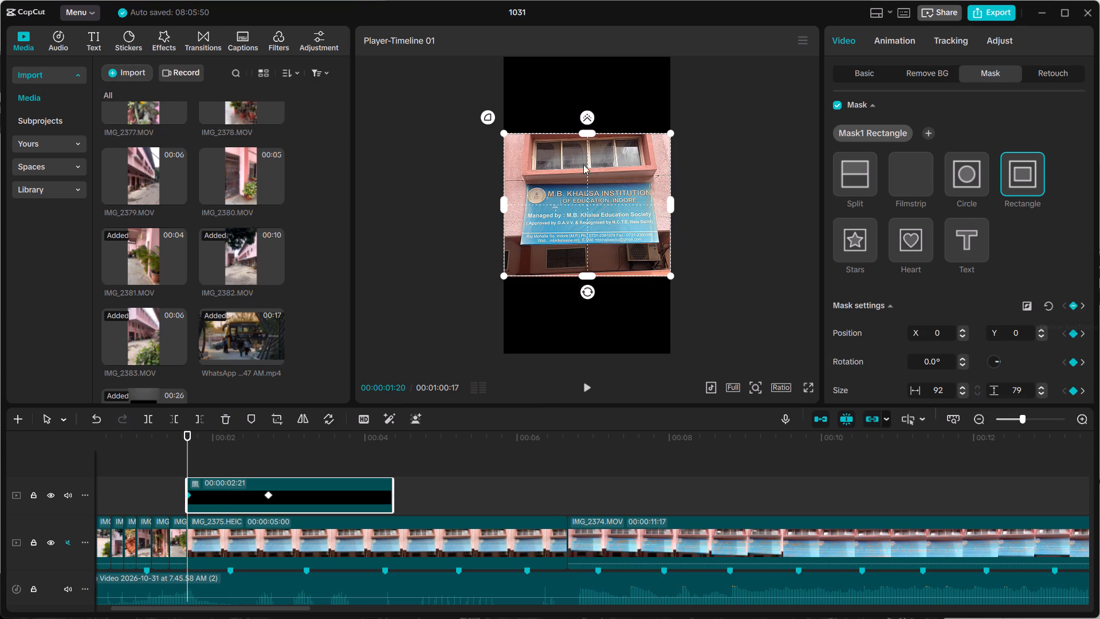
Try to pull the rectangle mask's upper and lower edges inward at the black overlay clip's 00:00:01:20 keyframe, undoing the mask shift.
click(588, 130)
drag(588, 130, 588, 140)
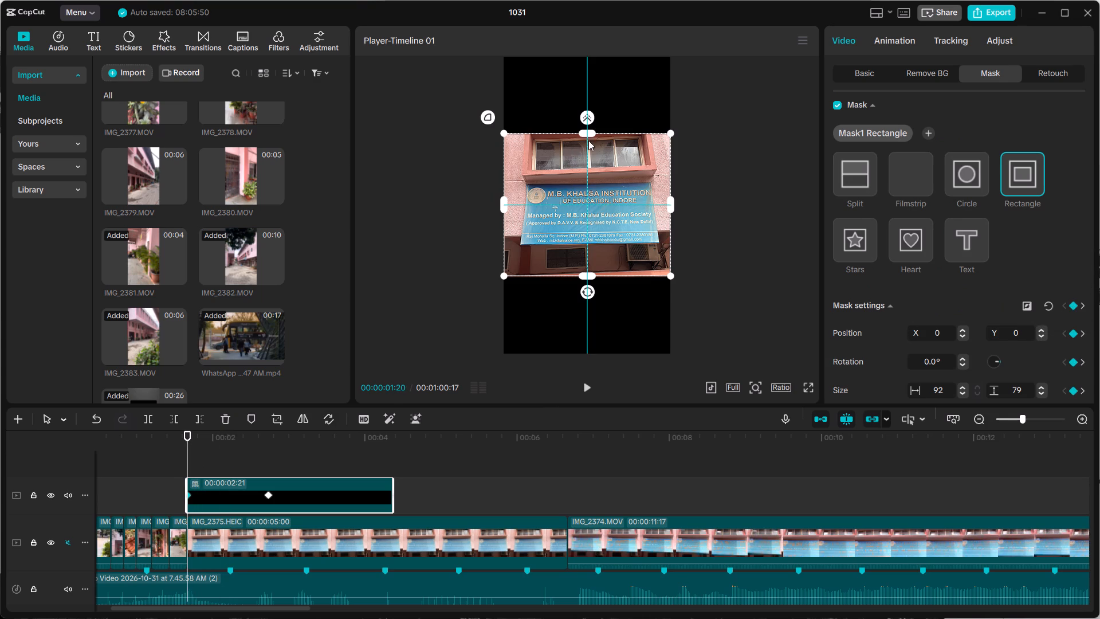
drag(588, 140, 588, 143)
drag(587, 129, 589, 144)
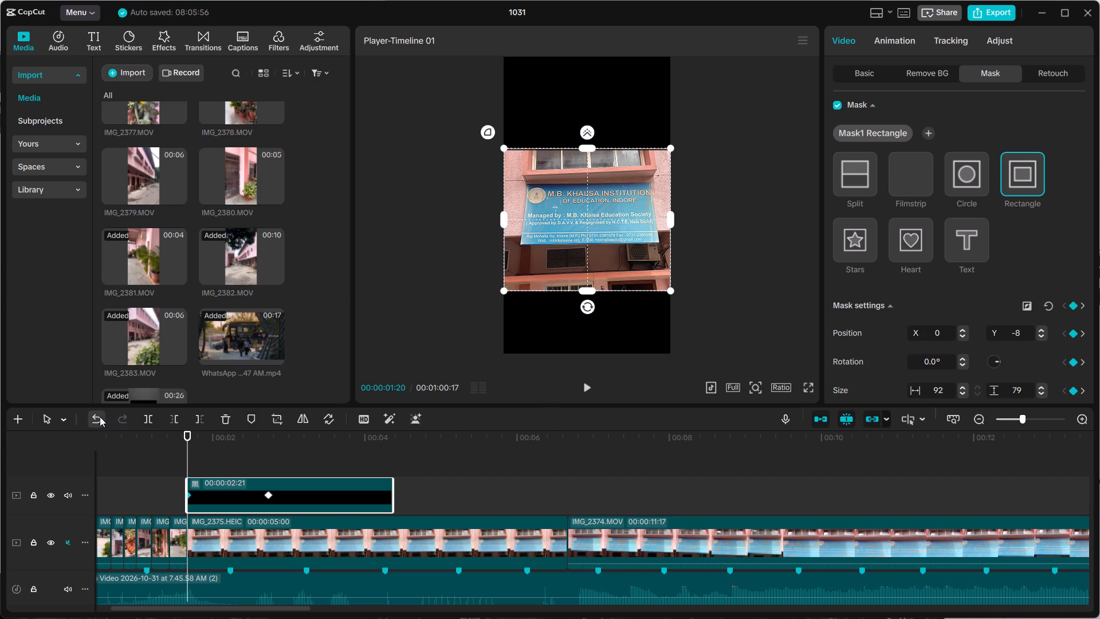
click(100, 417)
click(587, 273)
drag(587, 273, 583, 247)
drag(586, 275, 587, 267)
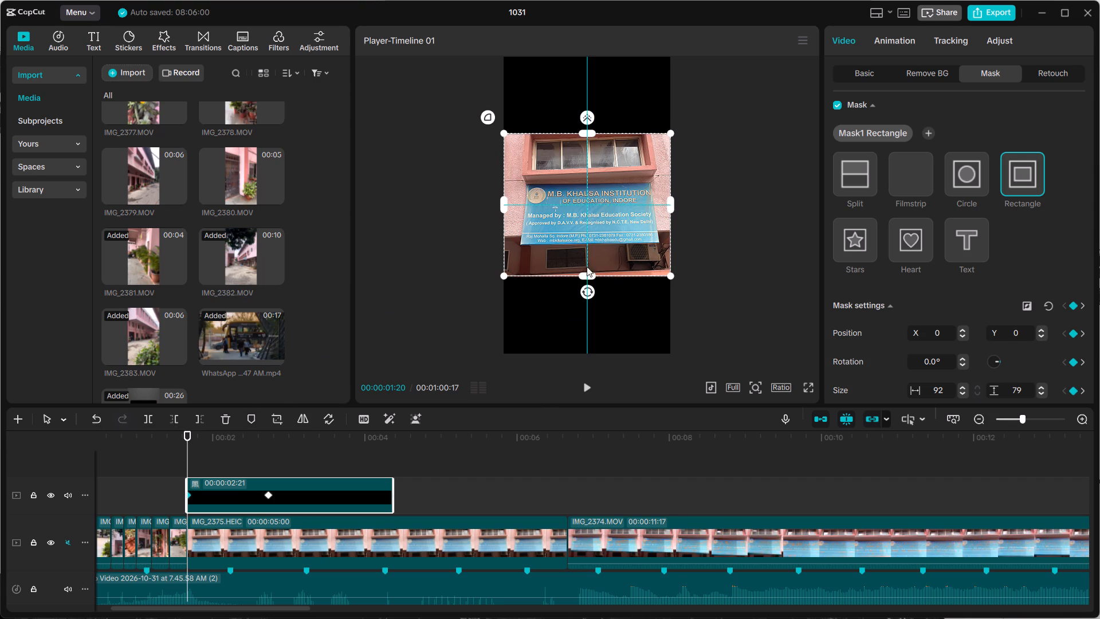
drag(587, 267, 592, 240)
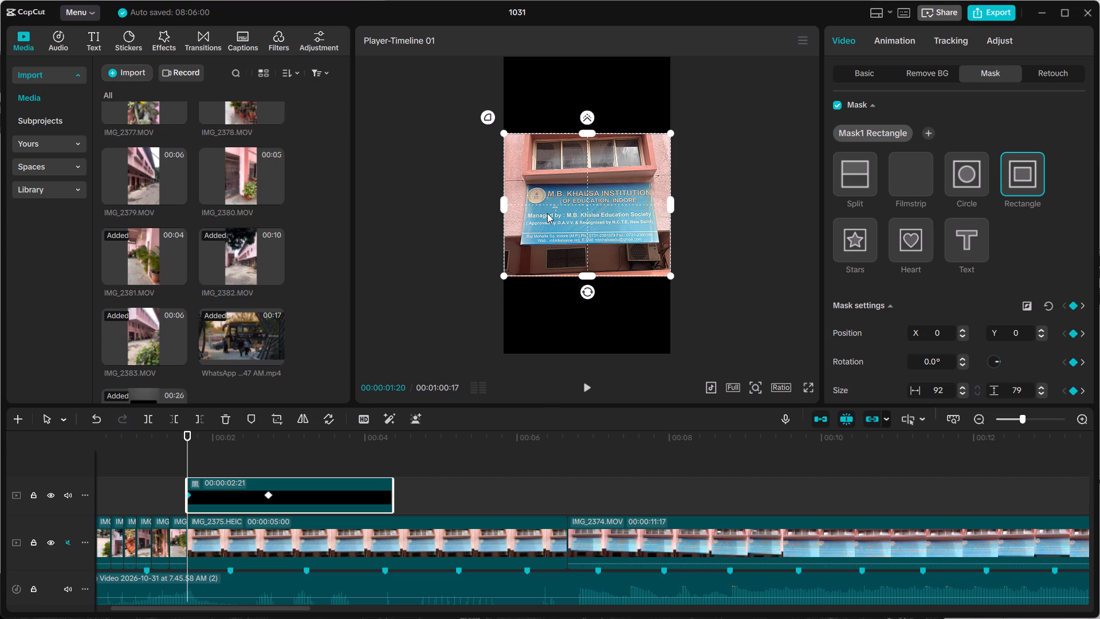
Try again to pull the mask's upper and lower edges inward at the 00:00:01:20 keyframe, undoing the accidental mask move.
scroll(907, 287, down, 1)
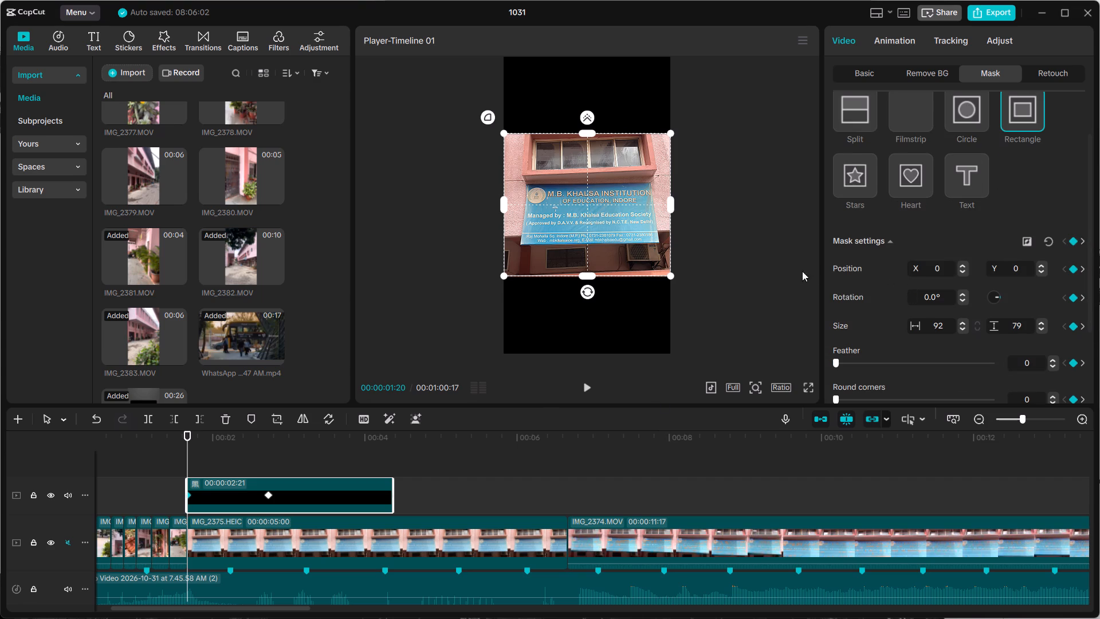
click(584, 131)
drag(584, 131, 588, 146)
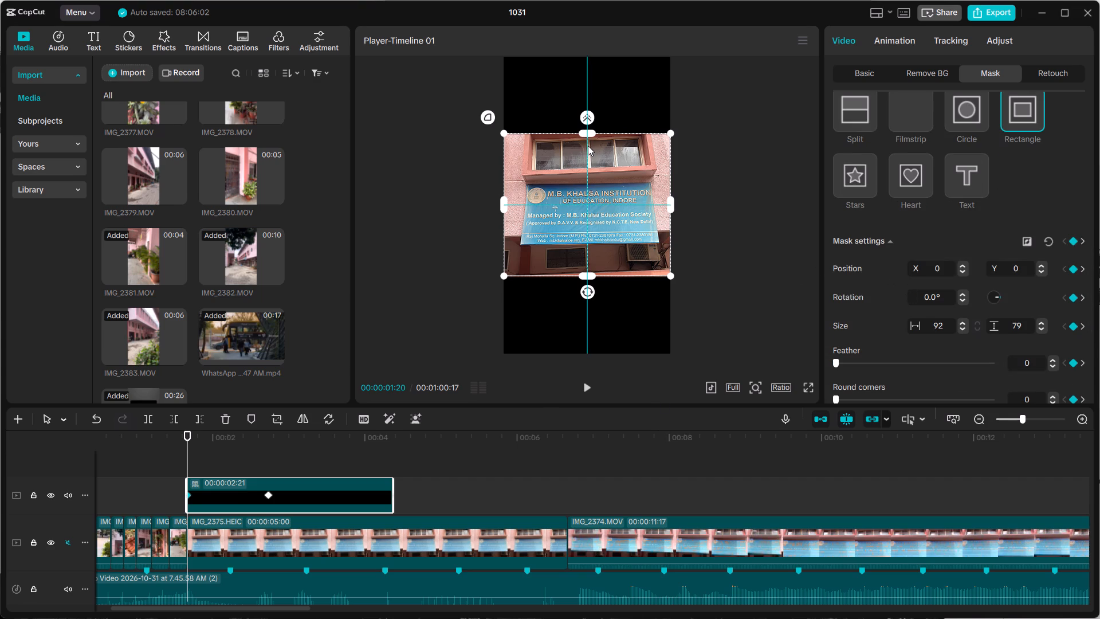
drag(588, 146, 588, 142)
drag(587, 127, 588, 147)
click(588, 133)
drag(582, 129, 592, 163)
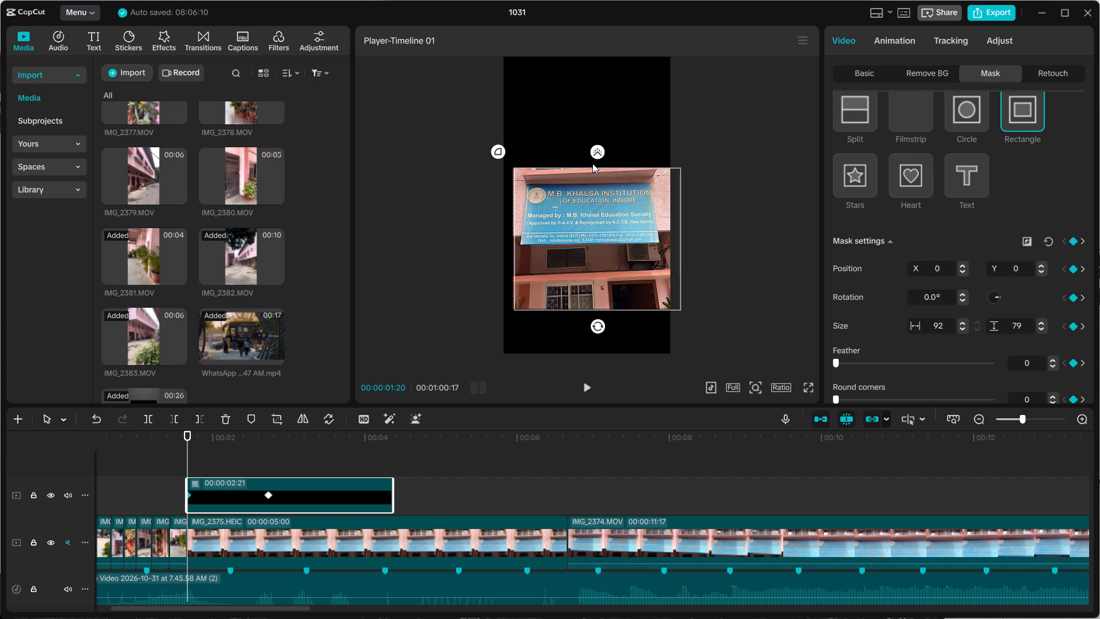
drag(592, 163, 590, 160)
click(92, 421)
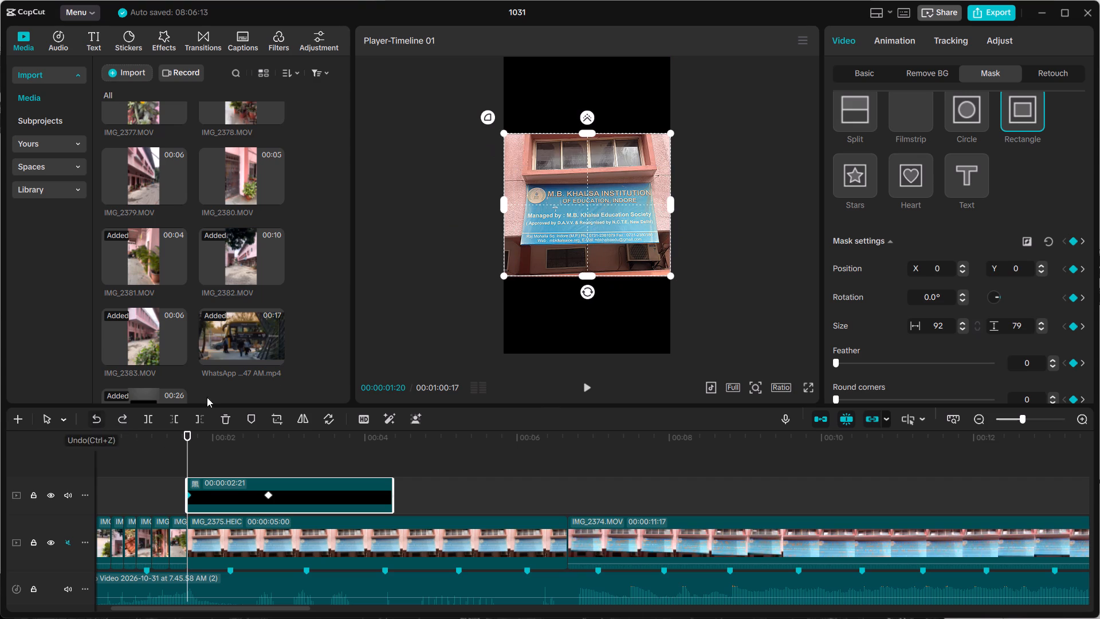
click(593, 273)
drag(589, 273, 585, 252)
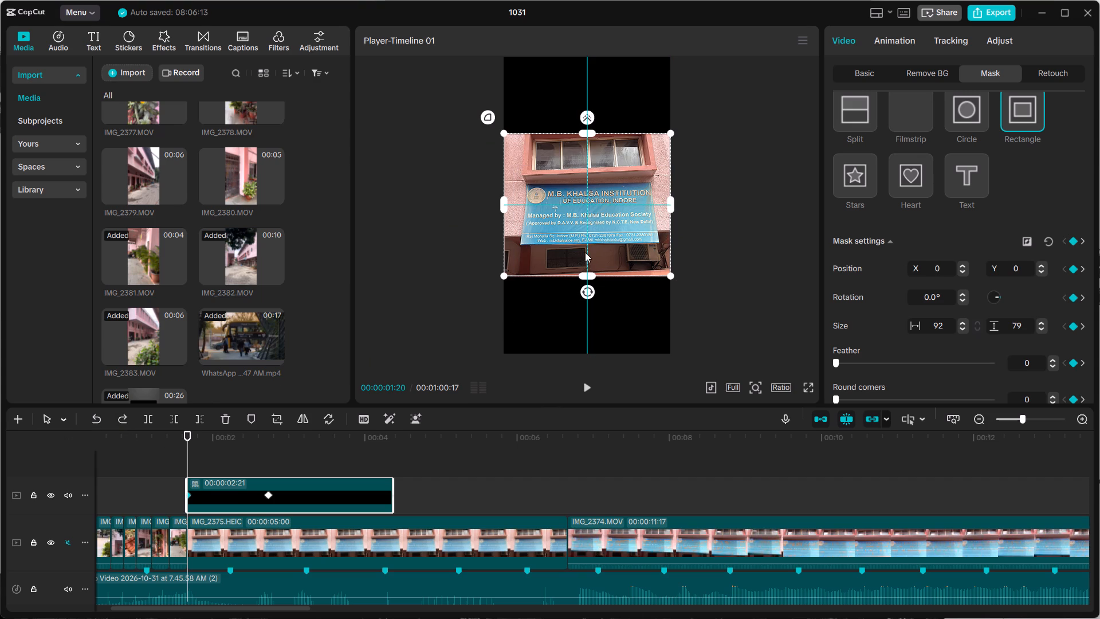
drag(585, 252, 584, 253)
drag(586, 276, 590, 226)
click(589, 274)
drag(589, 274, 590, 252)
Set the rectangle mask's height to 65 at the black overlay clip's 00:00:01:20 keyframe.
scroll(894, 249, down, 2)
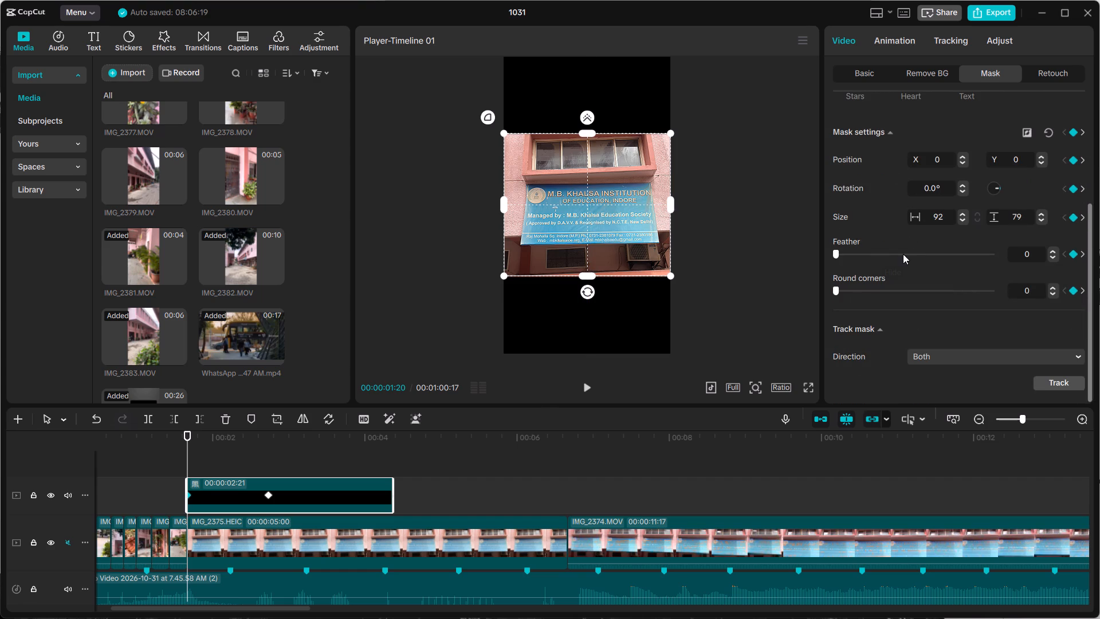
scroll(933, 284, down, 4)
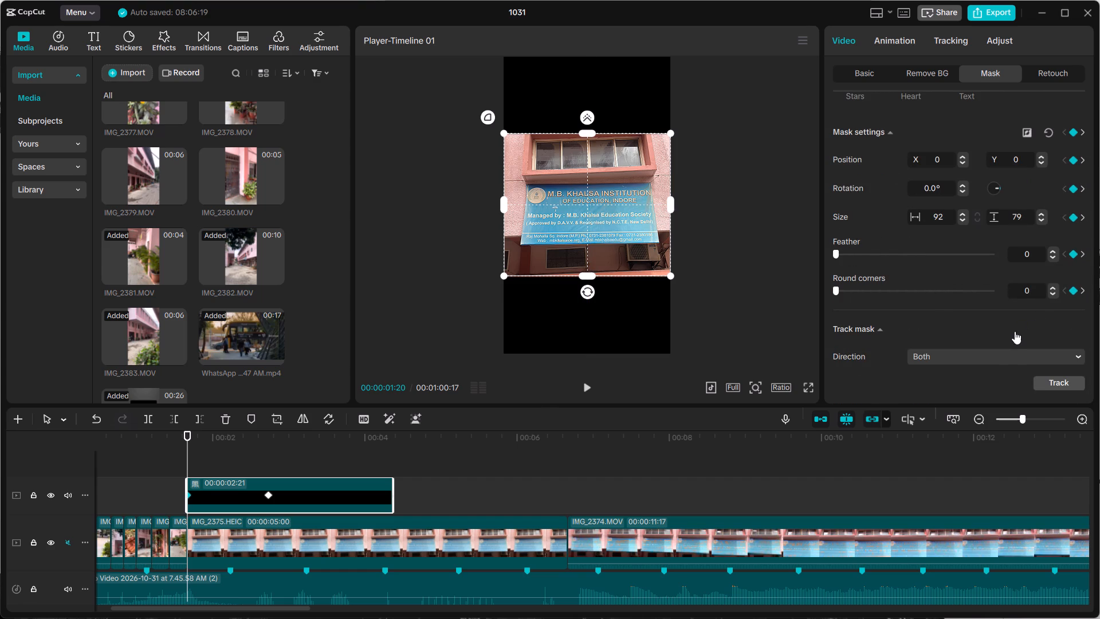
click(1011, 362)
click(1010, 361)
click(1042, 220)
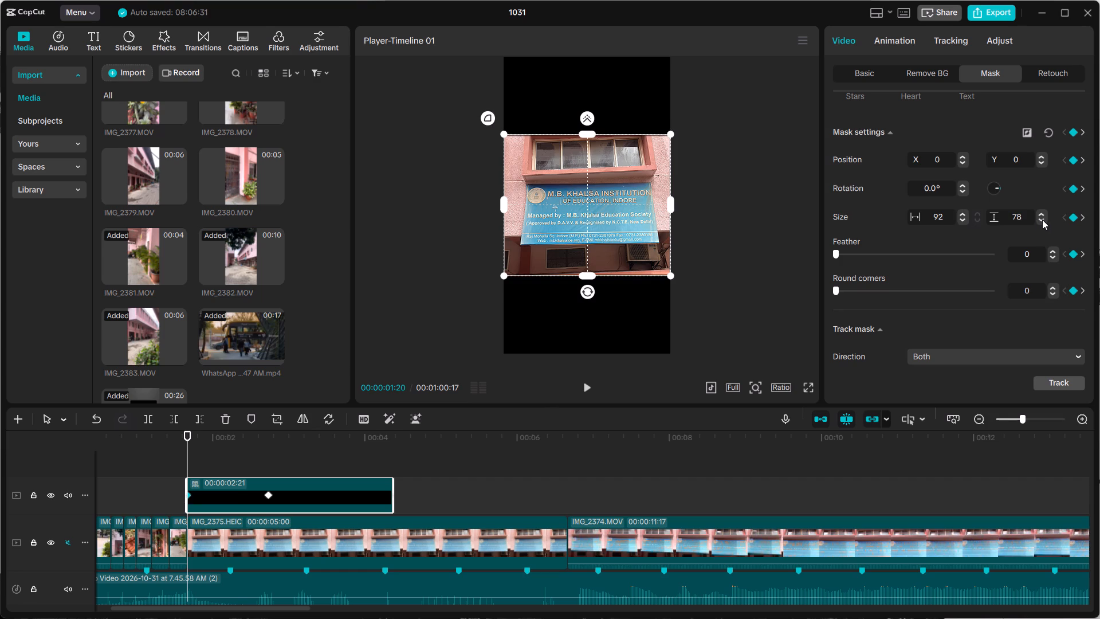
click(1042, 220)
click(1042, 220)
double_click(1042, 220)
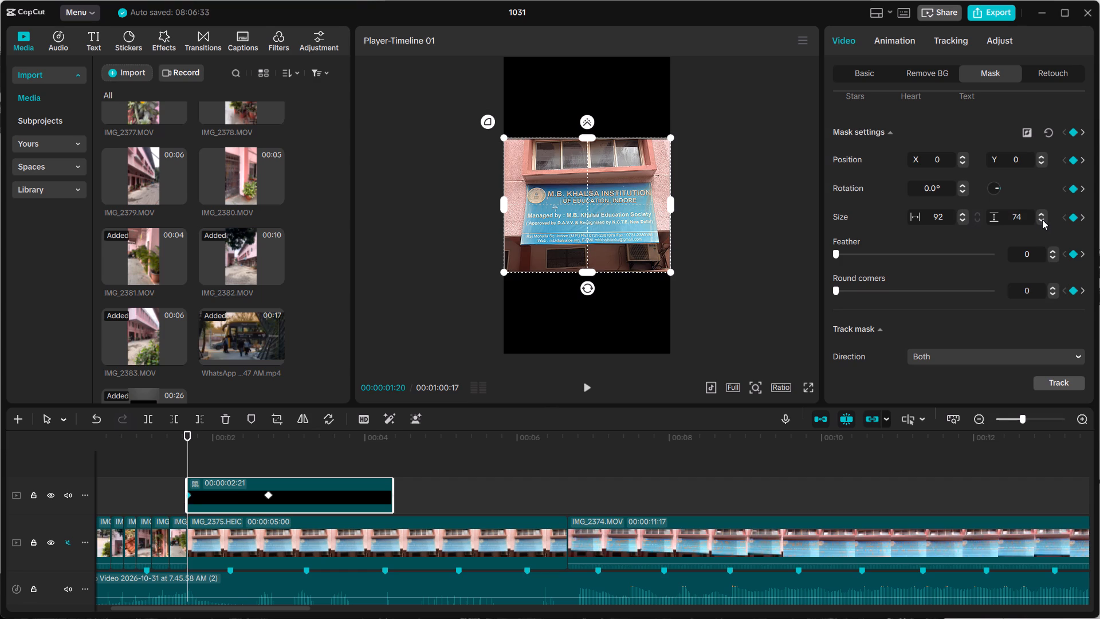
triple_click(1042, 220)
triple_click(1042, 220)
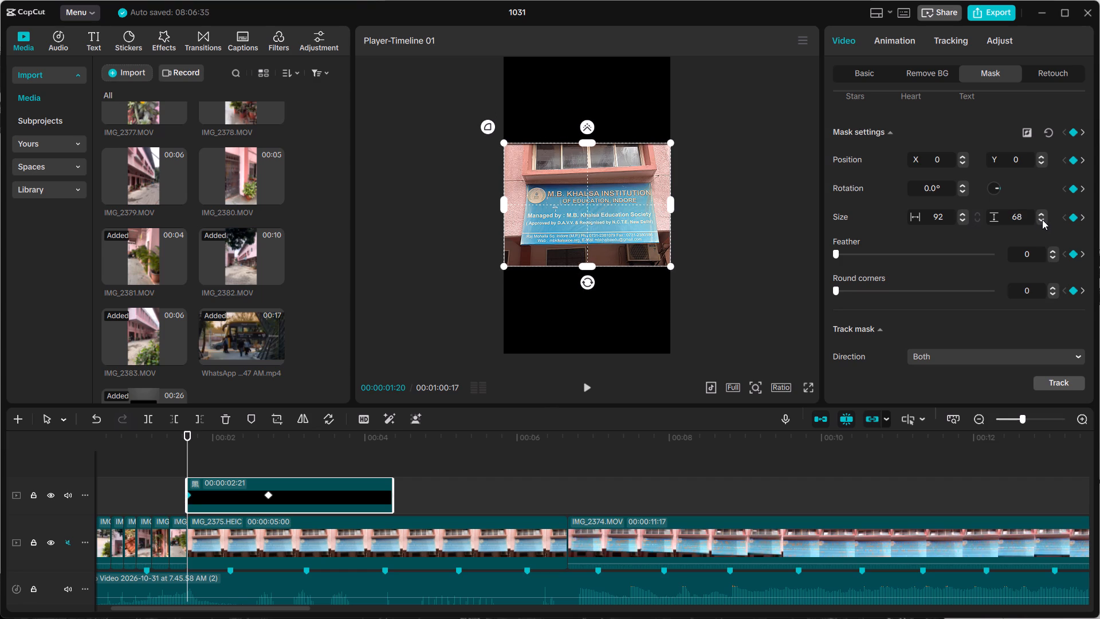
double_click(1042, 220)
click(1042, 220)
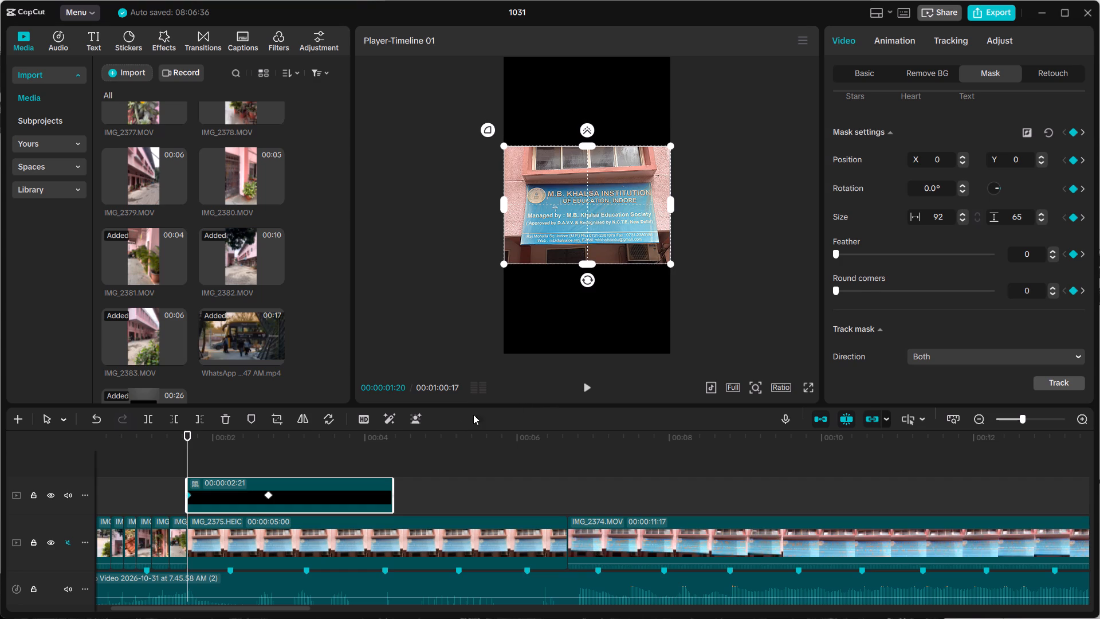
Preview the mask opening over the institute sign, then replay it from just before the black overlay clip's start.
click(587, 387)
click(588, 385)
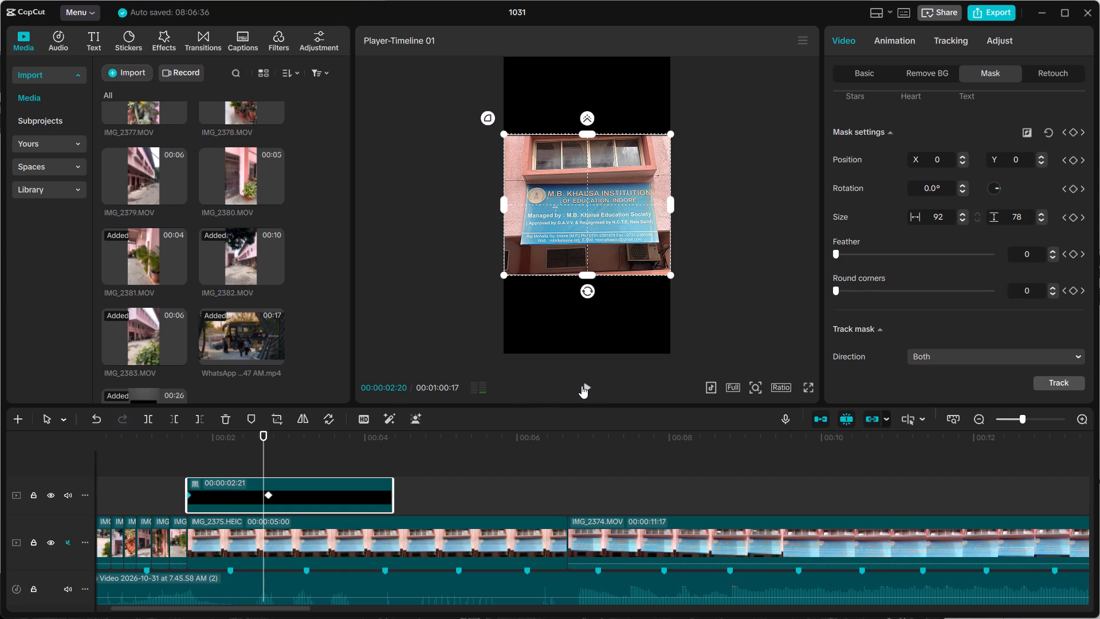
drag(265, 437, 160, 453)
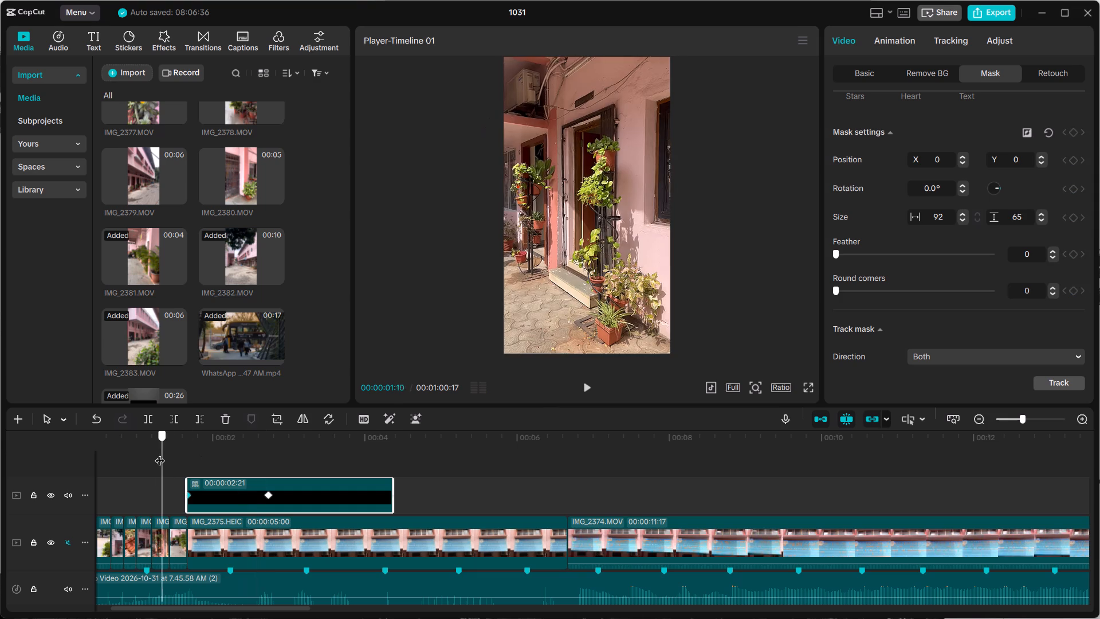
drag(160, 453, 165, 452)
click(585, 386)
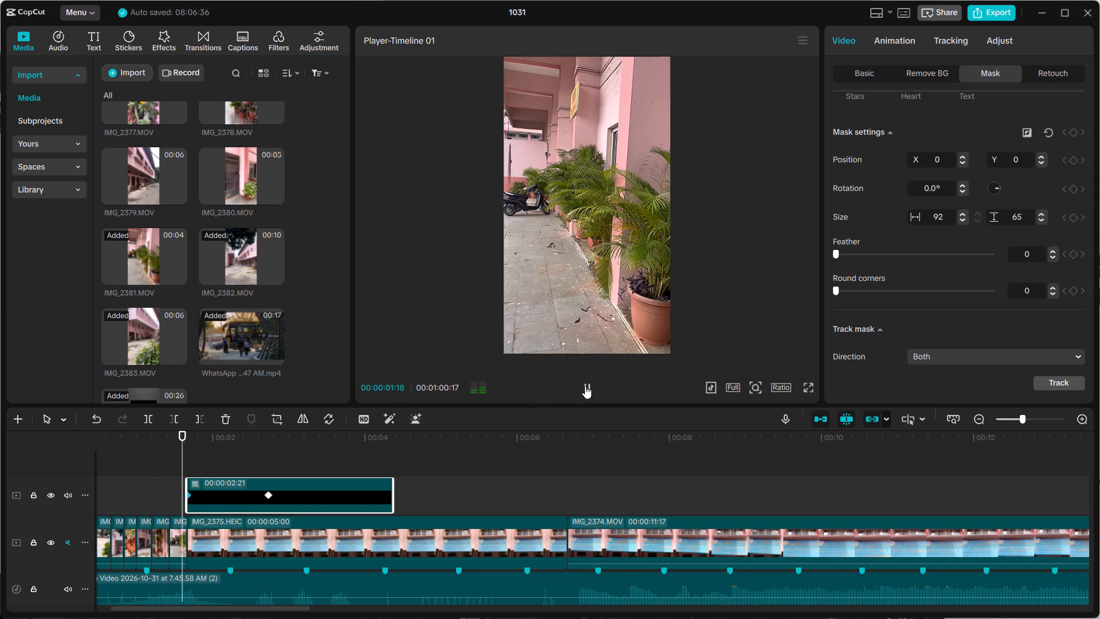
click(585, 385)
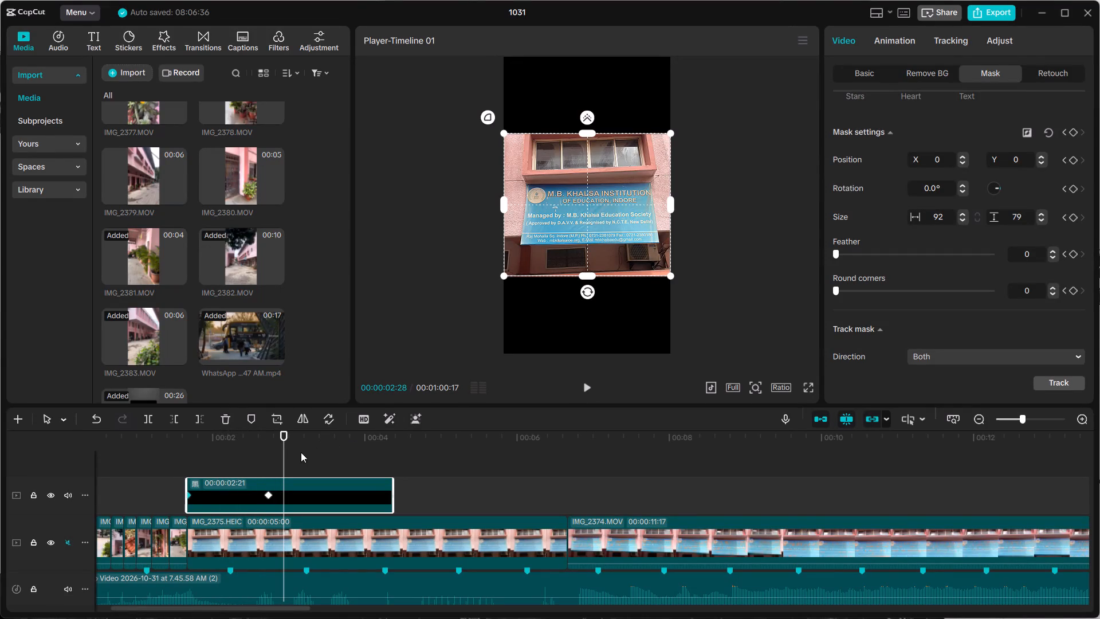
Add a keyframe for all mask settings on the black overlay clip at 00:00:02:18.
drag(284, 444, 260, 450)
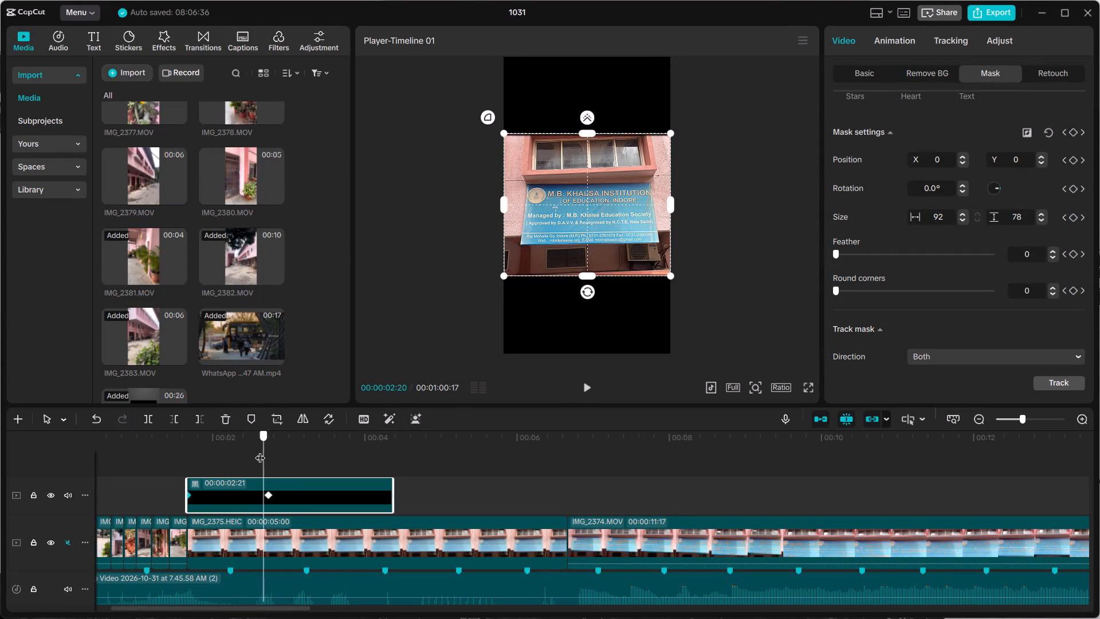
drag(260, 450, 260, 450)
click(303, 484)
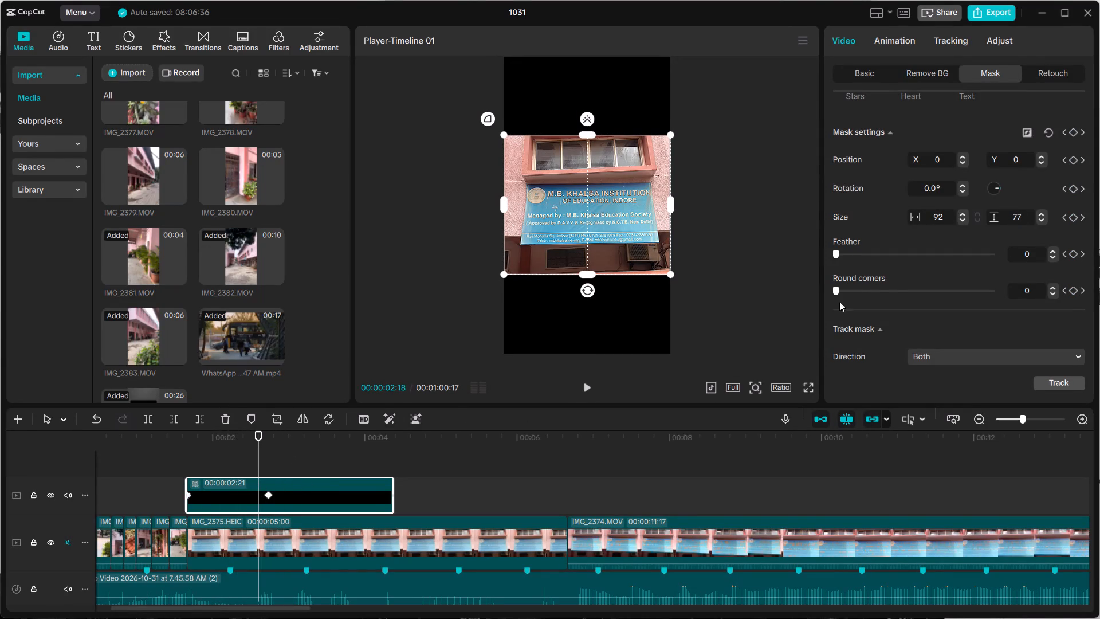
click(1071, 133)
Reduce the rectangle mask's height to 60 at the 00:00:02:18 keyframe.
click(260, 461)
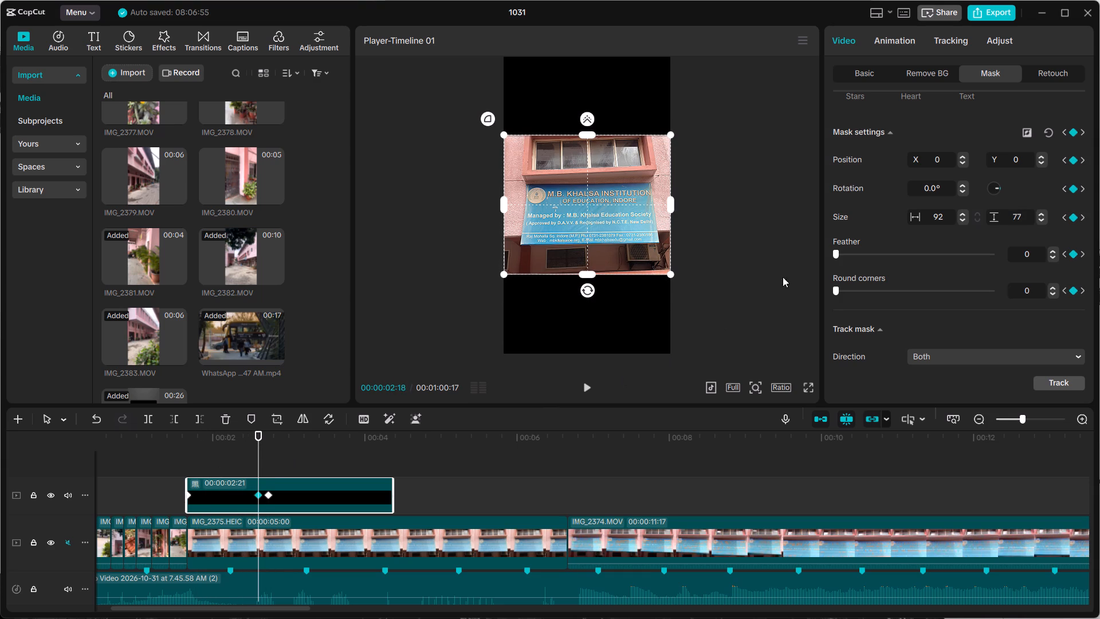
scroll(962, 213, up, 5)
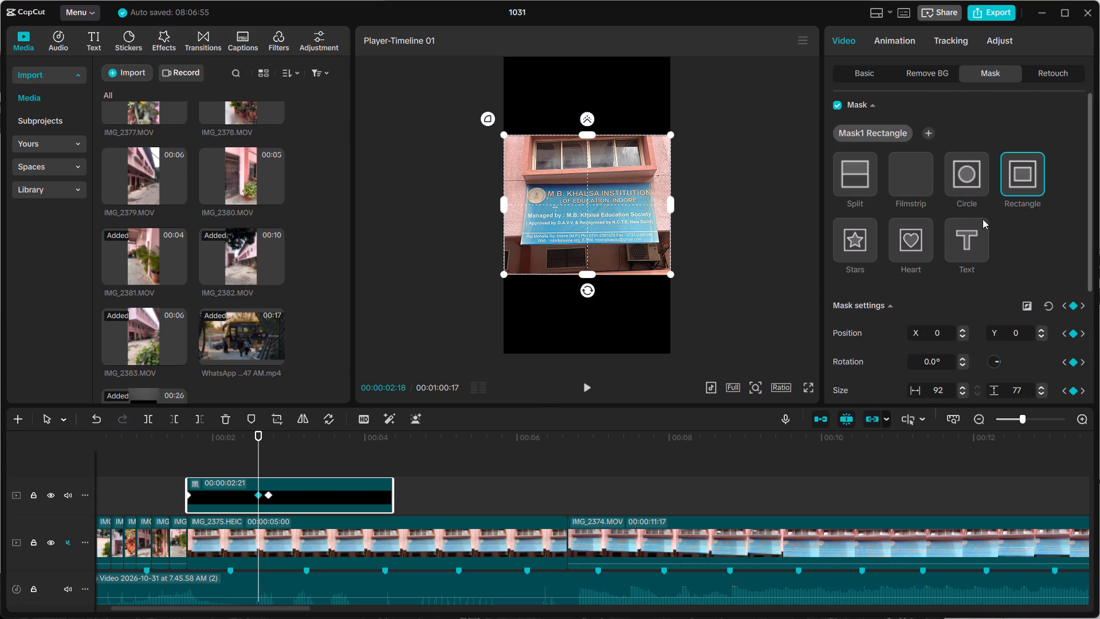
scroll(973, 278, down, 4)
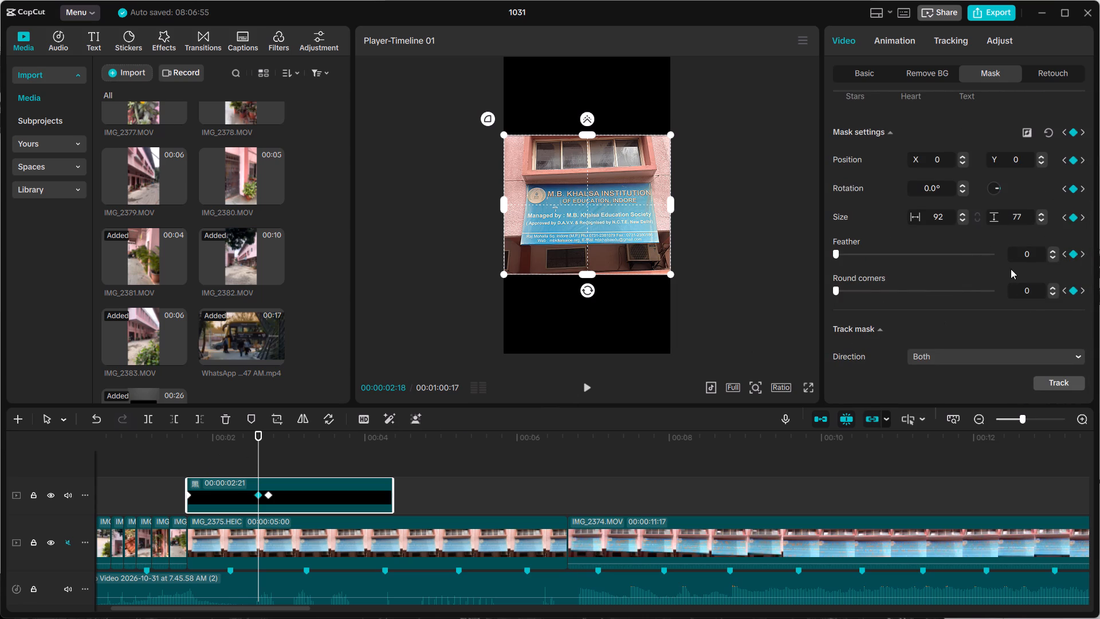
triple_click(1042, 219)
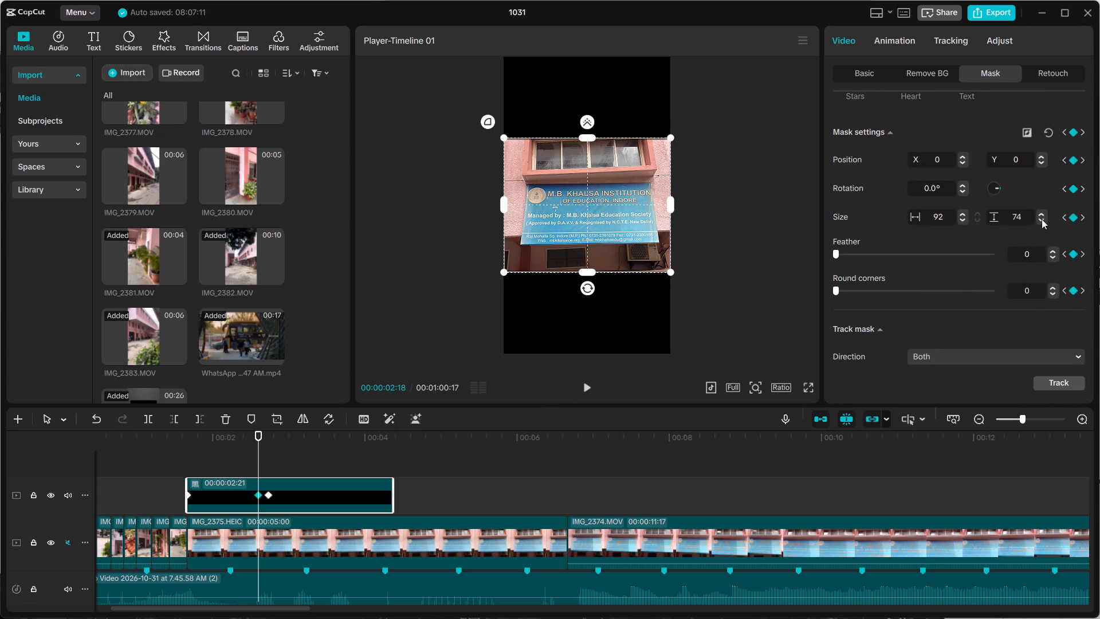
double_click(1042, 219)
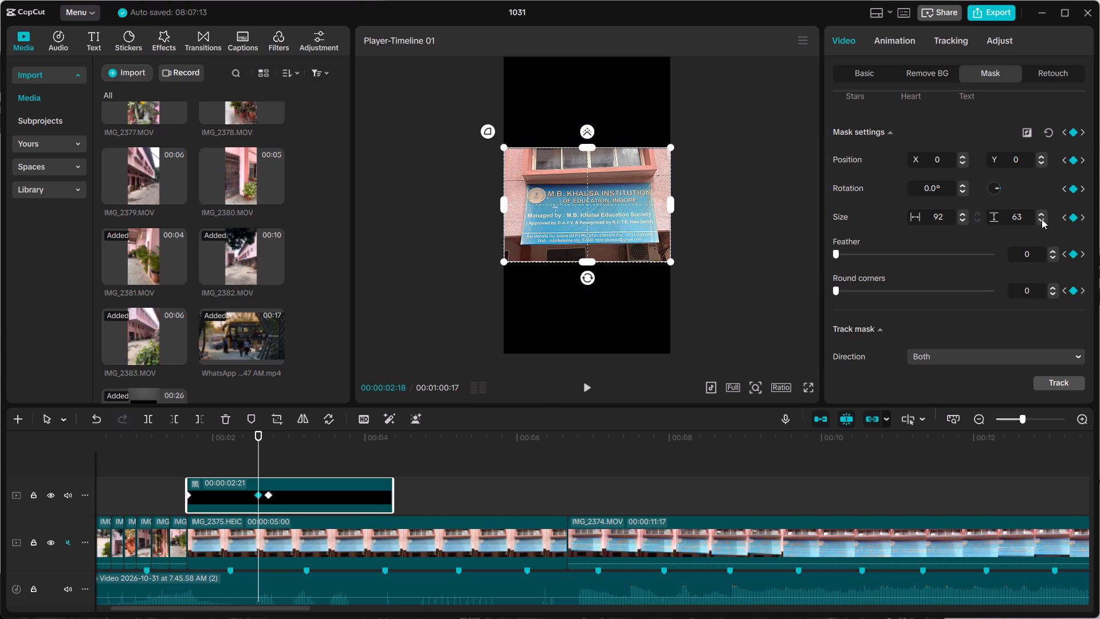
double_click(1042, 219)
click(1042, 219)
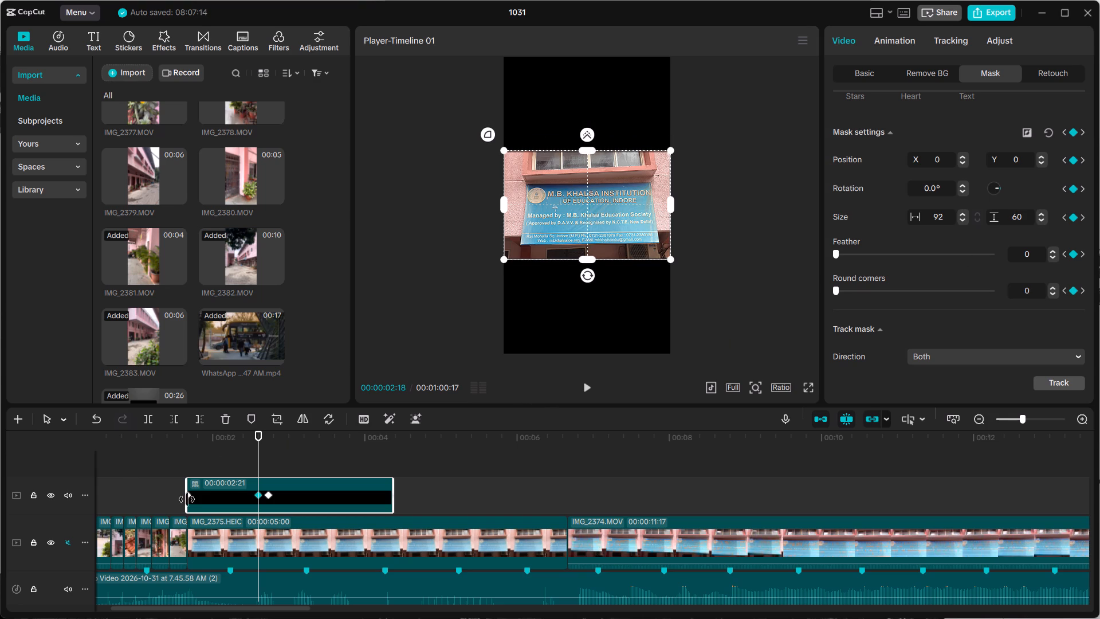
Reduce the rectangle mask's height to 60 at the black overlay clip's 00:00:01:20 keyframe.
click(201, 463)
drag(200, 463, 190, 464)
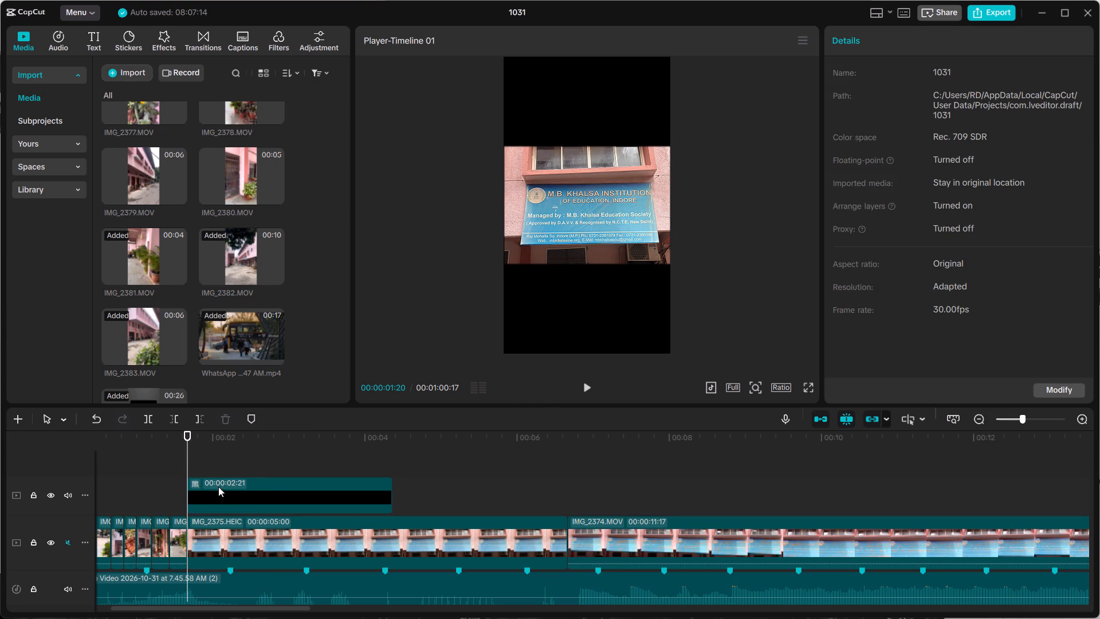
click(227, 491)
click(189, 454)
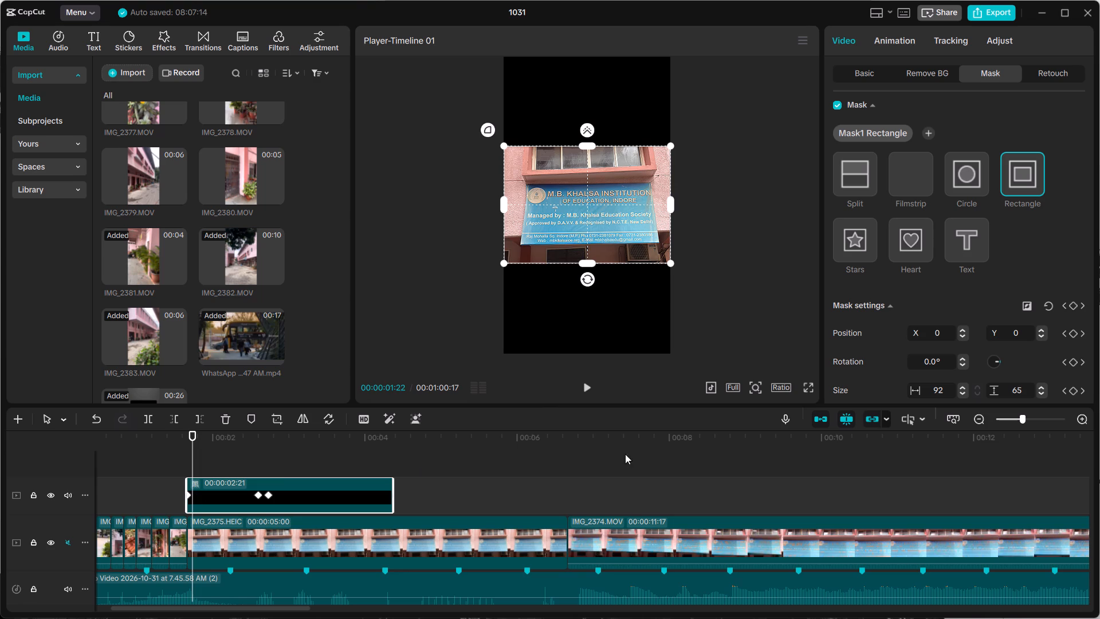
click(1041, 416)
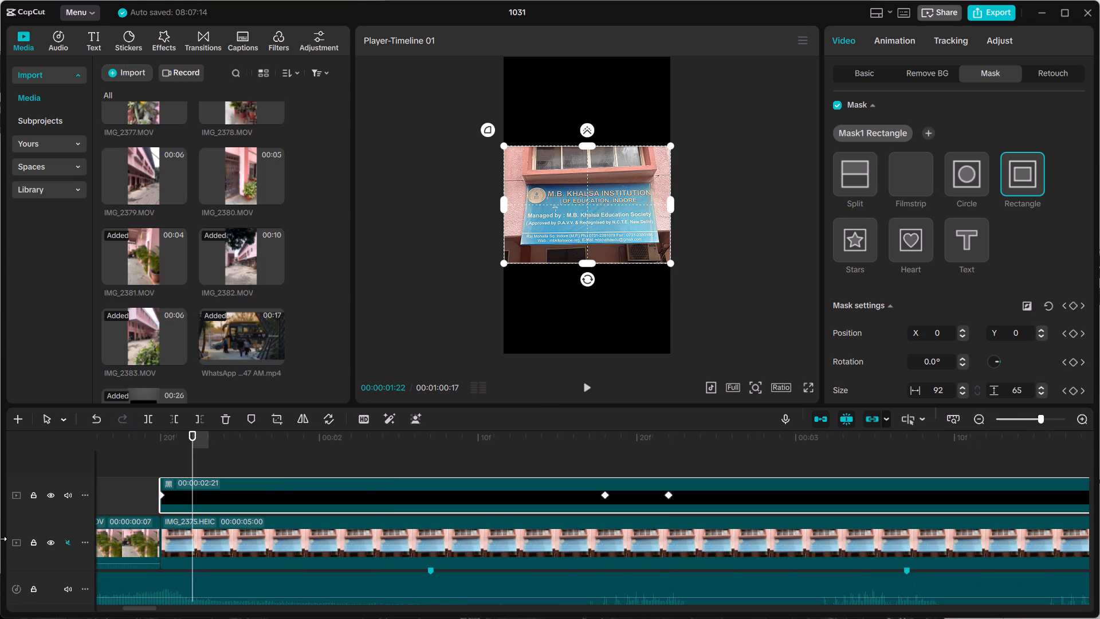
drag(191, 467, 159, 472)
scroll(988, 297, down, 2)
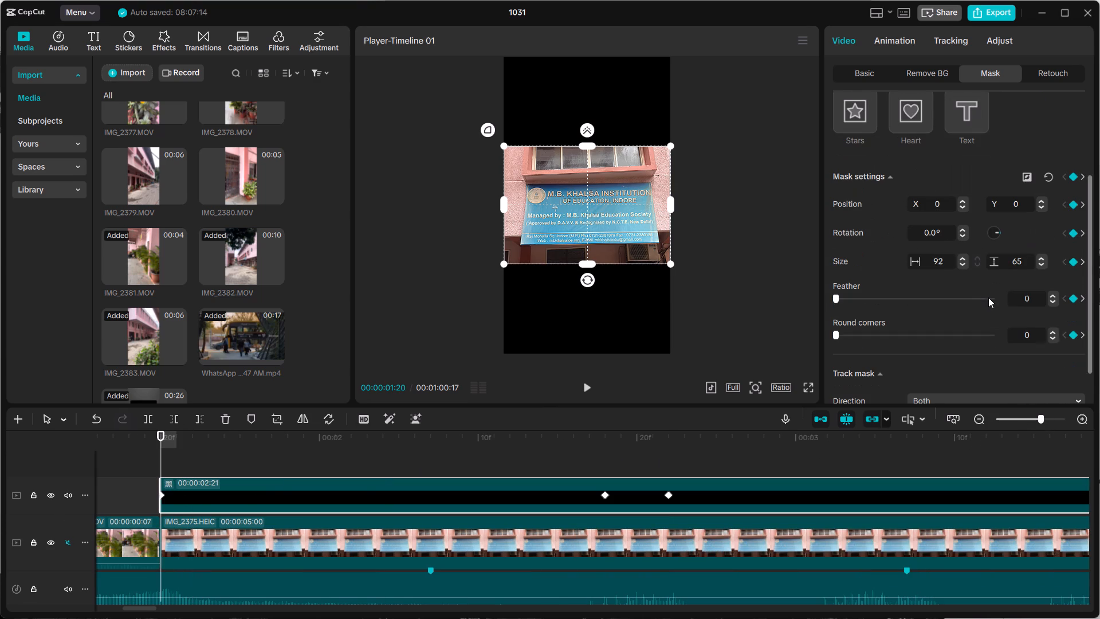
click(1041, 263)
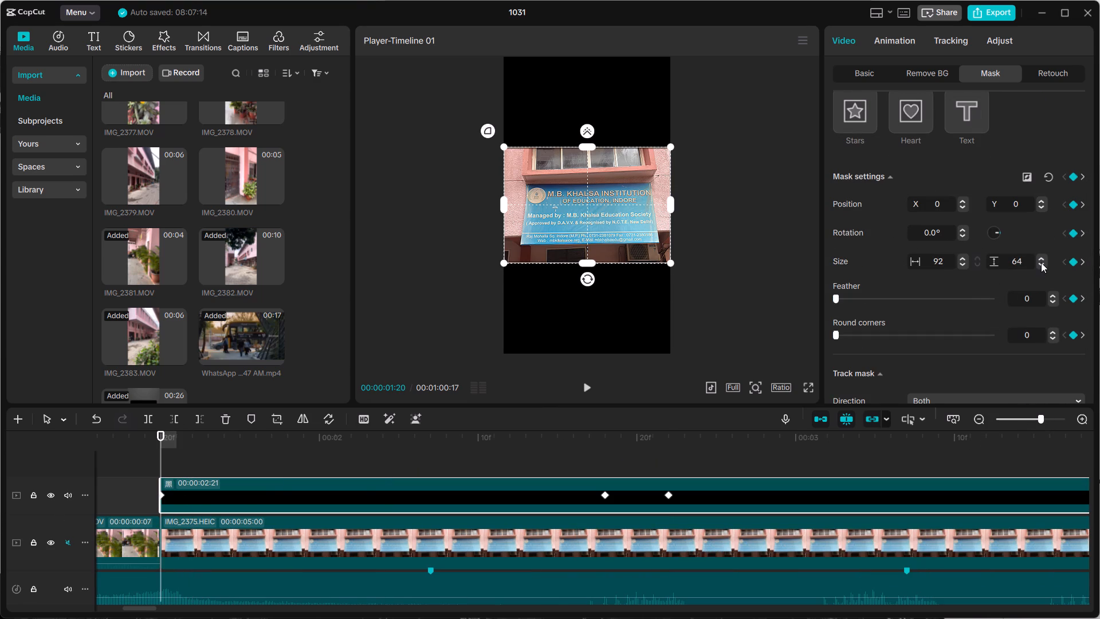
click(1041, 263)
double_click(1041, 263)
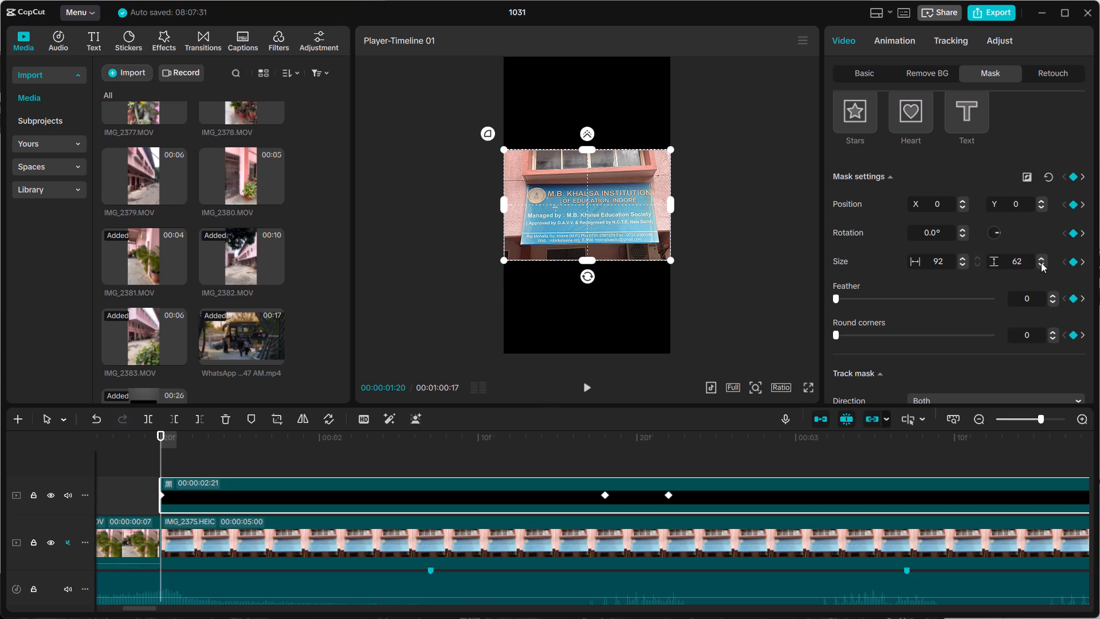
click(1041, 263)
Check the mask at the 00:00:02:18 keyframe and preview the opening over the institute sign, replaying it from 00:00:01:10.
double_click(596, 465)
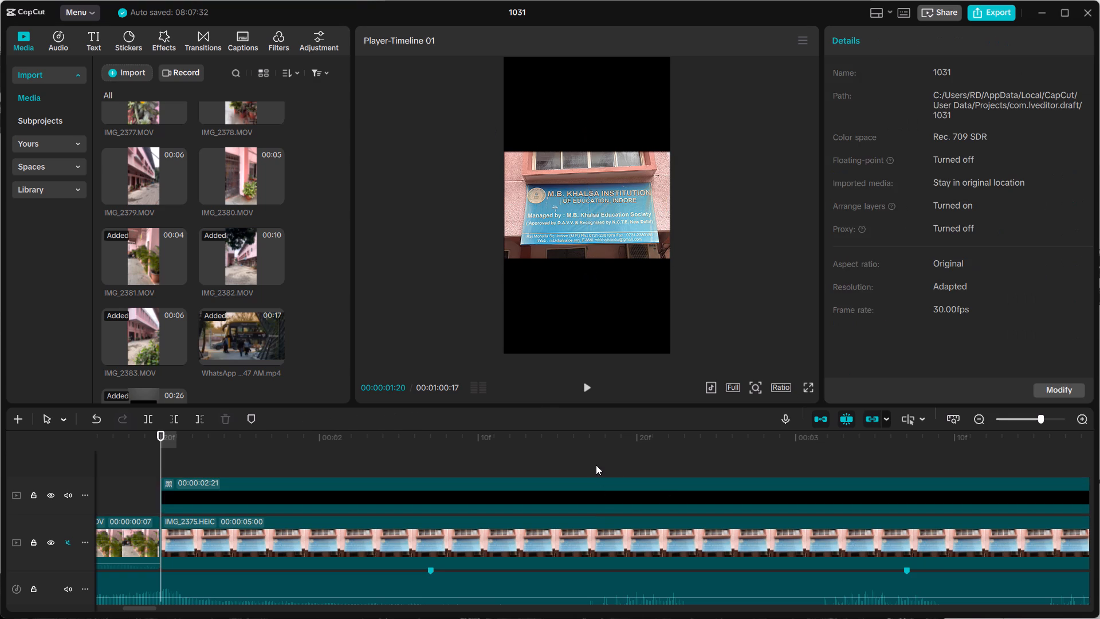
click(616, 484)
click(606, 494)
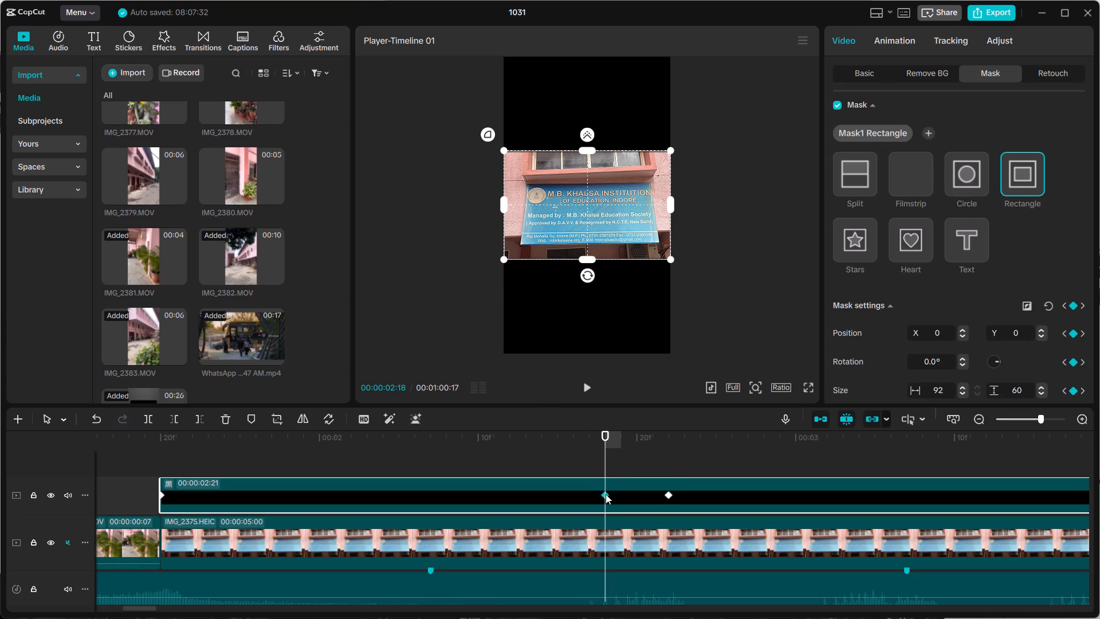
click(394, 446)
click(583, 389)
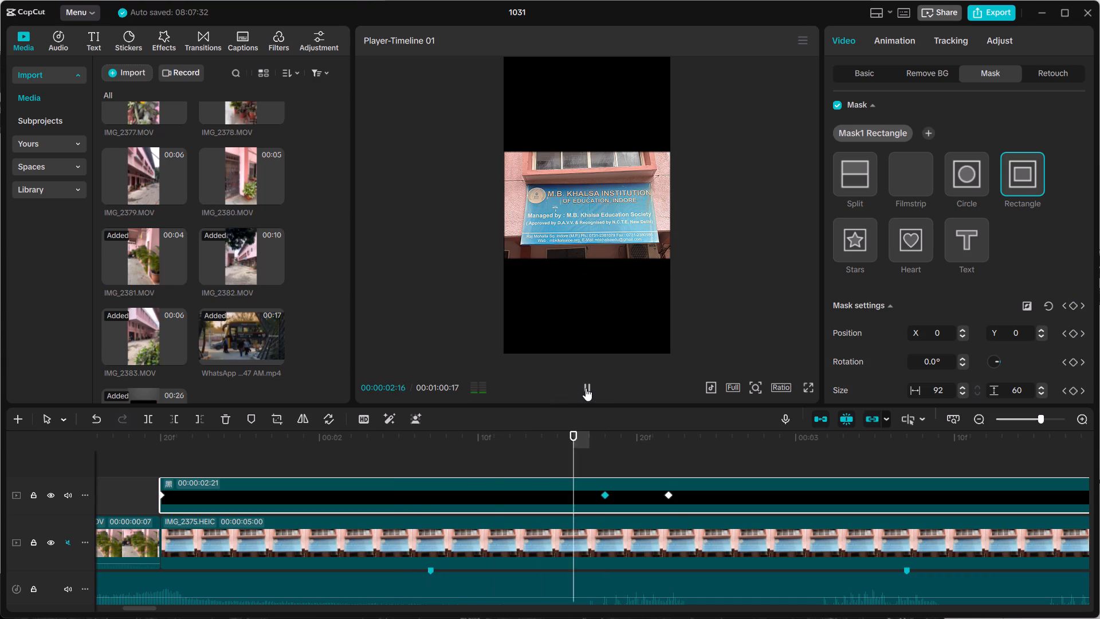
click(592, 387)
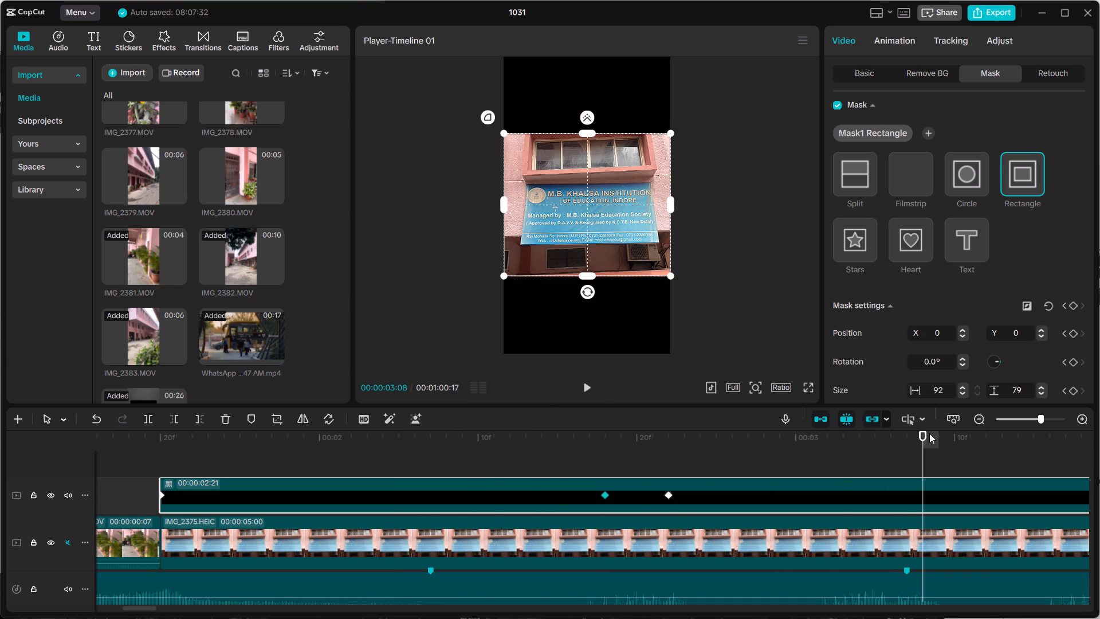
click(1024, 416)
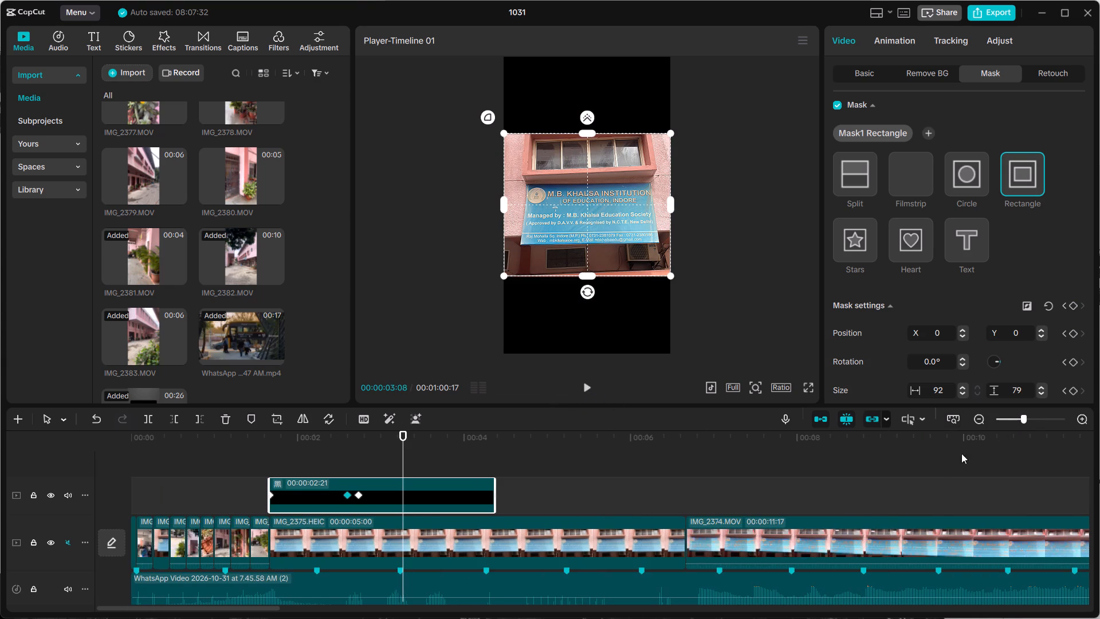
drag(404, 434, 370, 442)
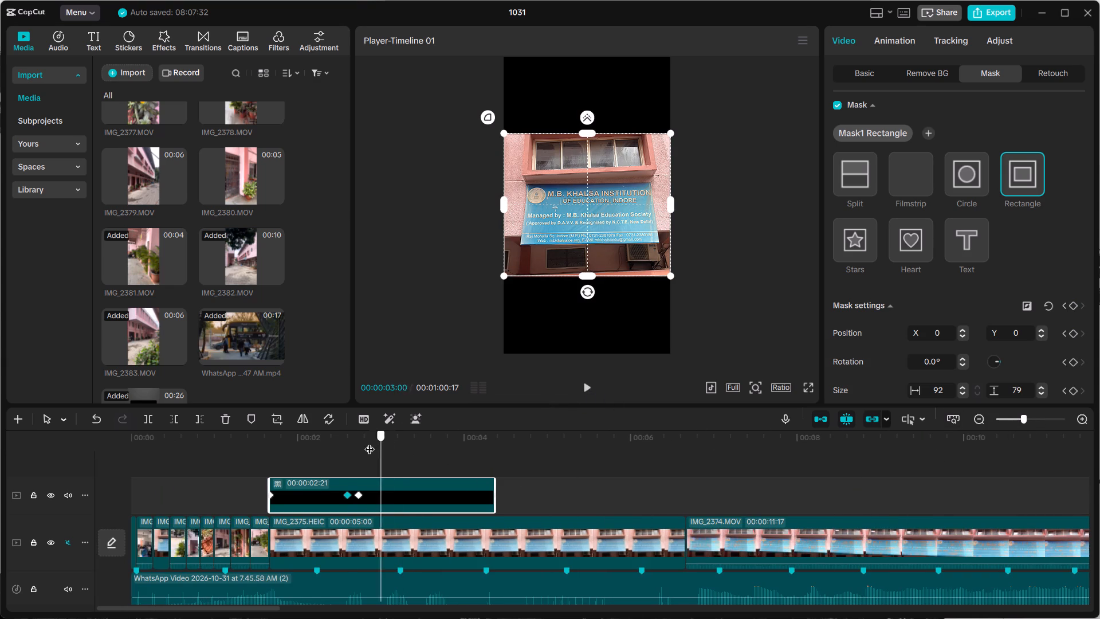
drag(370, 442, 242, 452)
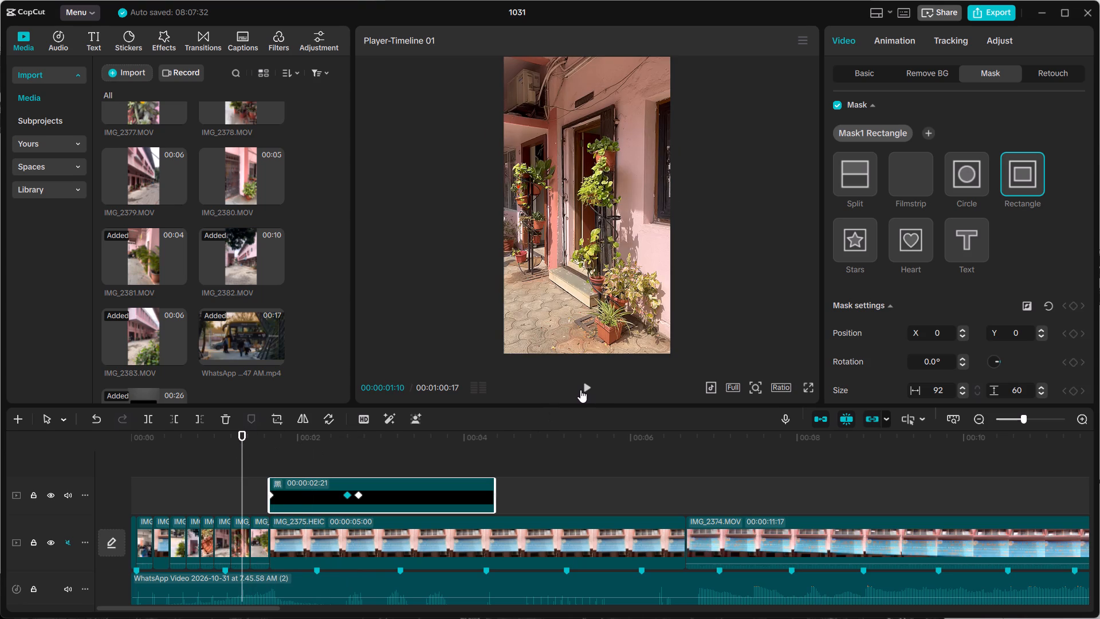
click(587, 386)
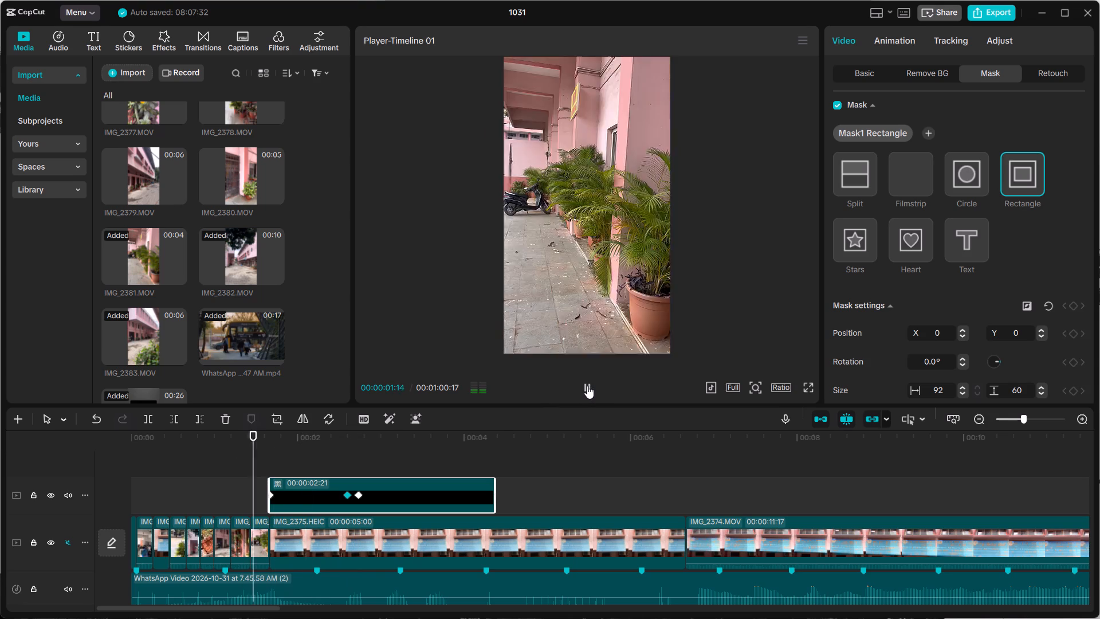
click(587, 386)
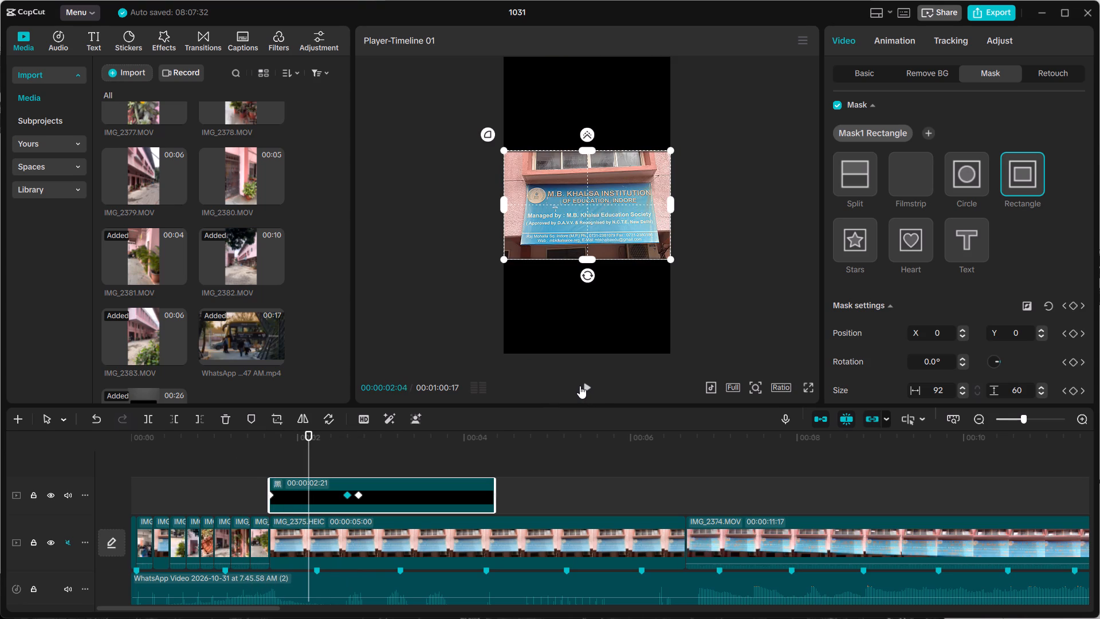
click(580, 386)
click(580, 386)
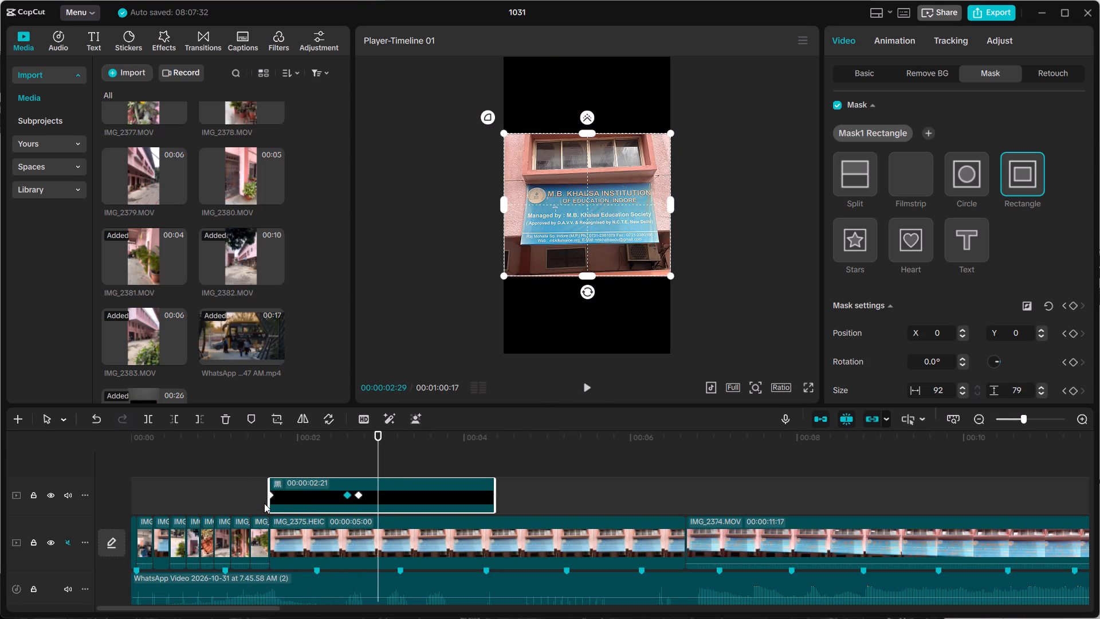
Add a keyframe for all mask settings on the black overlay clip at 00:00:02:07, on the audio beat marker.
click(292, 486)
click(308, 461)
drag(308, 461, 312, 460)
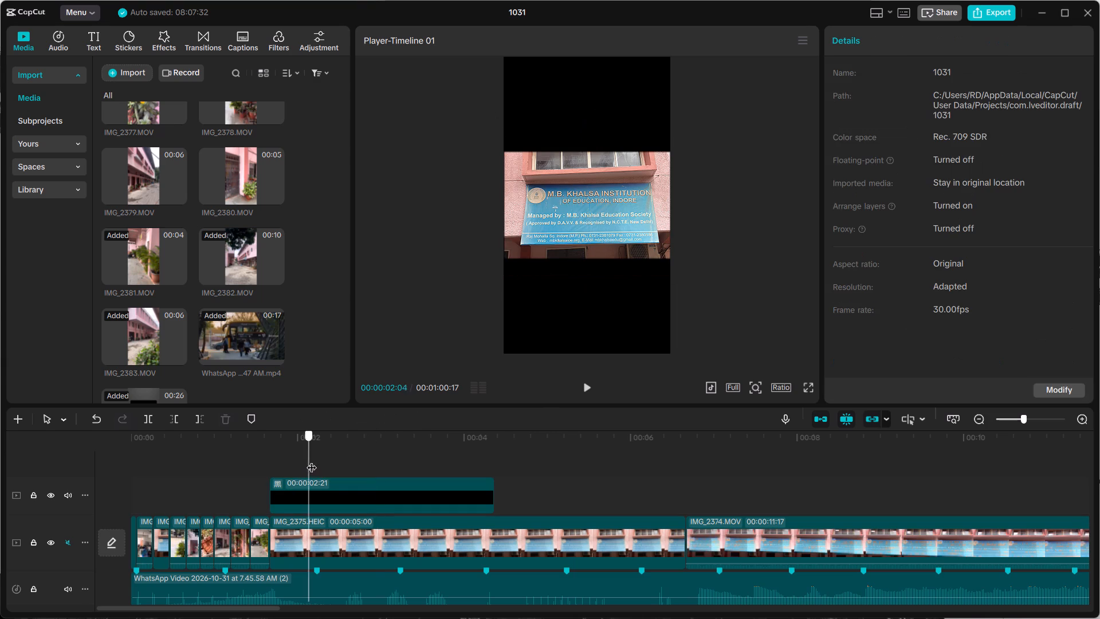
drag(312, 460, 313, 460)
click(330, 490)
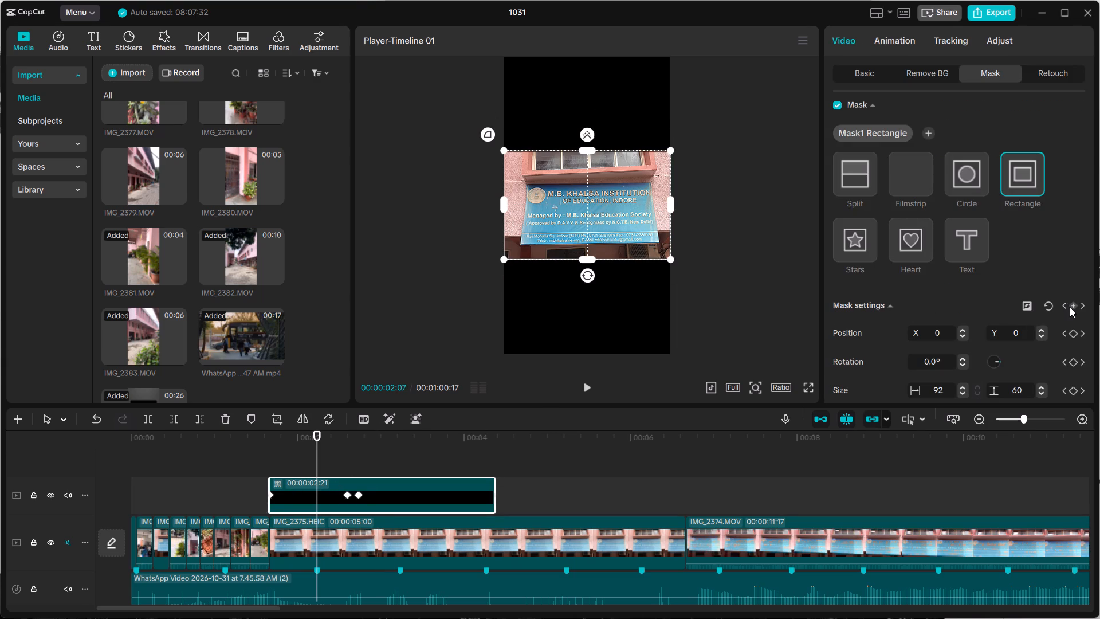
click(1070, 307)
Trim off the part of the black overlay clip before 00:00:02:05.
click(301, 489)
click(298, 457)
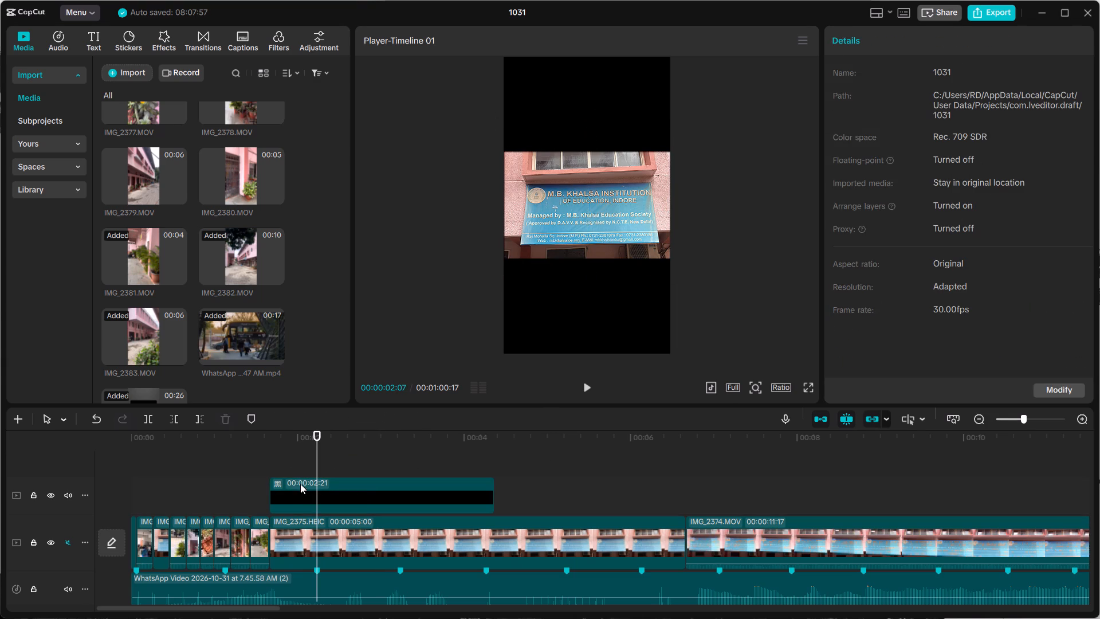
click(302, 496)
drag(298, 454, 305, 454)
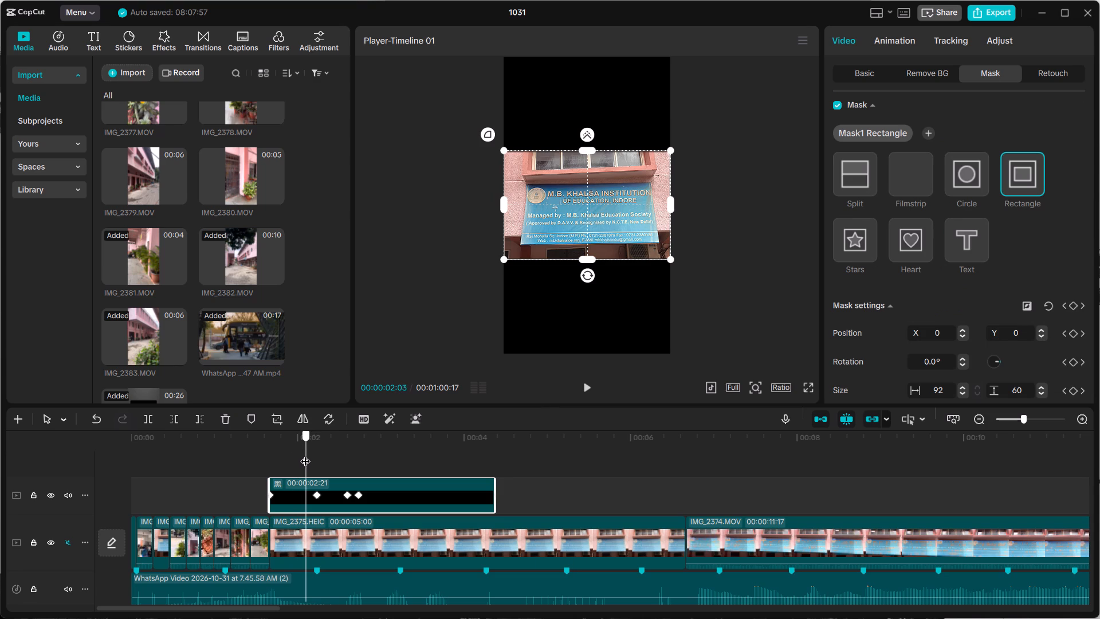
drag(305, 454, 312, 454)
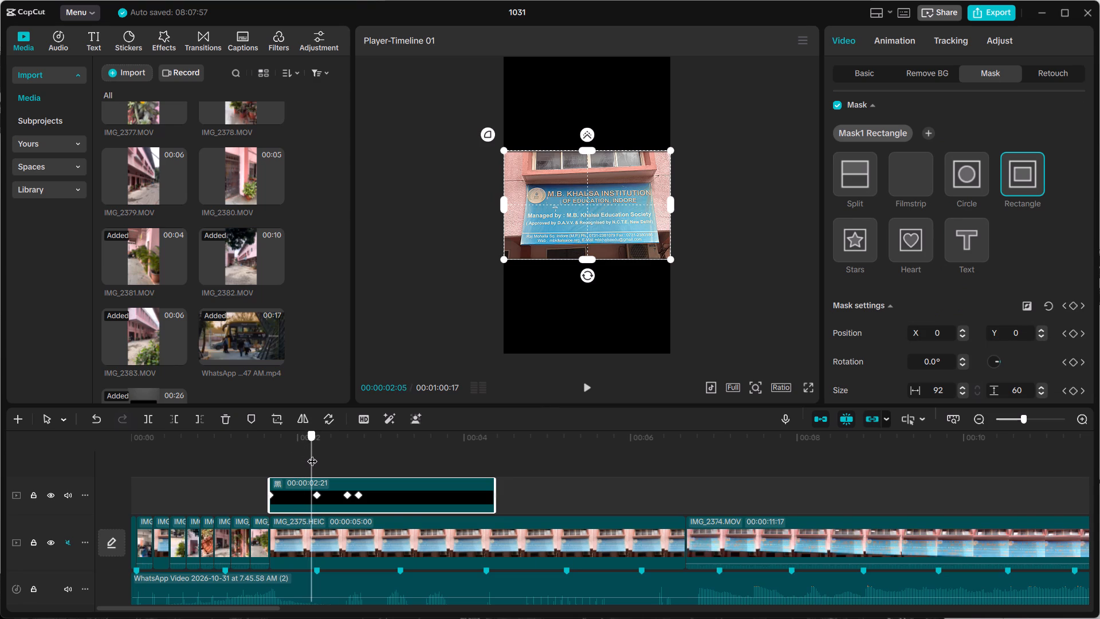
drag(312, 454, 313, 455)
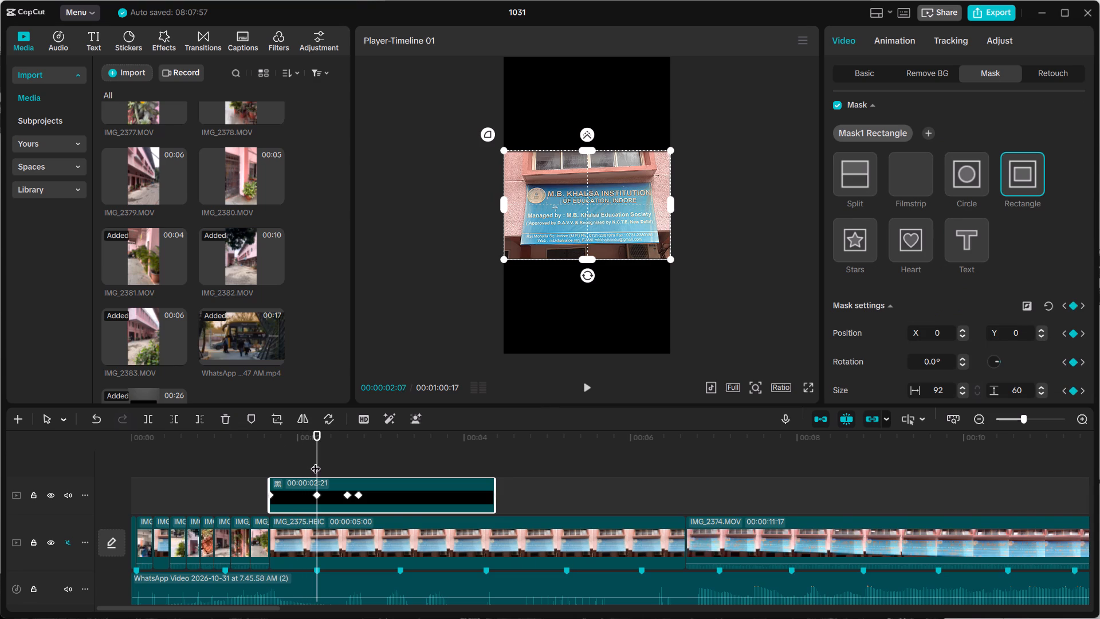
click(316, 461)
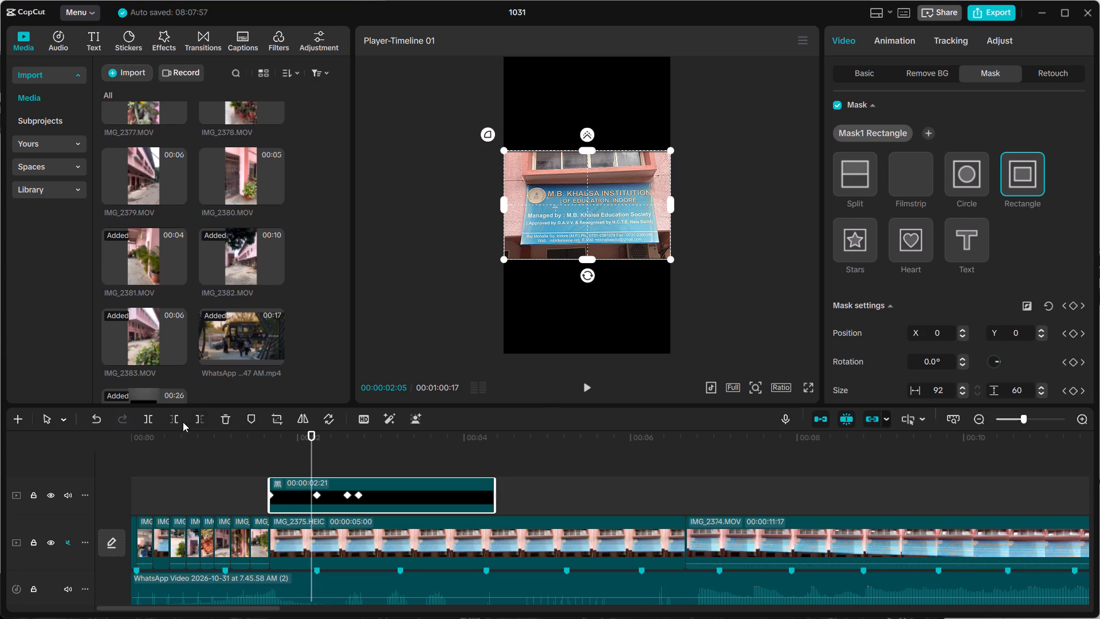
click(175, 422)
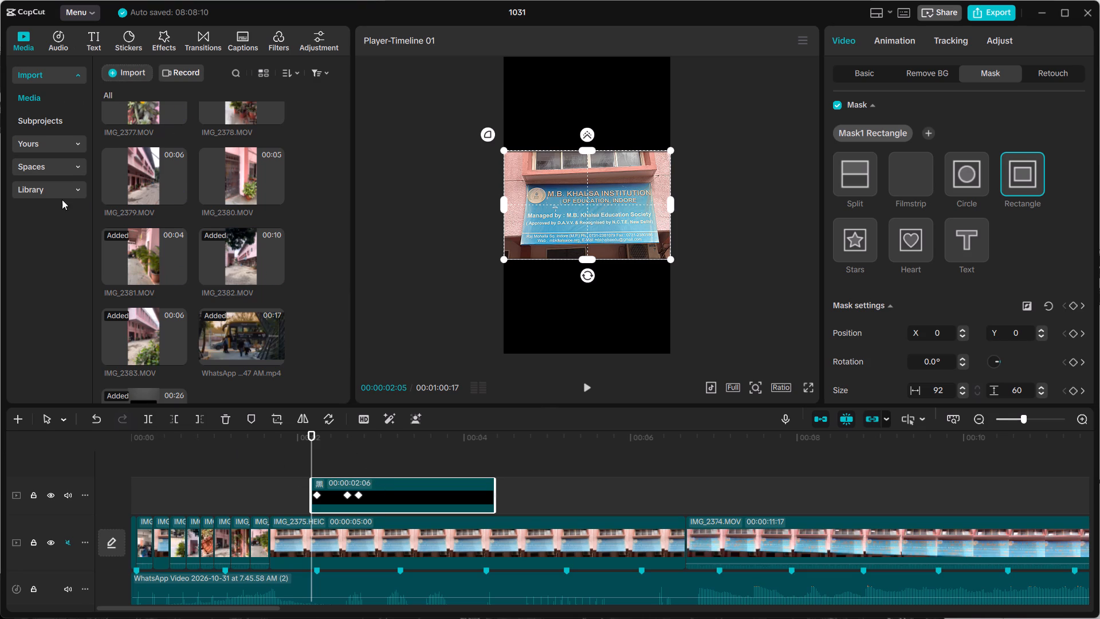
Insert the black clip from the Library's Trending collection into the main track before IMG_2375.HEIC.
click(46, 187)
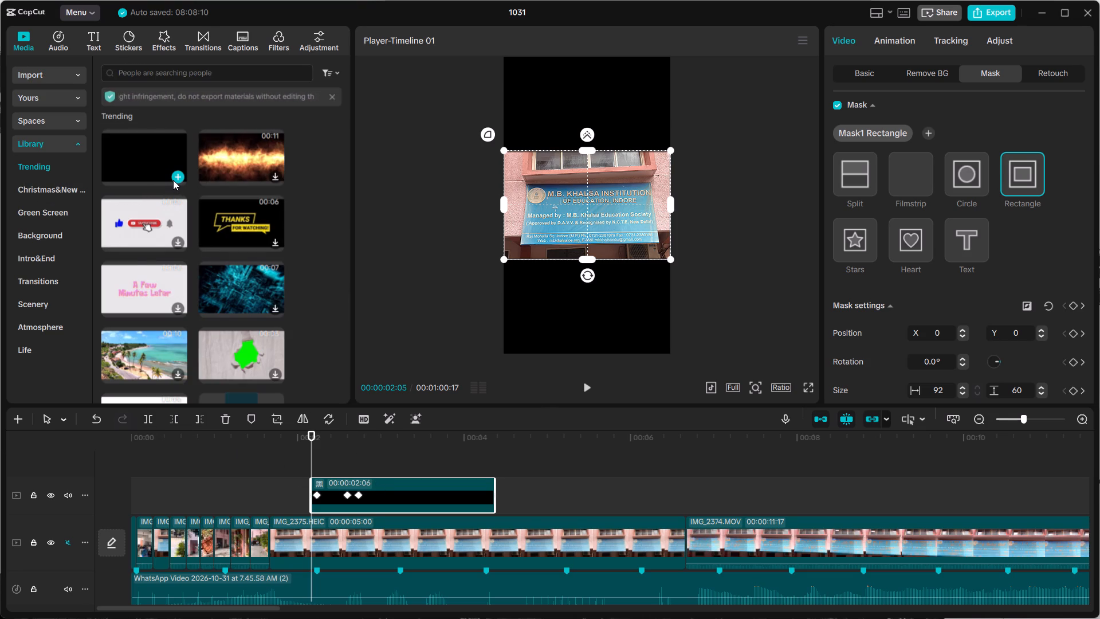
click(172, 179)
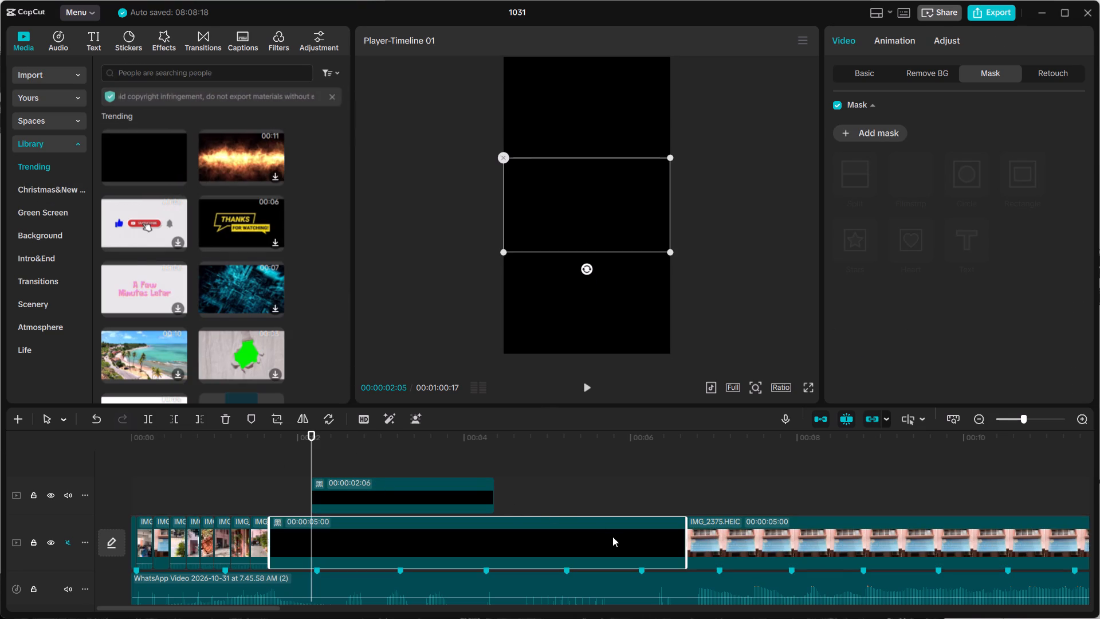
Crop the new black clip to a vertical ratio that fills the whole frame.
click(275, 419)
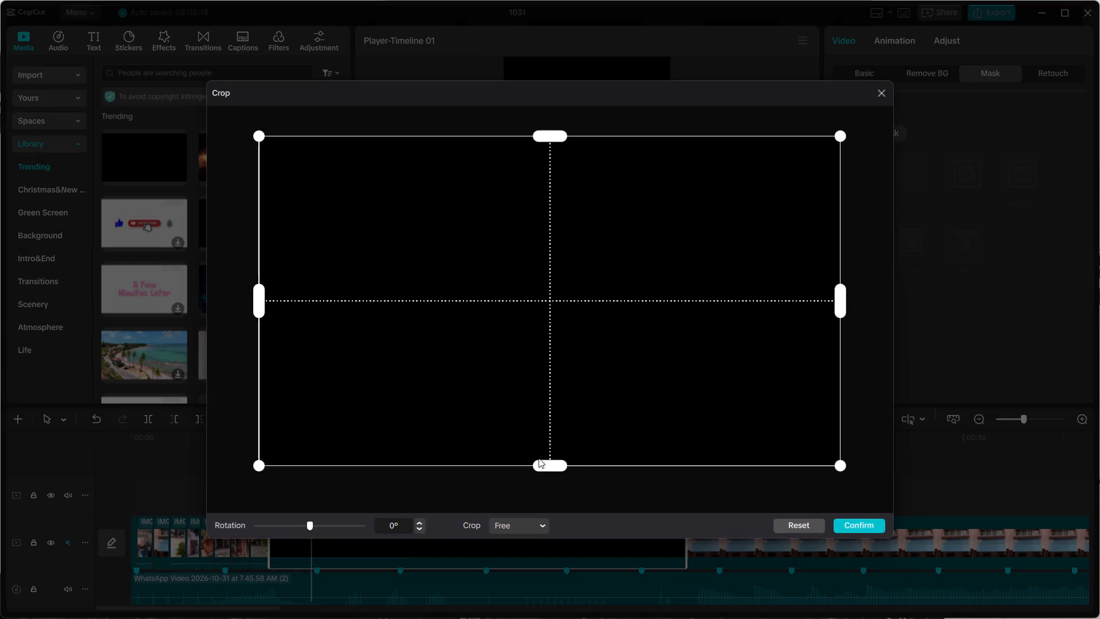
click(523, 524)
click(521, 496)
click(858, 524)
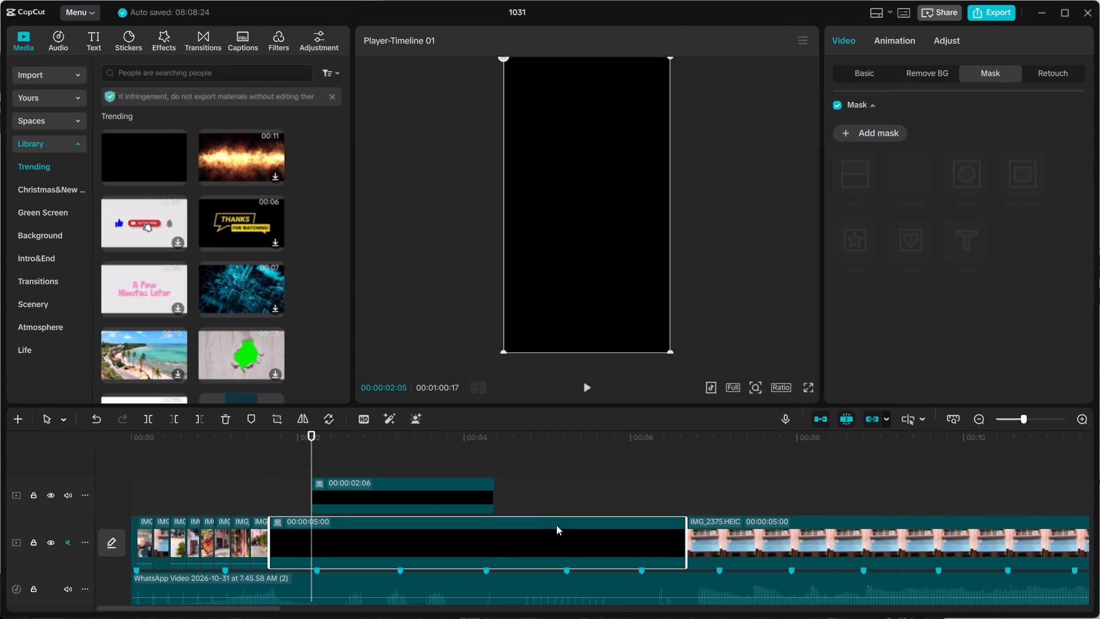
Move the new black clip to an overlay track and trim it to span 00:00:01:20 to 00:00:02:05, ahead of the masked clip.
drag(485, 539, 256, 466)
drag(549, 497, 300, 503)
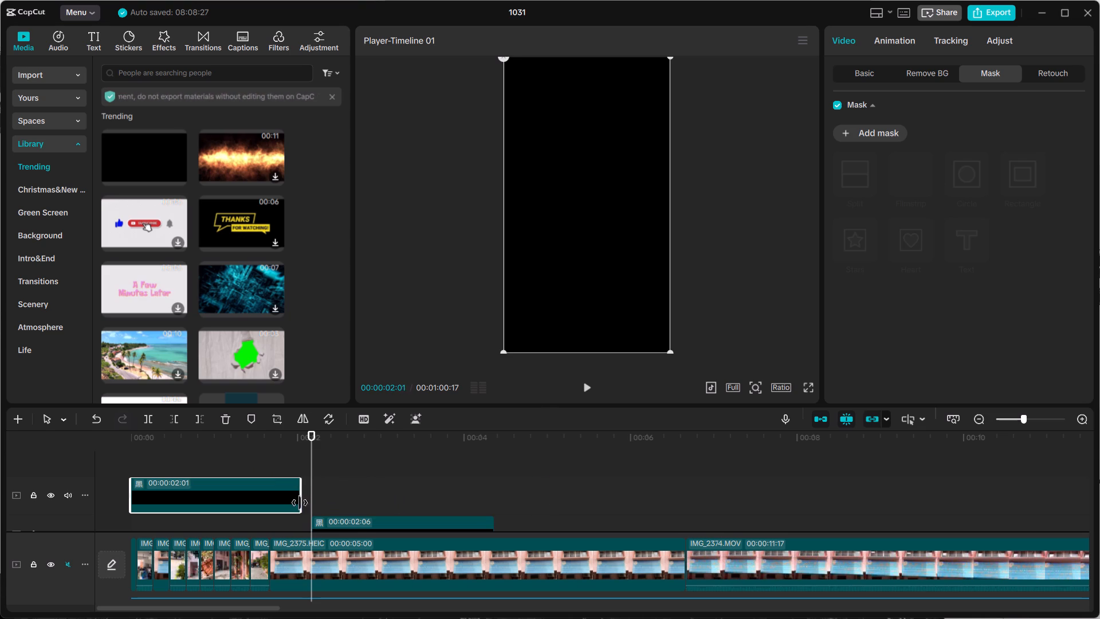
drag(300, 503, 311, 501)
drag(133, 503, 274, 519)
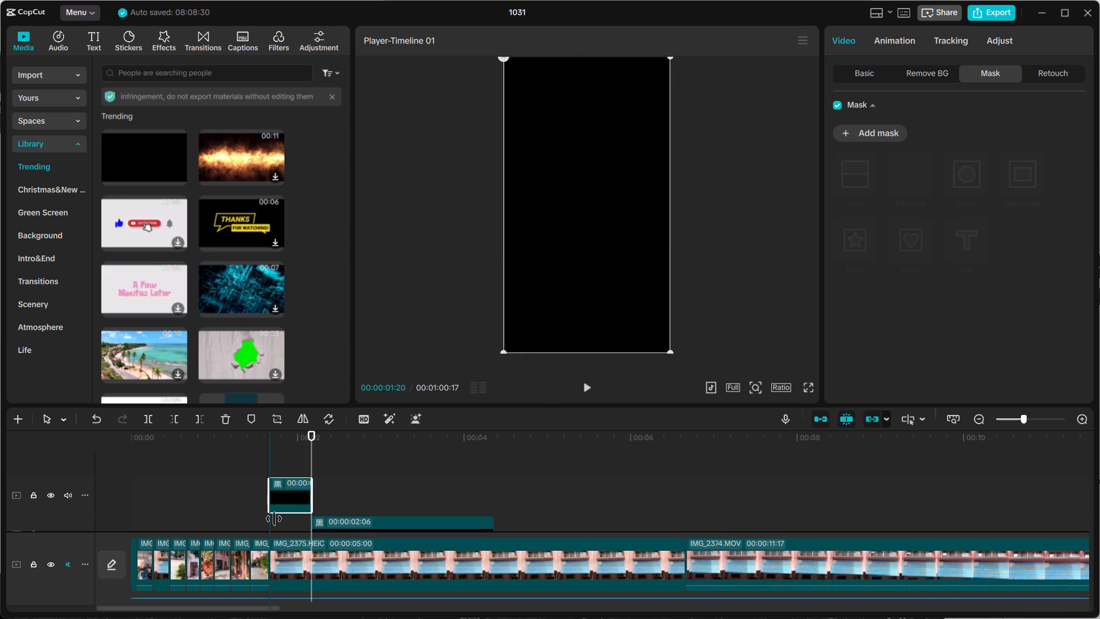
drag(274, 519, 269, 520)
Preview the cut to full black and the mask opening over the institute sign from 00:00:01:10.
click(241, 488)
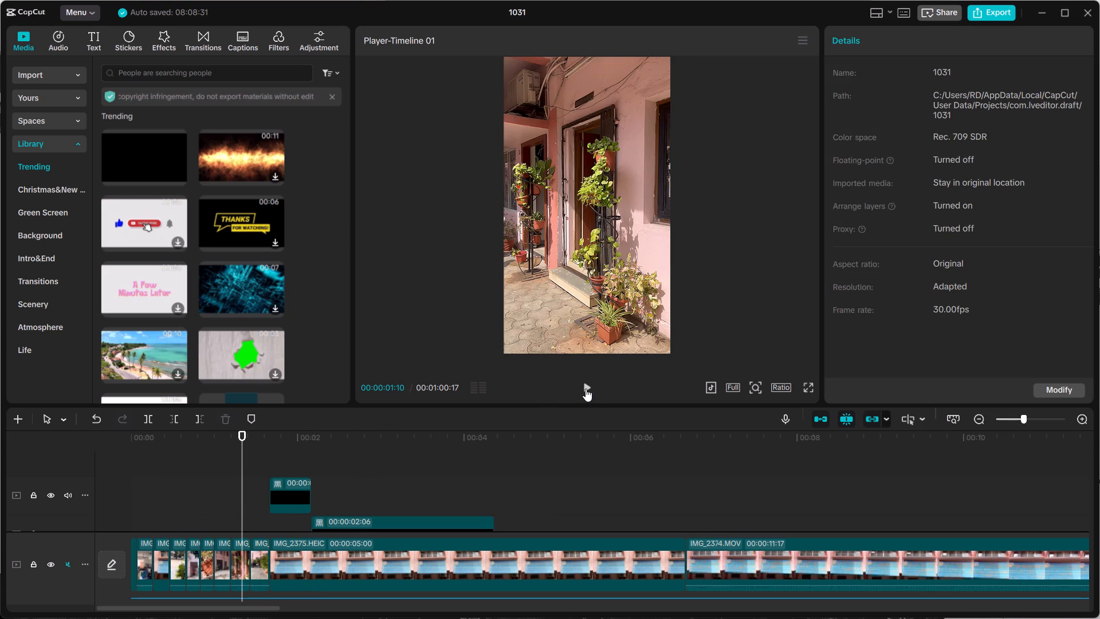
click(586, 389)
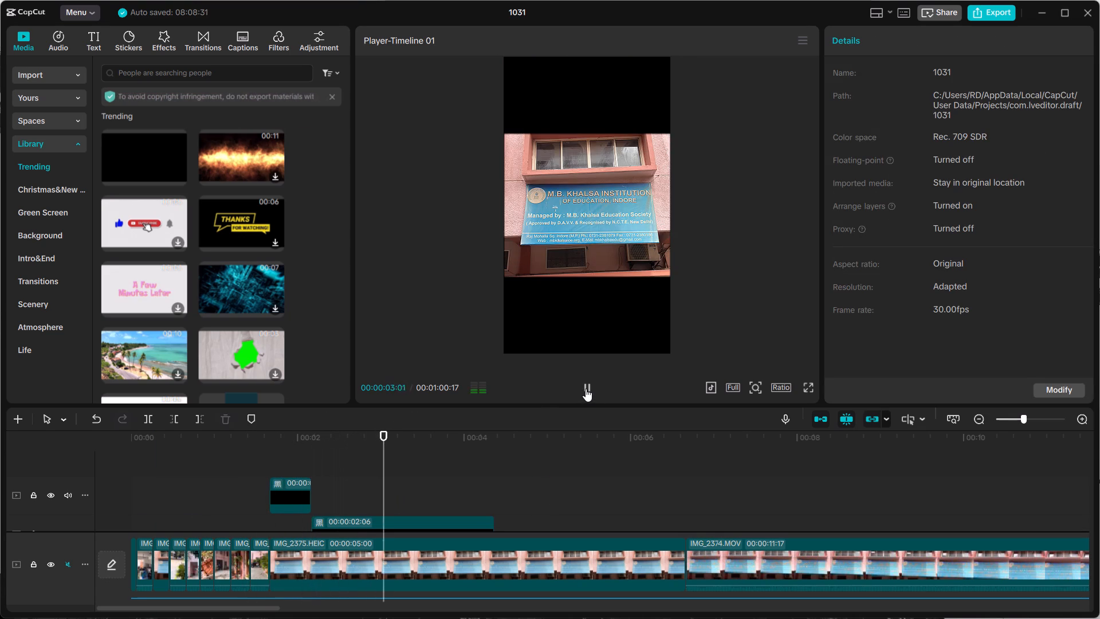
click(586, 389)
scroll(751, 453, down, 3)
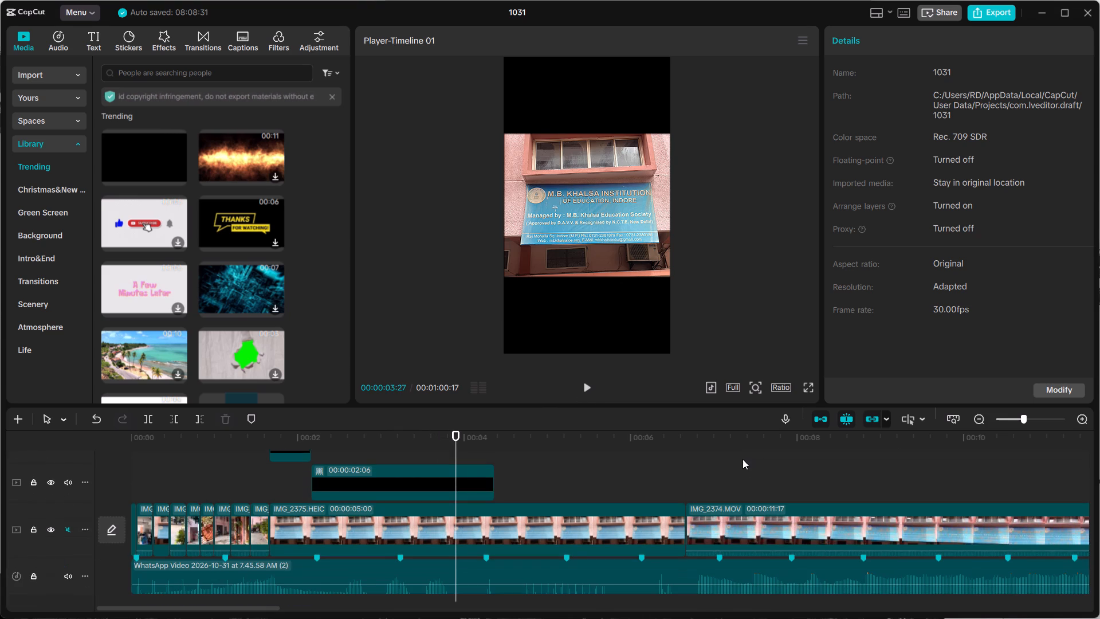
Move the short black clip down onto the masked clip's overlay track, directly ahead of it.
scroll(742, 459, down, 1)
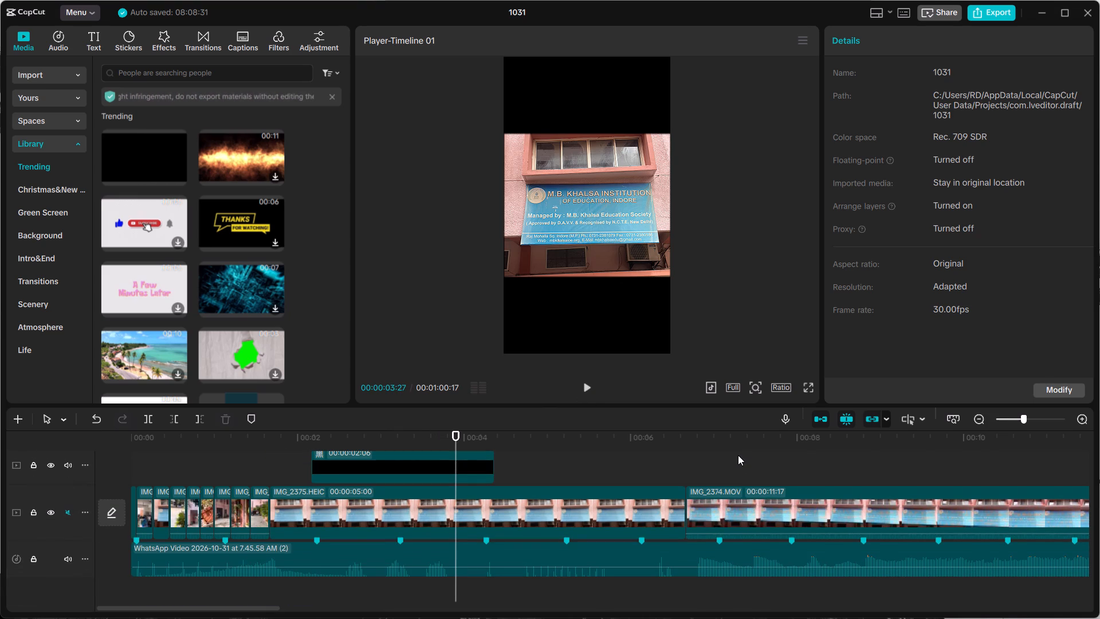
click(1016, 418)
click(1016, 418)
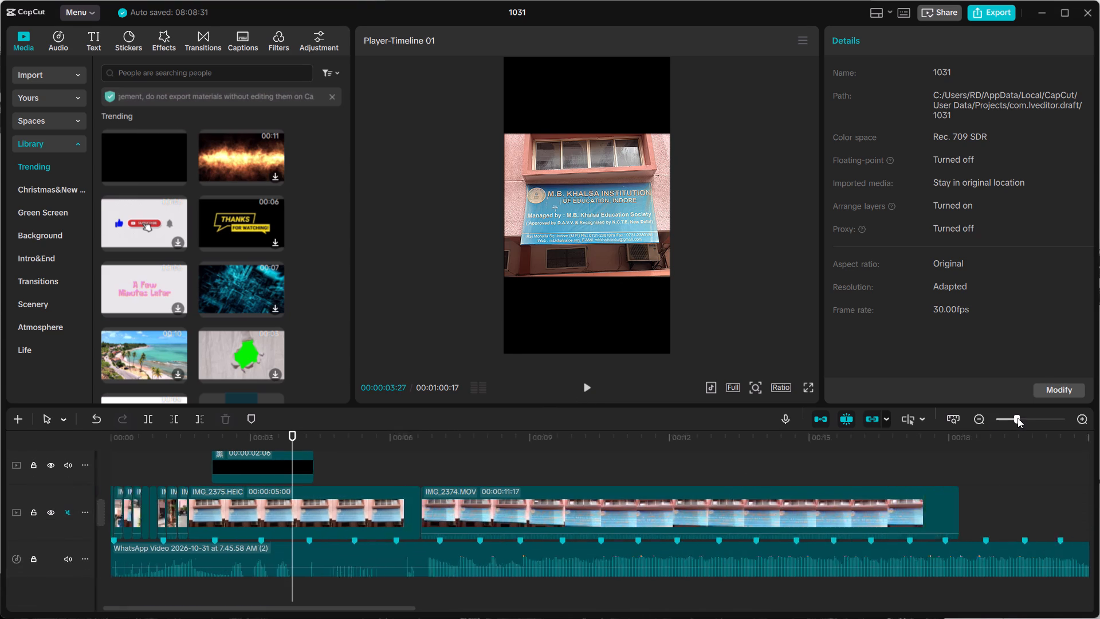
drag(294, 435, 283, 438)
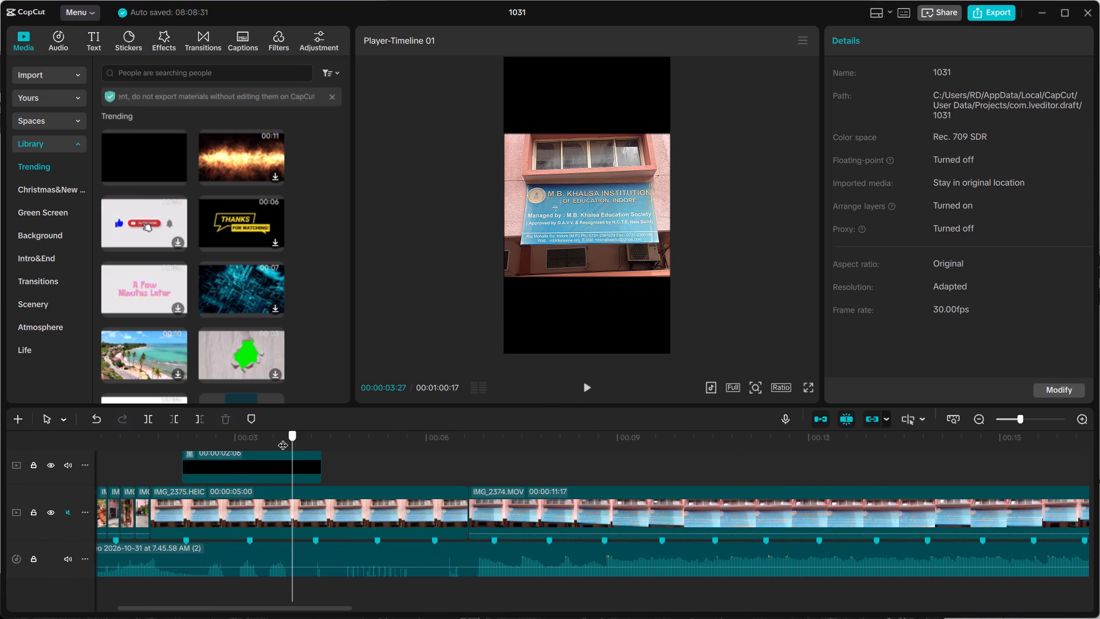
drag(283, 438, 248, 474)
scroll(581, 471, up, 3)
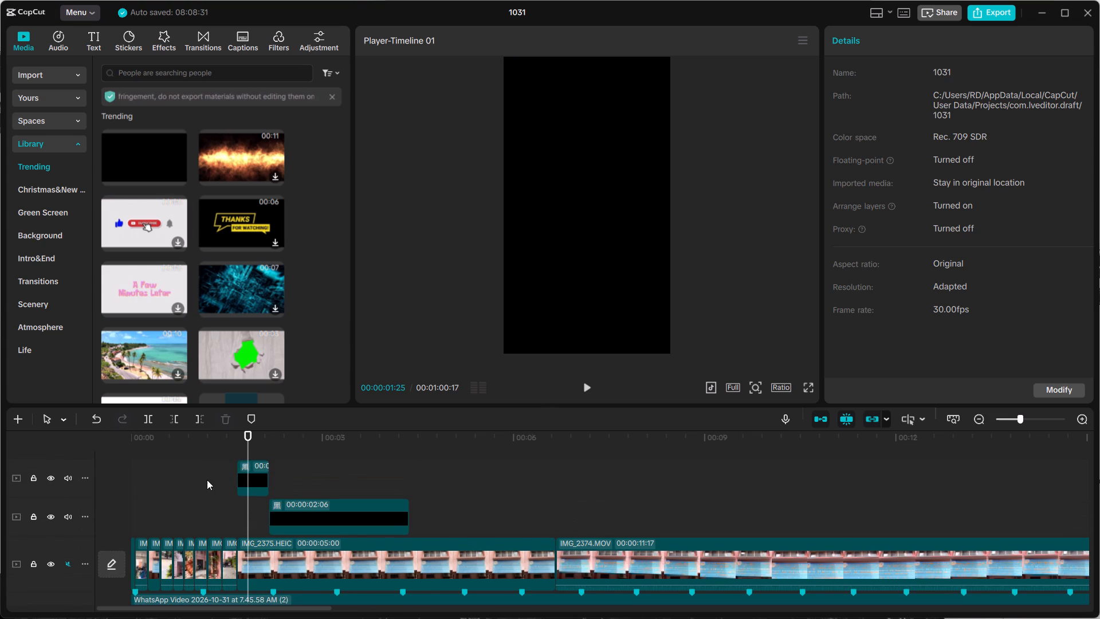
click(249, 474)
drag(251, 475, 250, 514)
Preview the cut to black and the mask opening over the sign from 00:00:01:16.
click(228, 476)
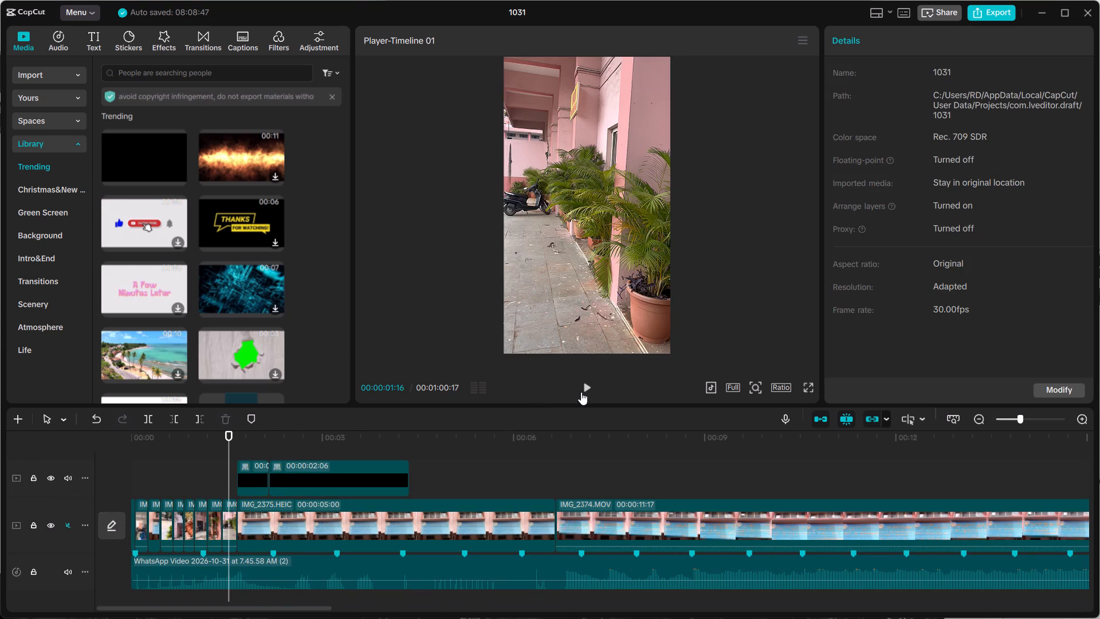
click(583, 390)
click(585, 385)
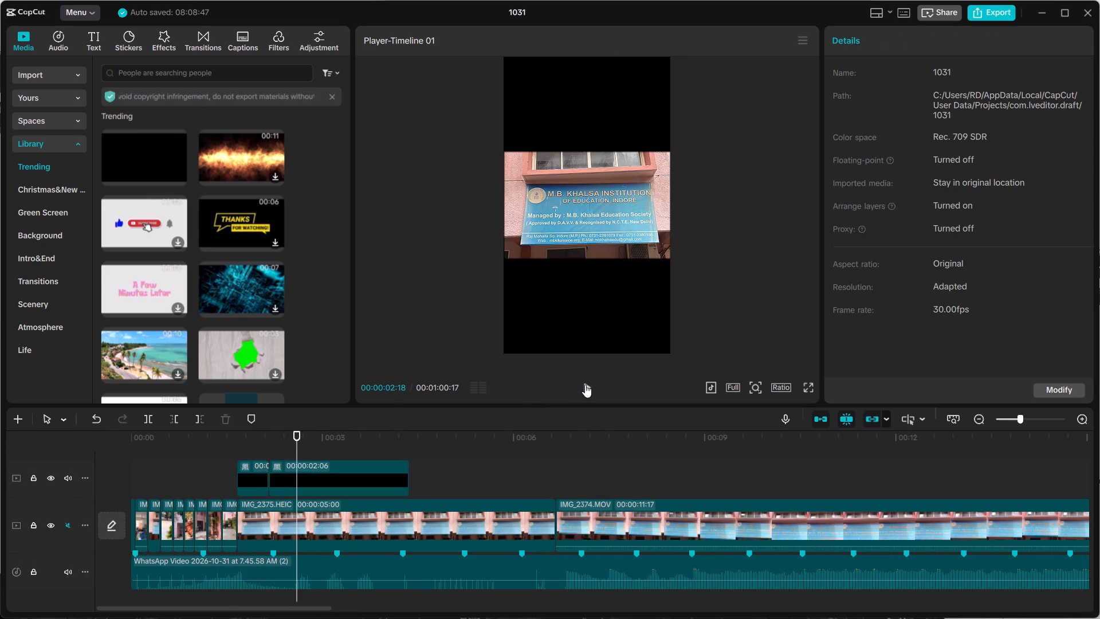
click(585, 385)
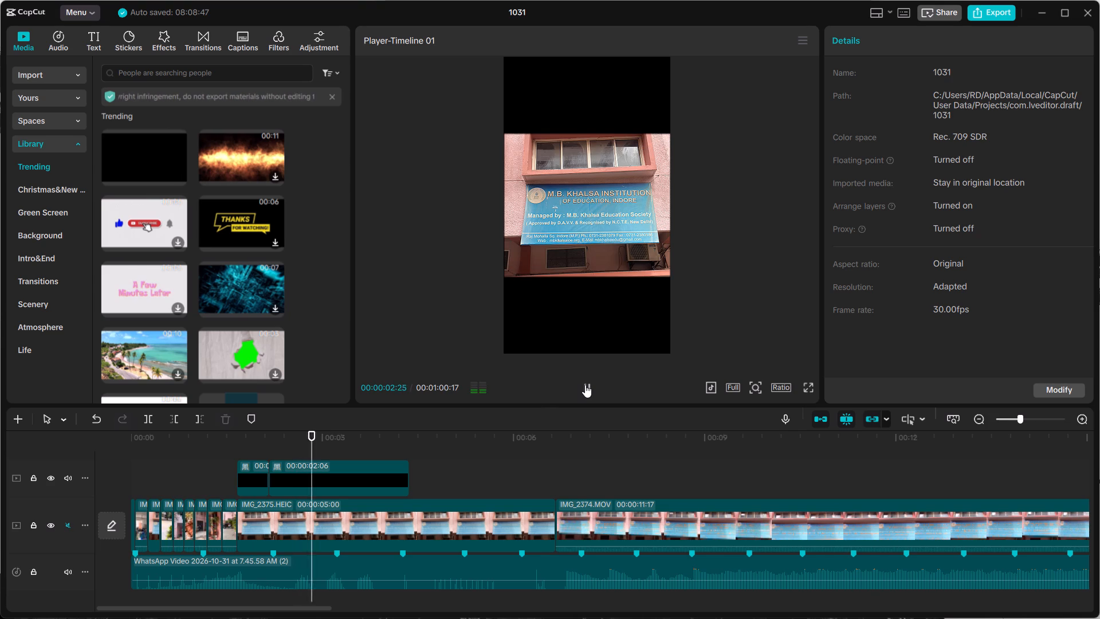
click(585, 385)
Set the rectangle mask's height to 0 at the masked clip's first keyframe, at 00:00:02:07.
drag(360, 441, 293, 445)
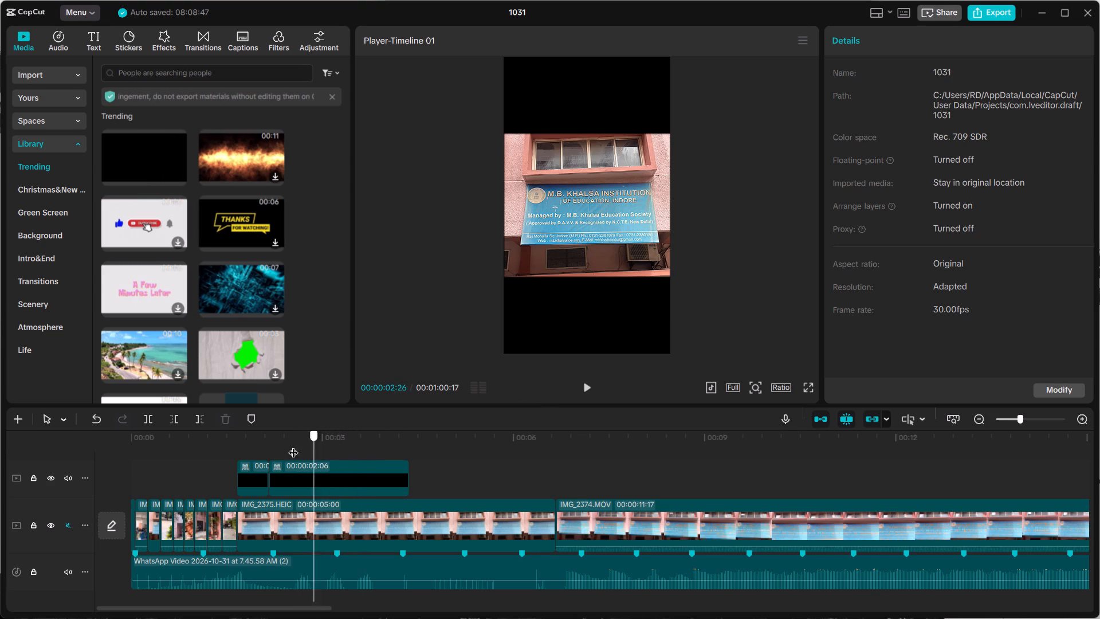
drag(293, 445, 268, 446)
click(323, 473)
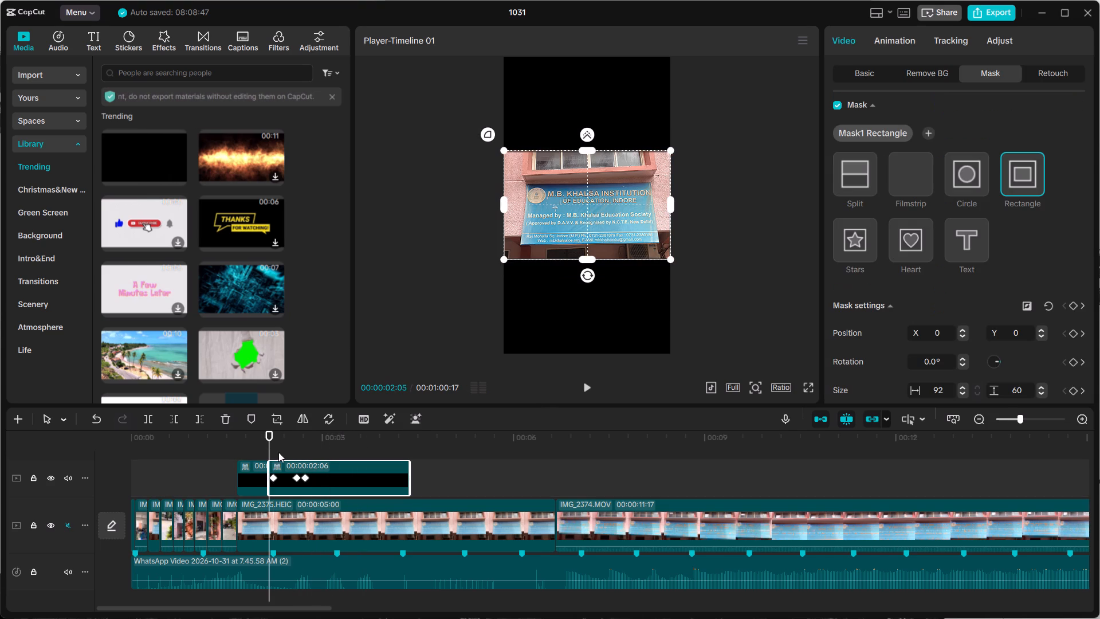
click(269, 448)
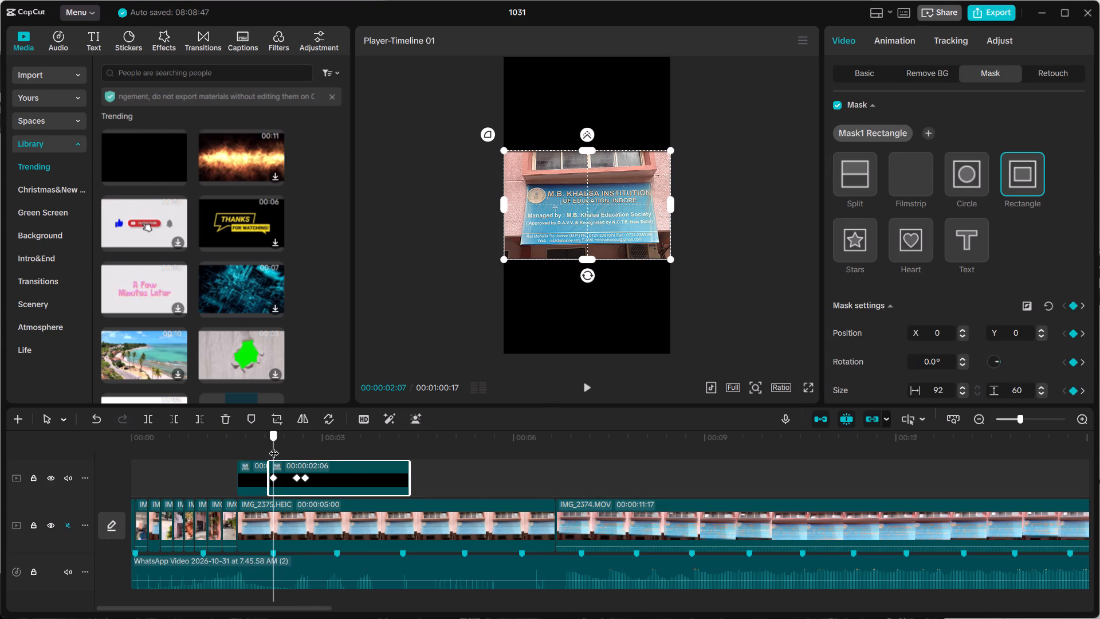
scroll(1054, 310, down, 2)
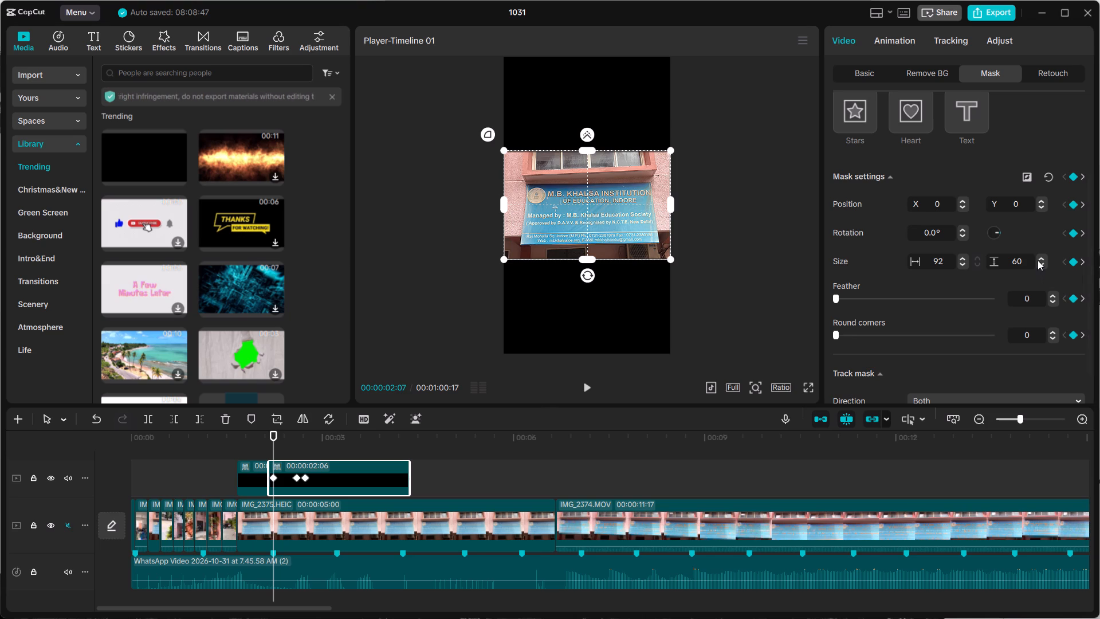
click(1042, 263)
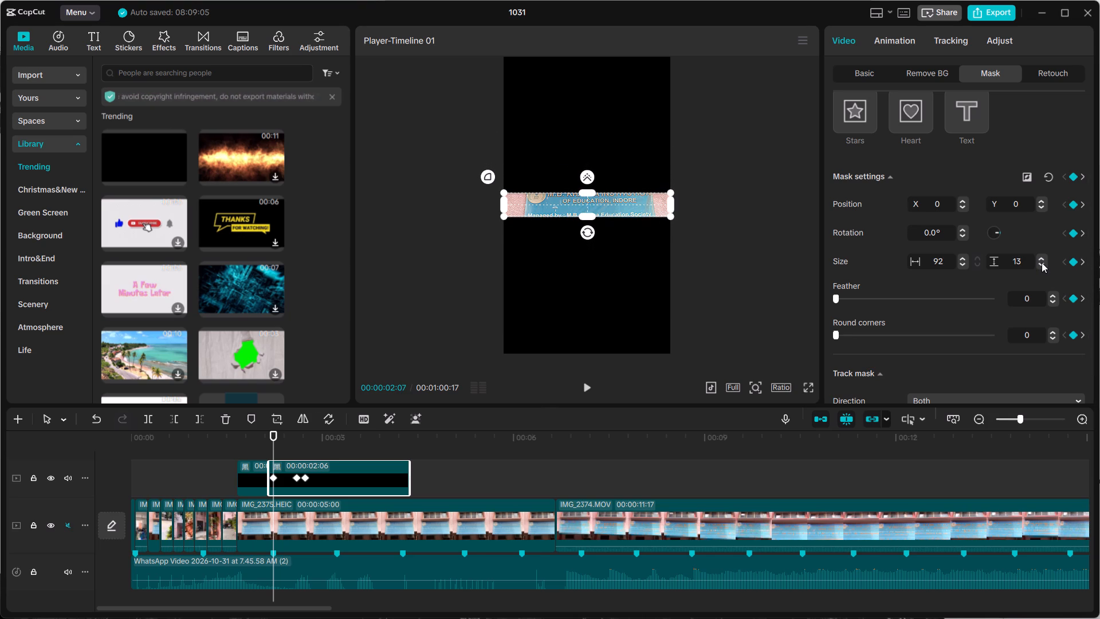
triple_click(1042, 263)
click(1042, 263)
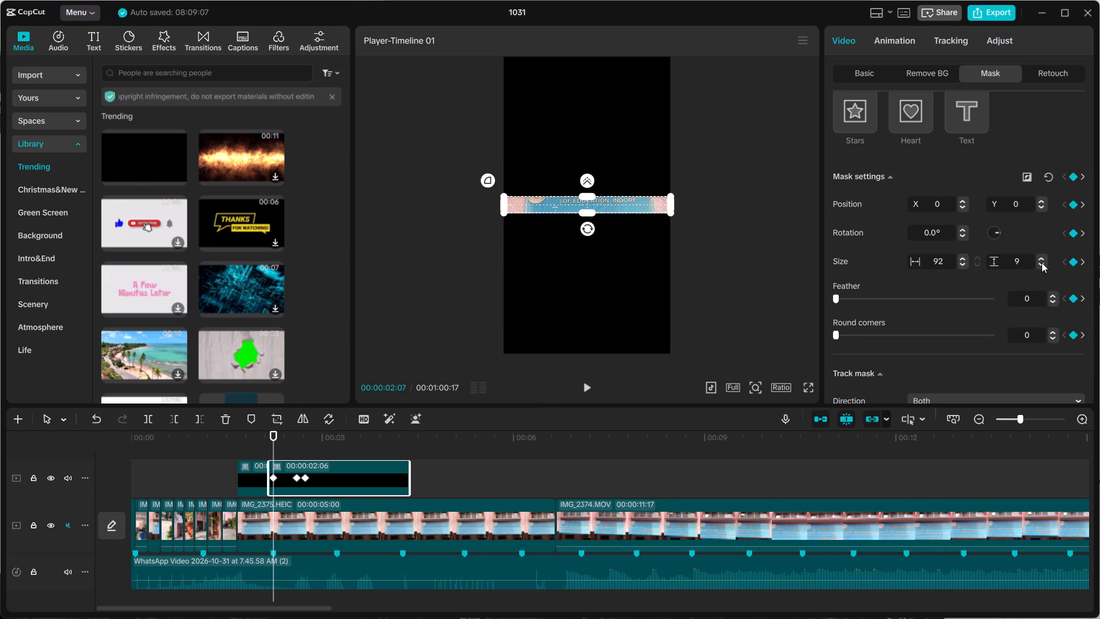
double_click(1042, 263)
click(1042, 263)
click(1042, 263)
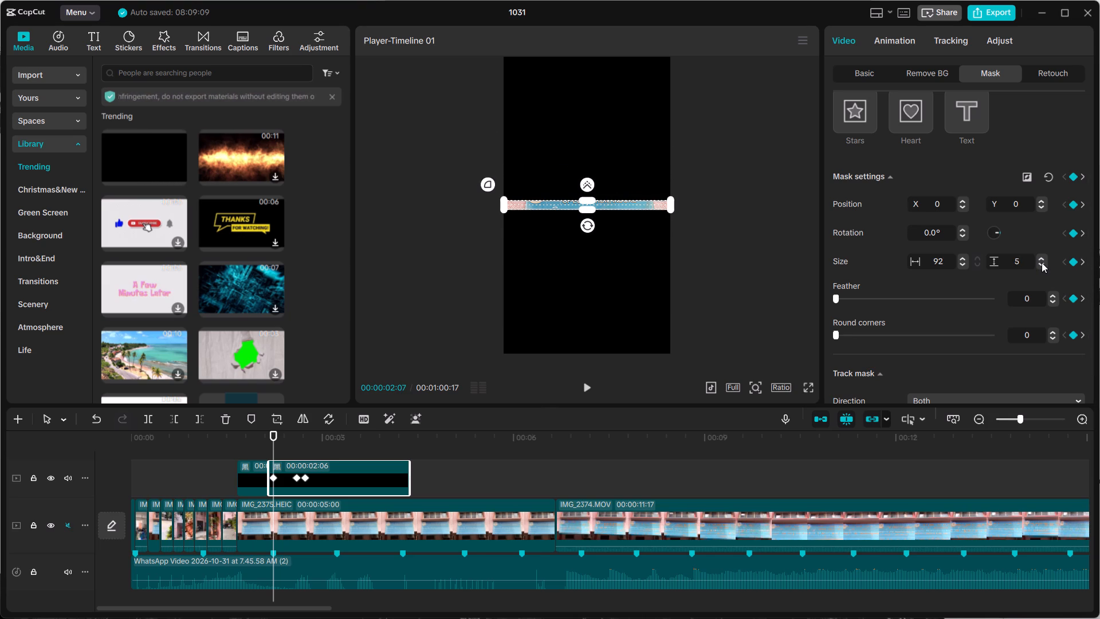
triple_click(1042, 263)
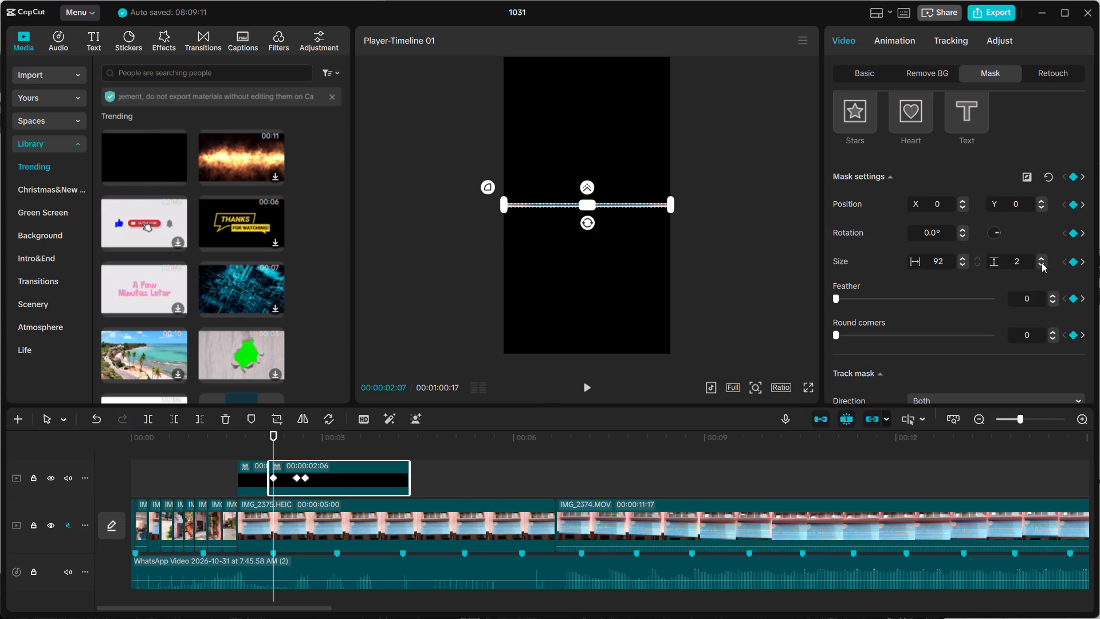
double_click(1042, 263)
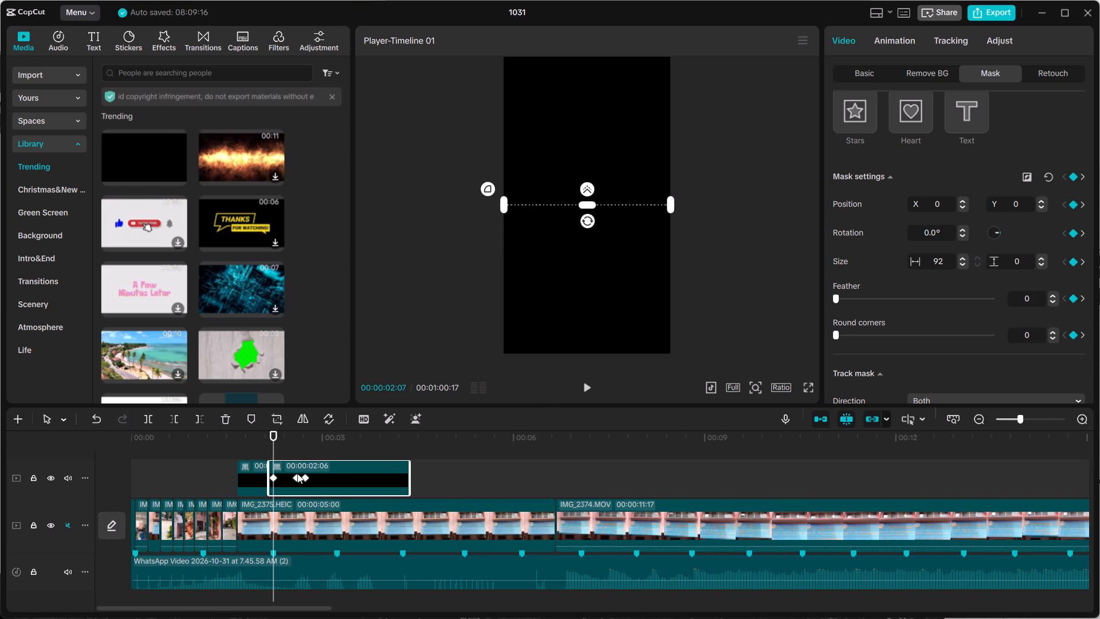
Set the rectangle mask's height to 0 at the second keyframe, at 00:00:02:18, and play it back.
click(1038, 418)
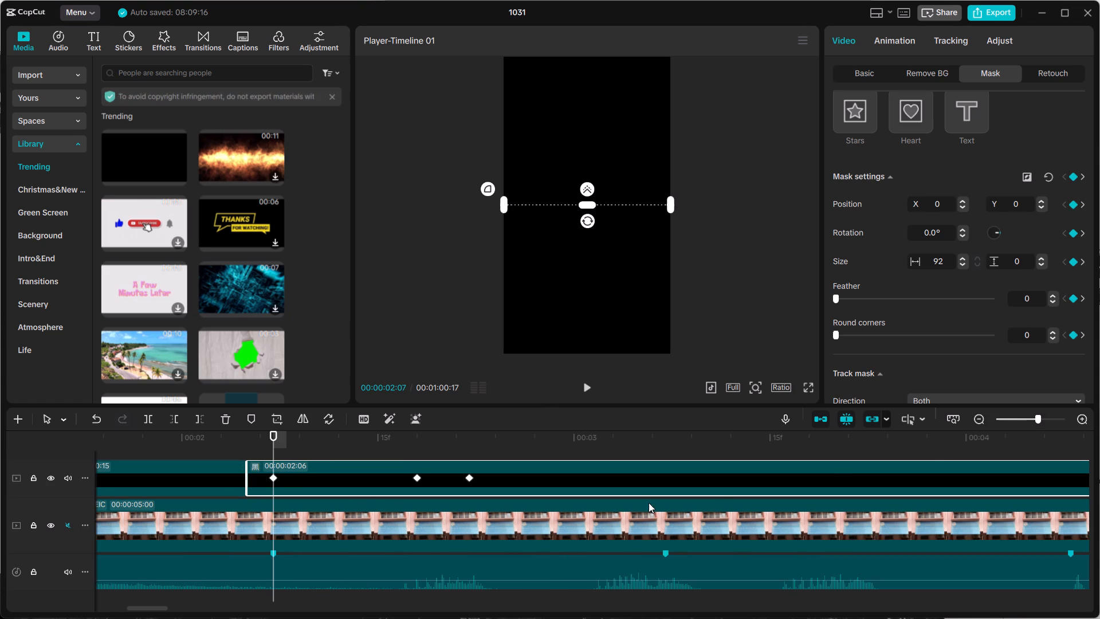
click(417, 477)
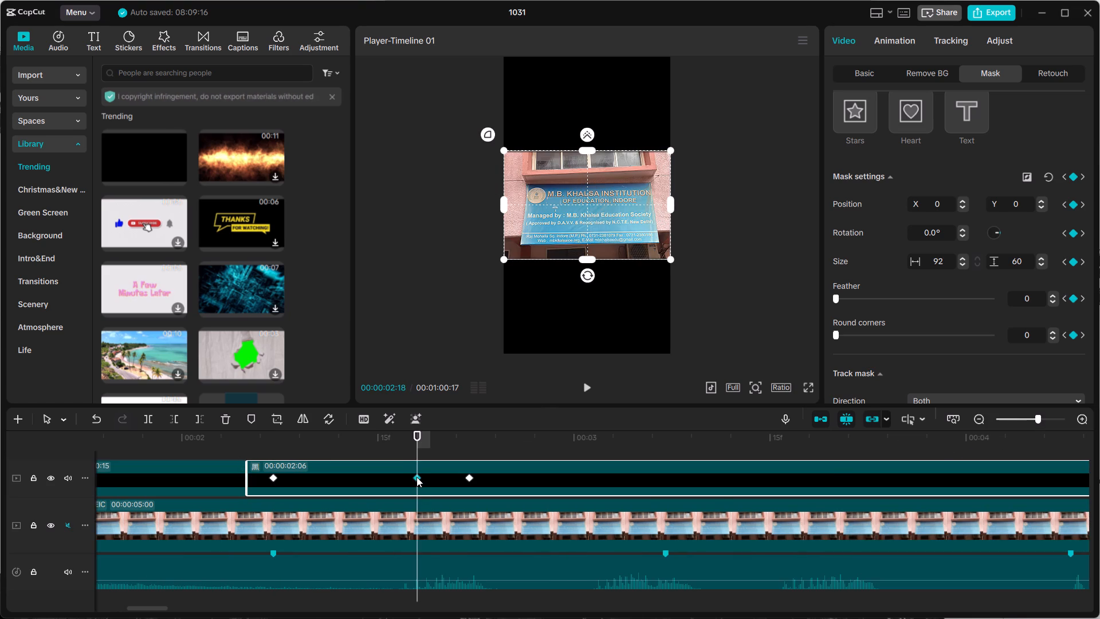
click(1040, 264)
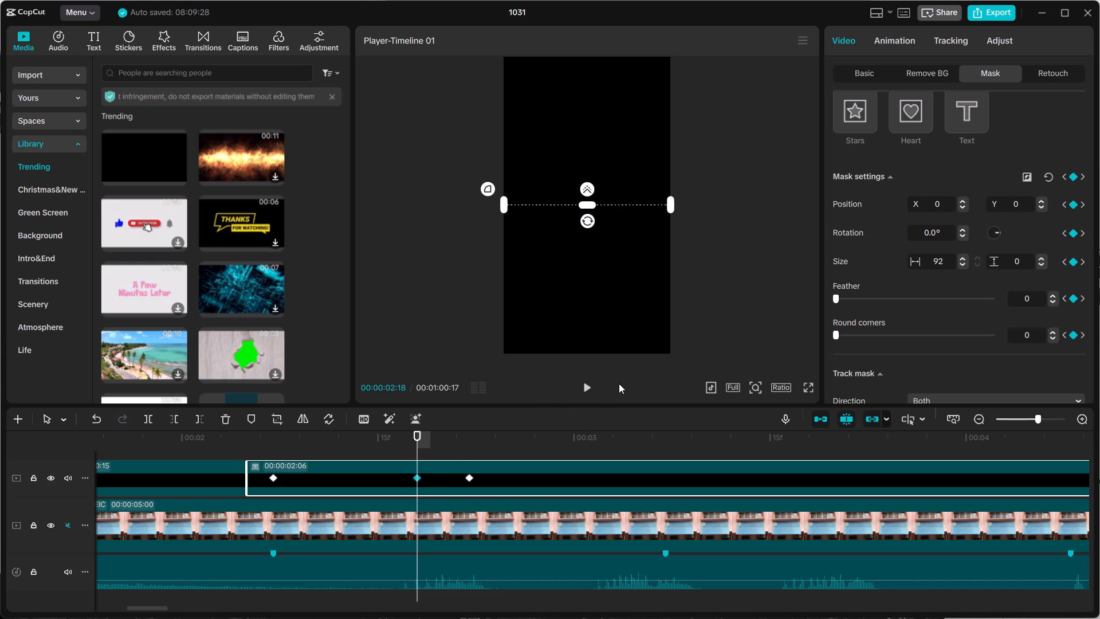
click(588, 385)
click(585, 385)
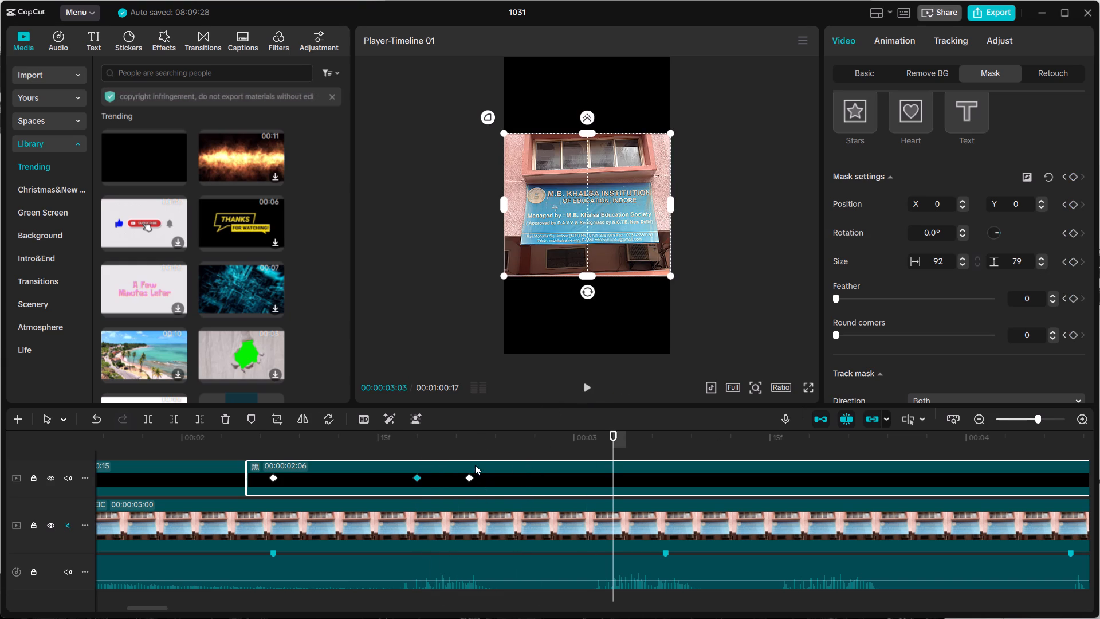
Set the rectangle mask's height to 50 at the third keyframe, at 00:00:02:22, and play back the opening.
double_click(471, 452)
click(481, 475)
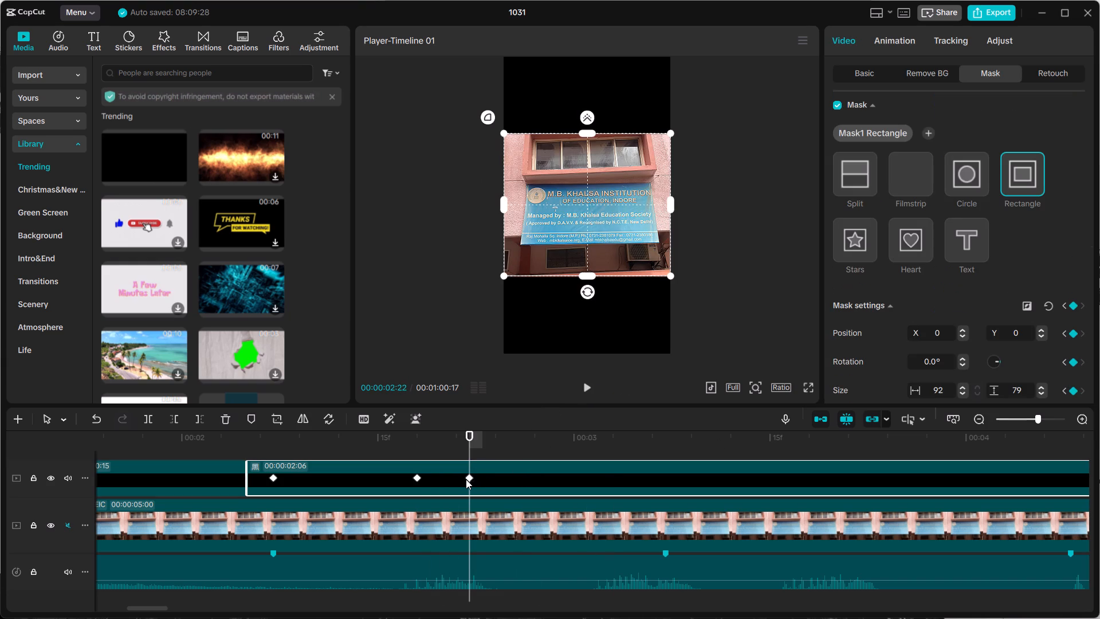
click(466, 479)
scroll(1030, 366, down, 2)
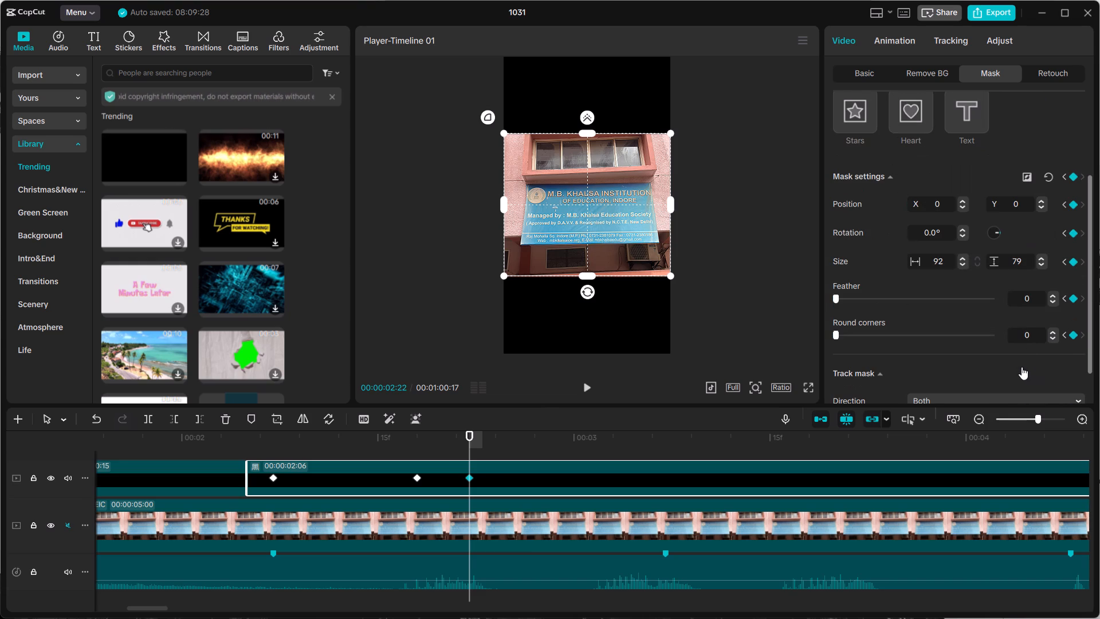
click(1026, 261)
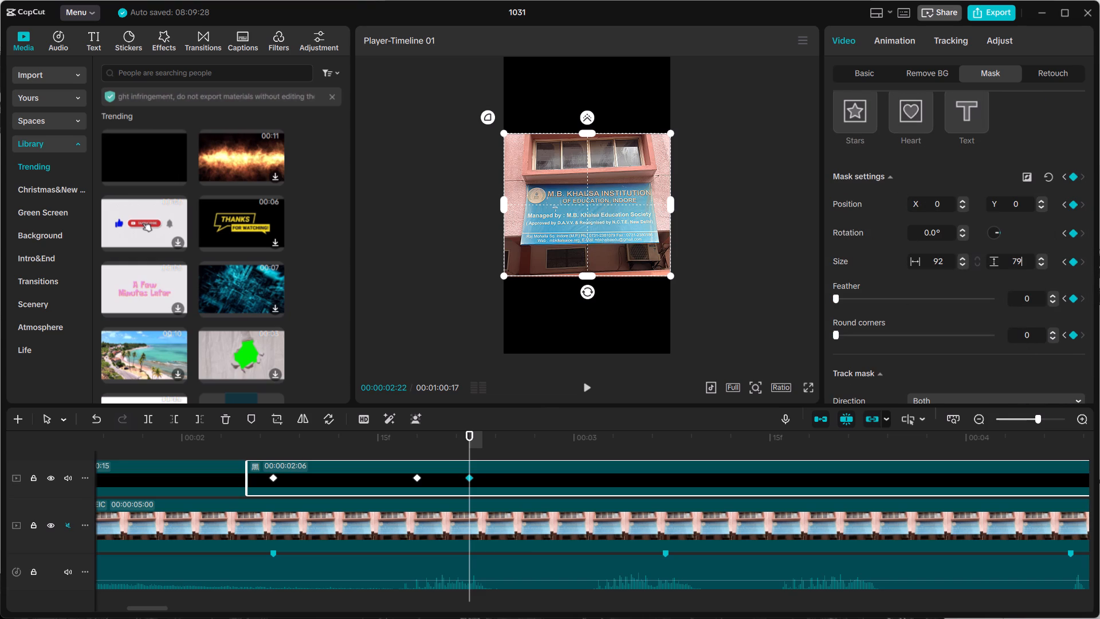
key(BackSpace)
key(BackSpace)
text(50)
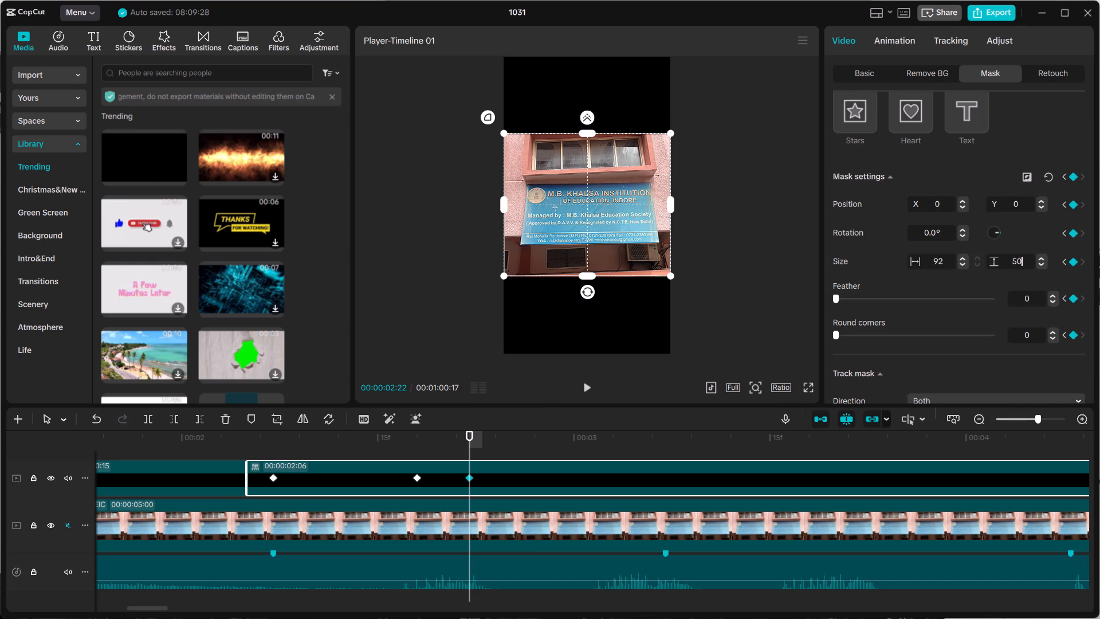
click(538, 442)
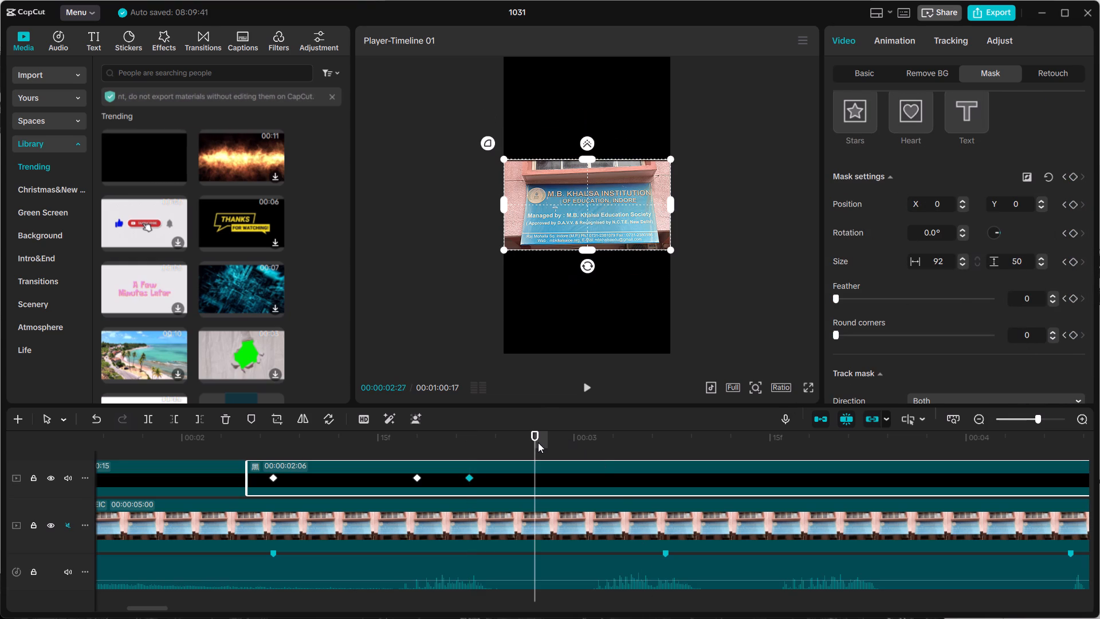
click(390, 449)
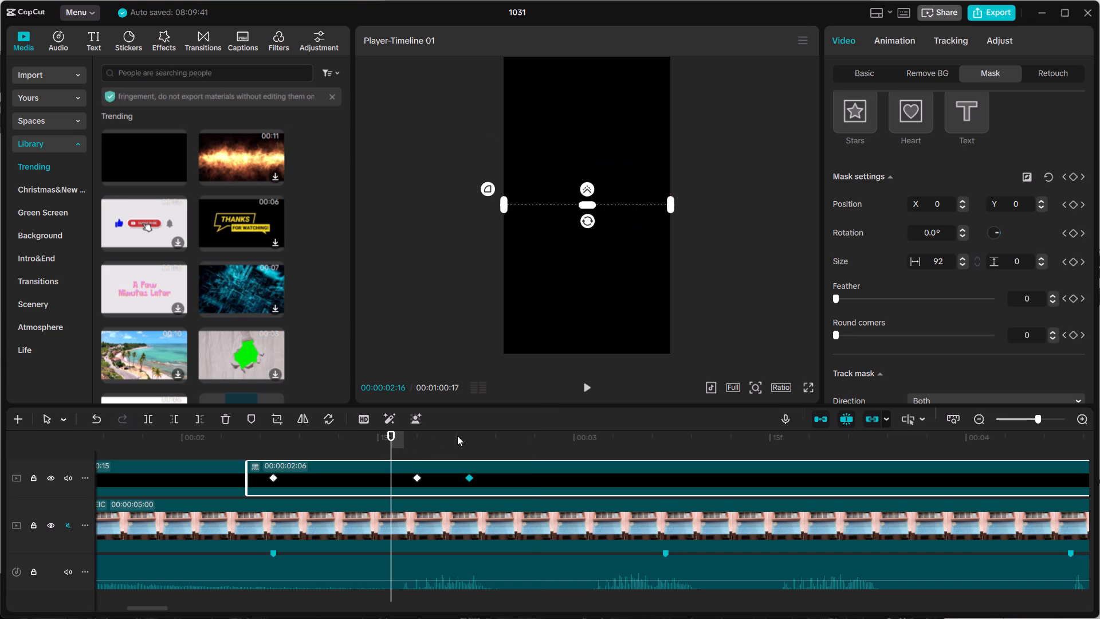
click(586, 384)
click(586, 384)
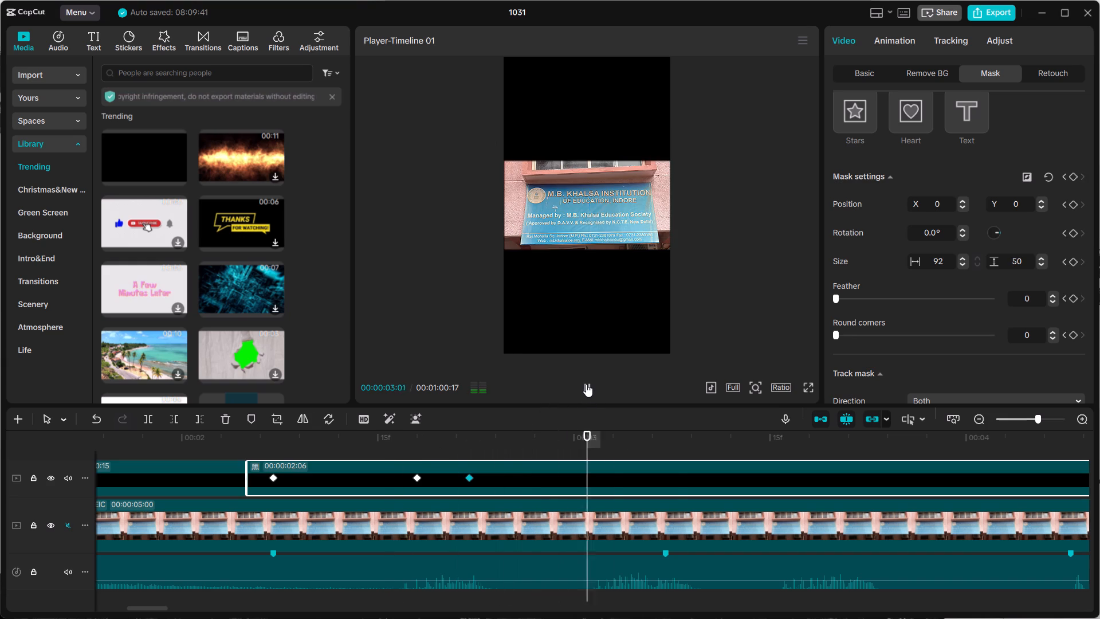
Set the rectangle mask's height to 25 at the third keyframe, at 00:00:02:22.
drag(679, 442, 454, 471)
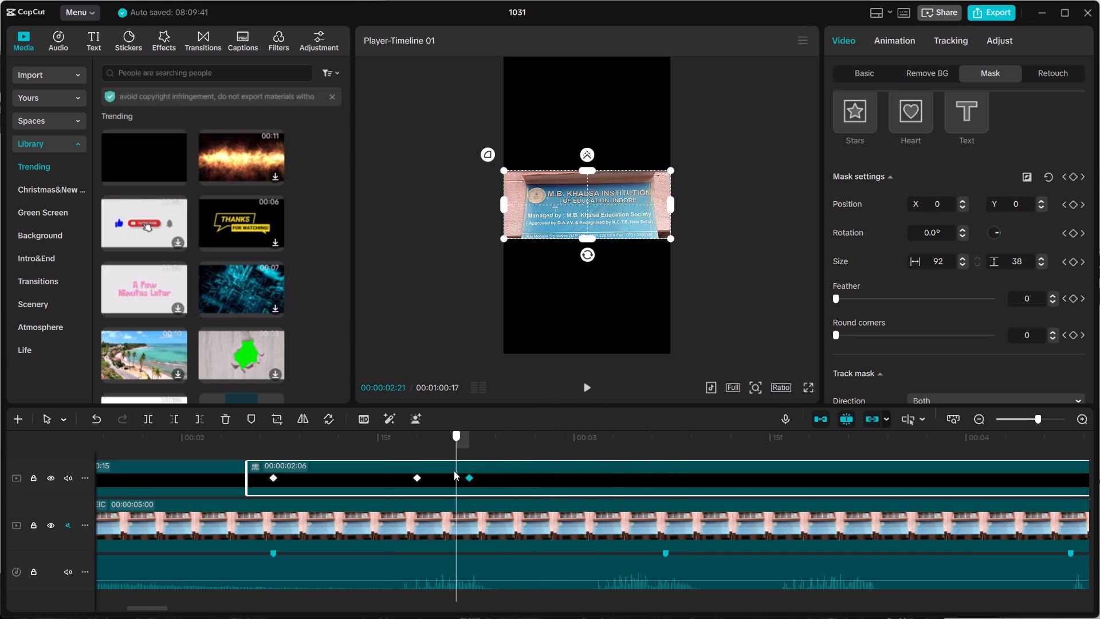
drag(454, 471, 465, 469)
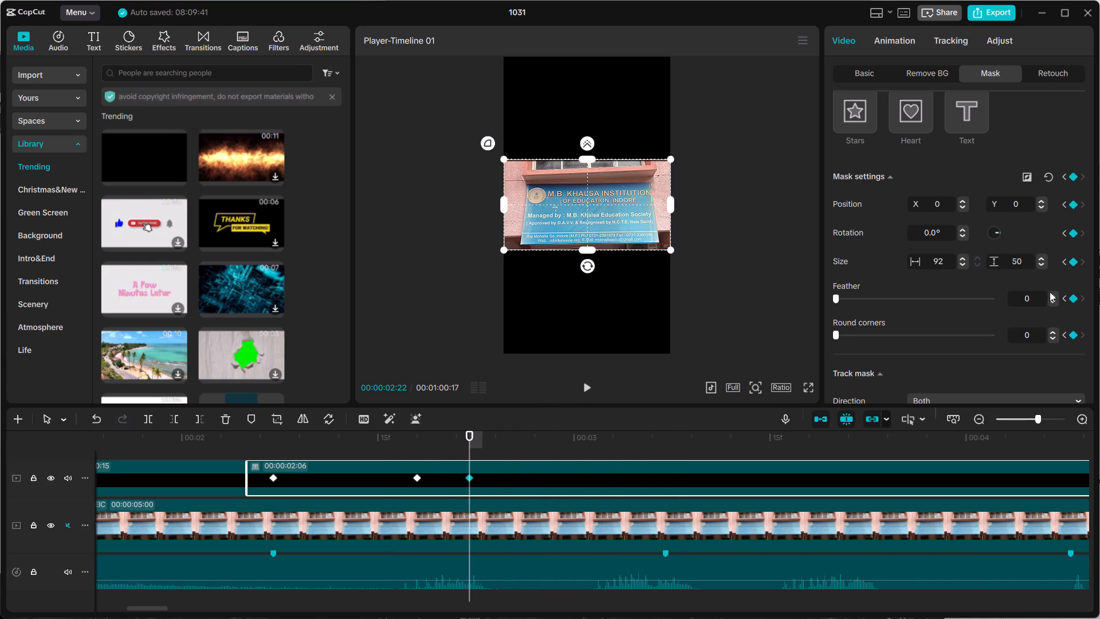
click(1038, 265)
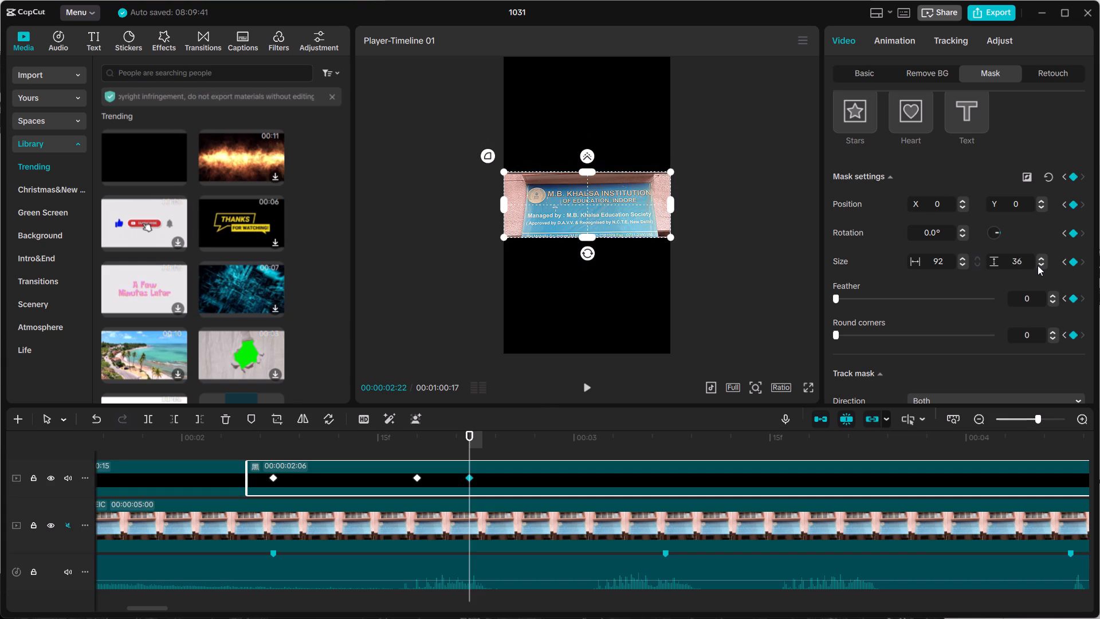
double_click(1042, 263)
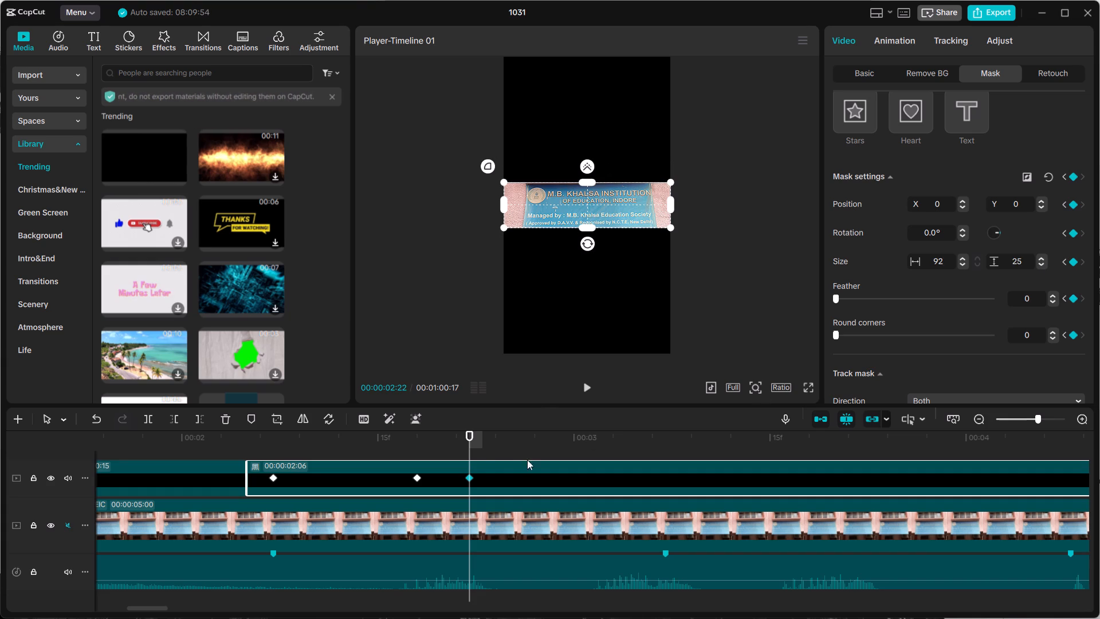
Preview the narrower mask opening over the institute sign, replaying it from 00:00:02:20.
click(586, 386)
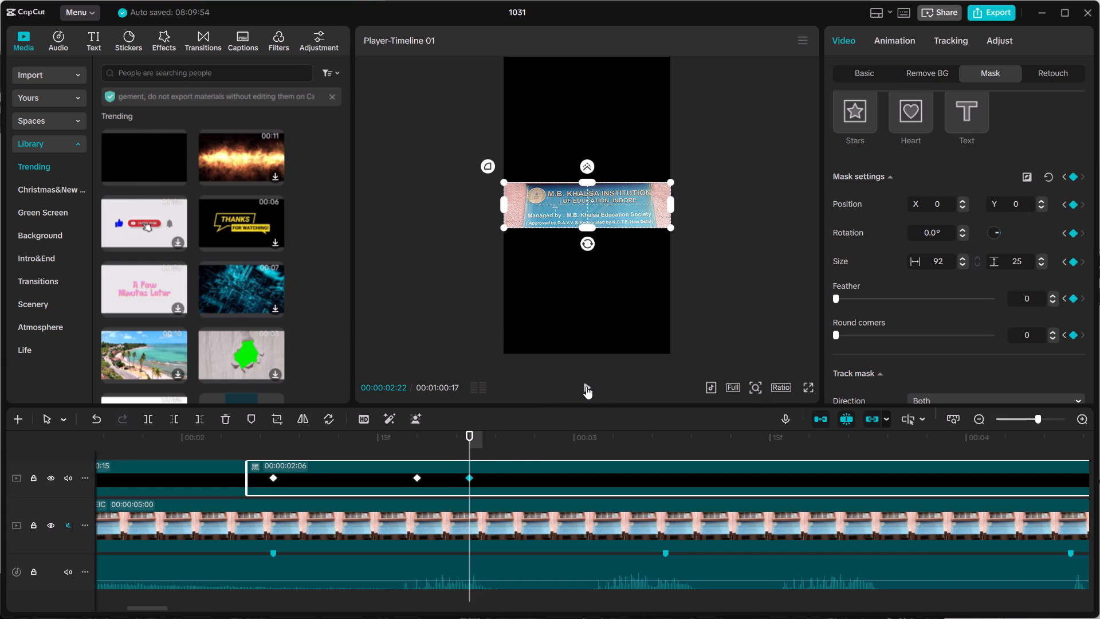
click(586, 386)
drag(692, 439, 690, 439)
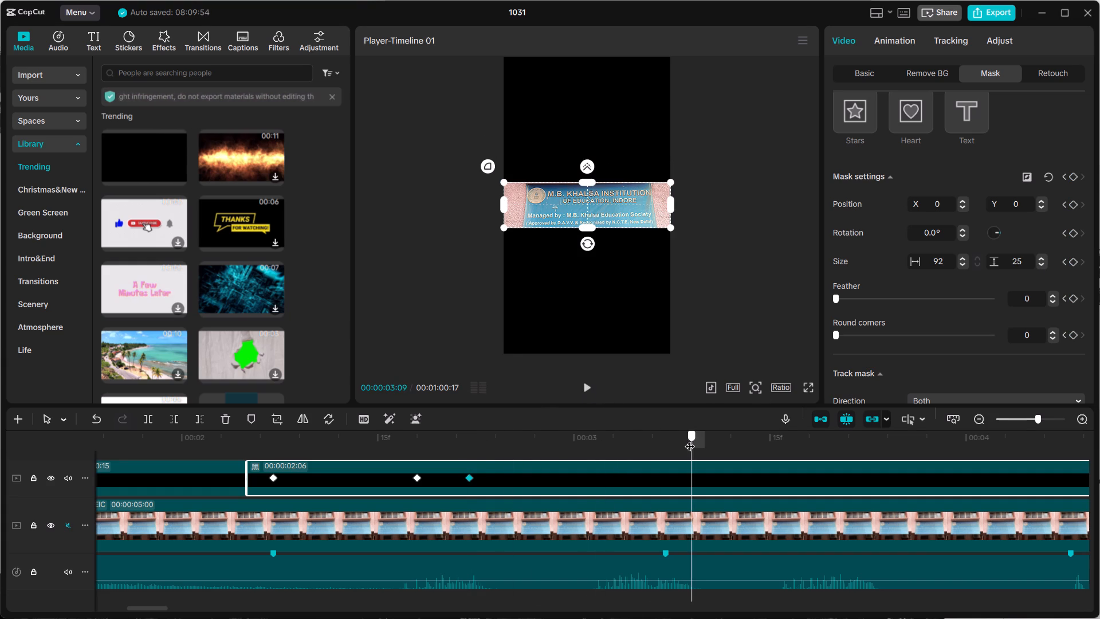
drag(690, 439, 446, 441)
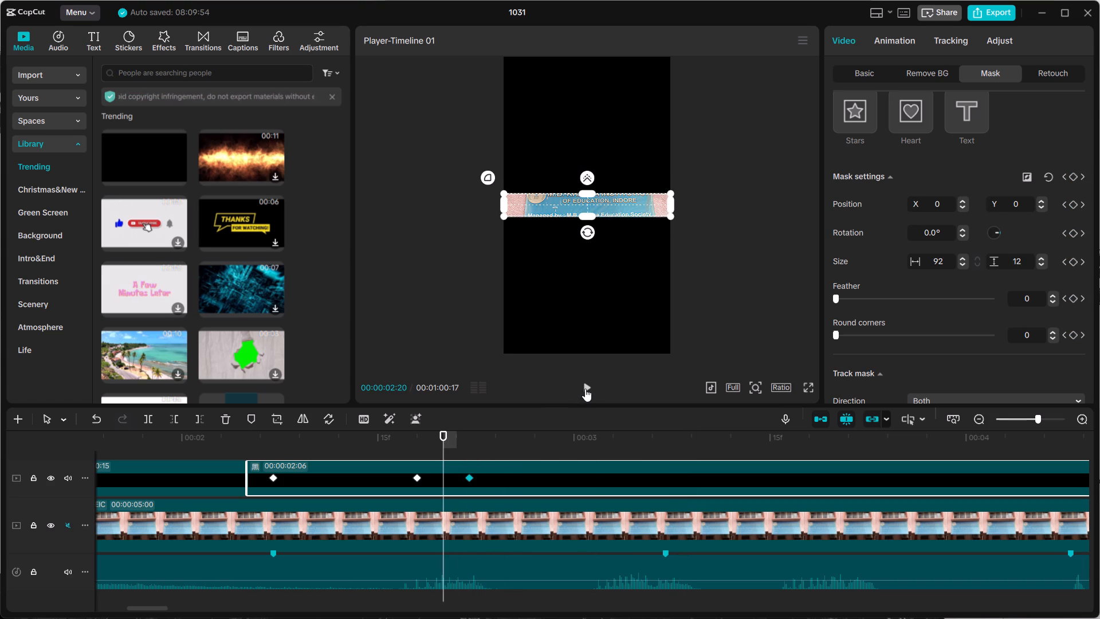
click(585, 389)
click(585, 388)
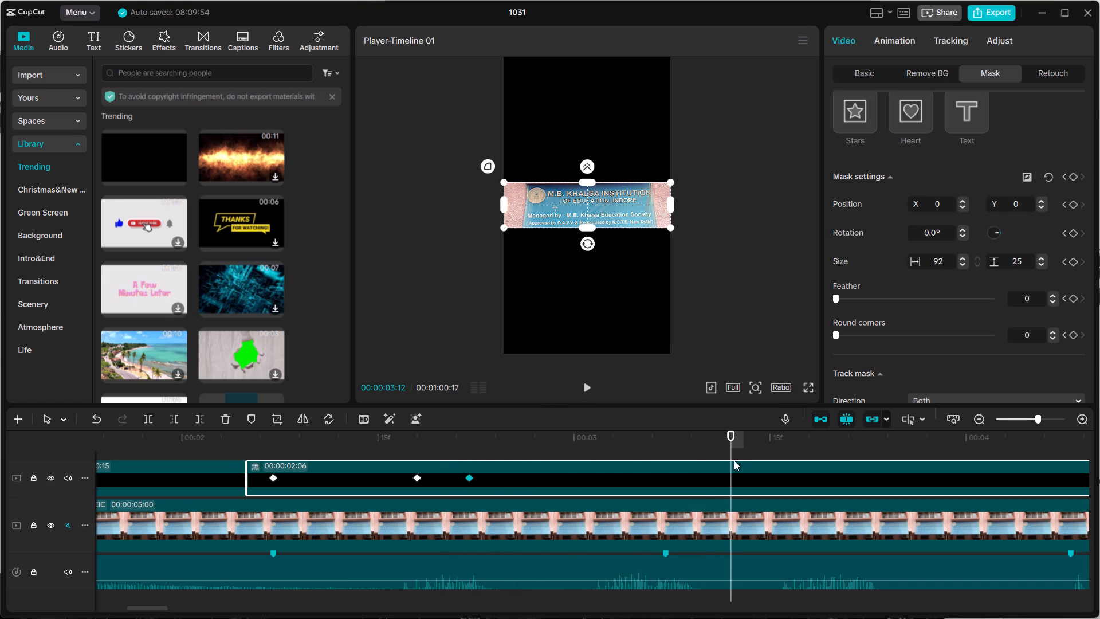
Add a mask keyframe on the black overlay clip at 00:00:03:03, keeping the current mask size.
drag(729, 455, 645, 441)
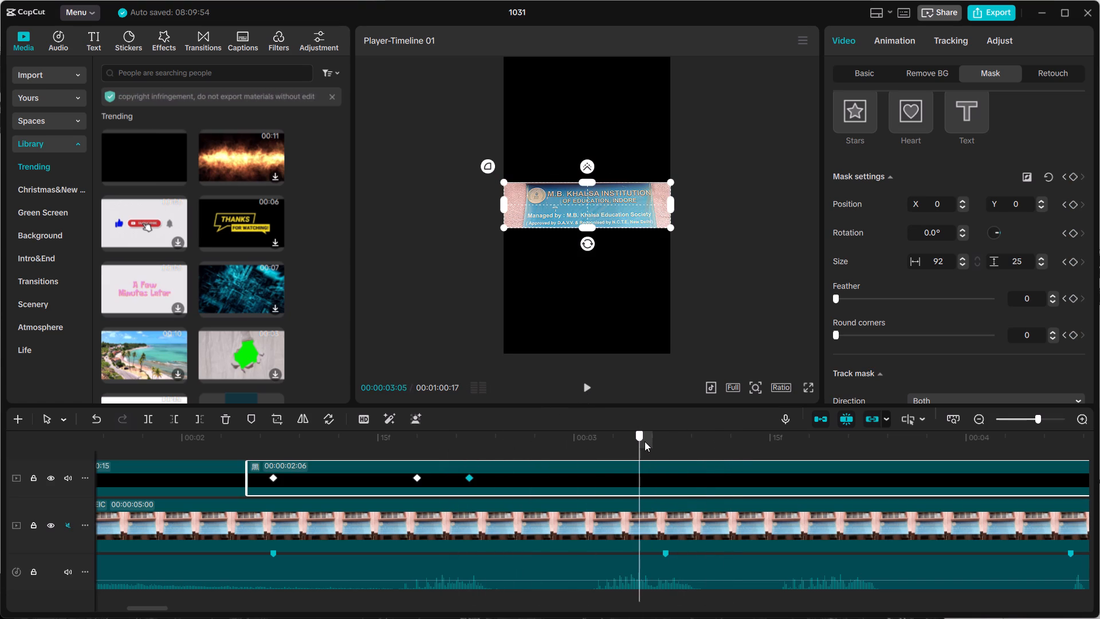
drag(645, 441, 613, 437)
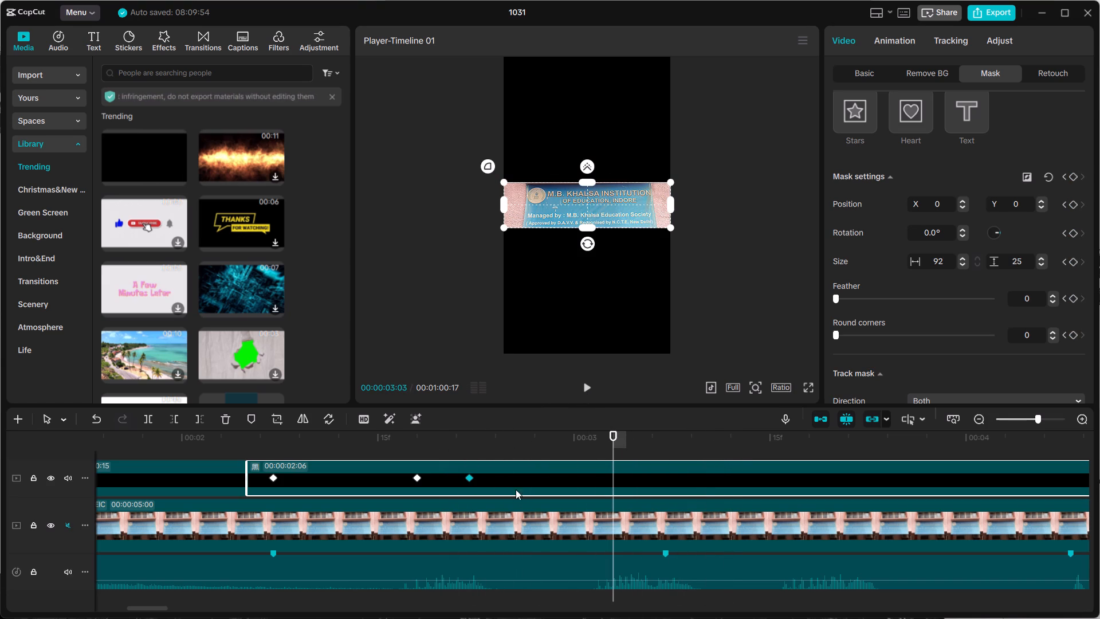
click(1069, 178)
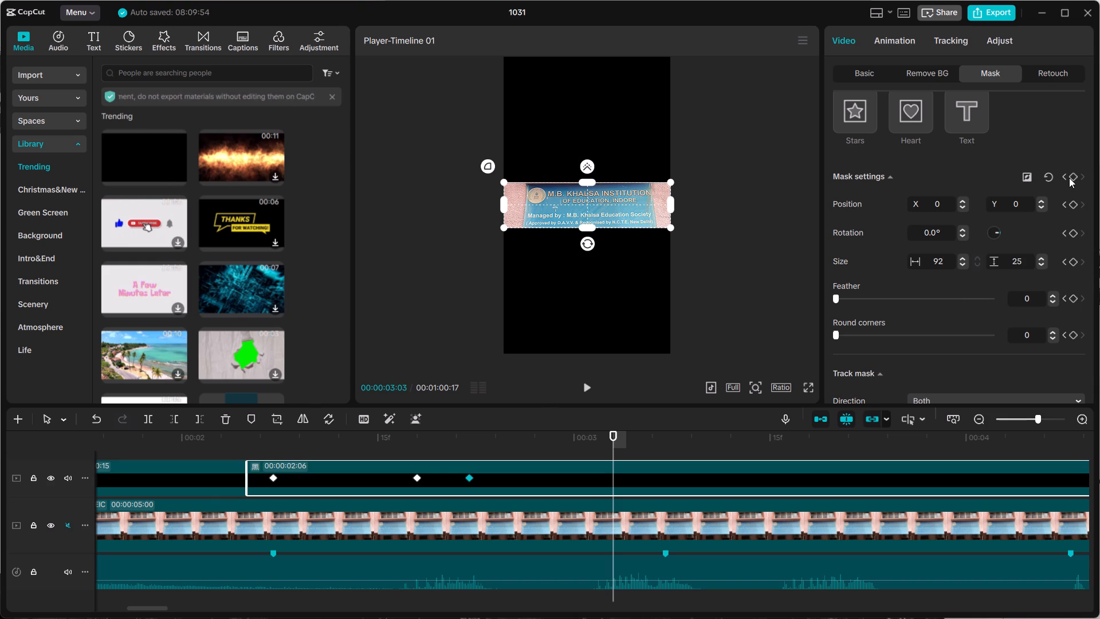
click(1071, 177)
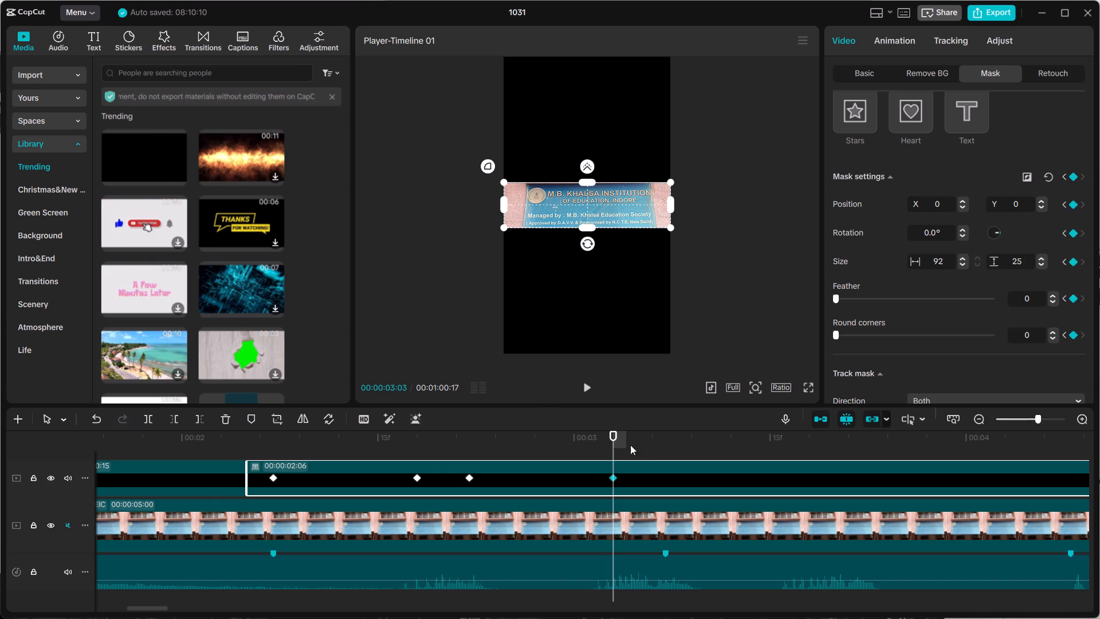
Add a mask keyframe at 00:00:03:05, set the rectangle mask's height to 50 there, and play back the opening.
drag(612, 435, 638, 435)
click(1071, 175)
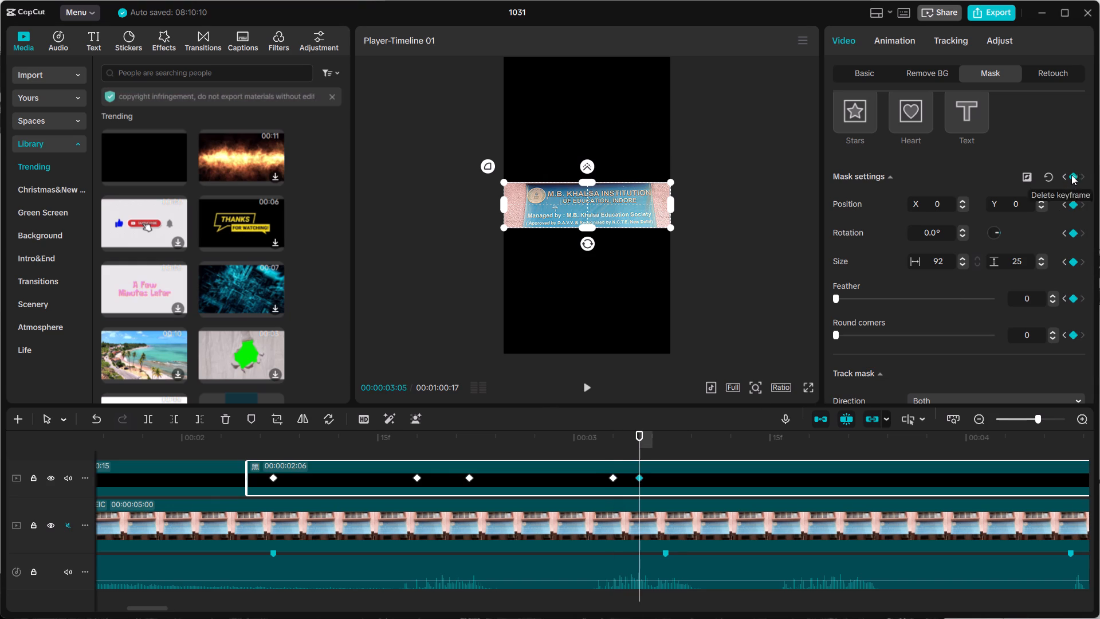
click(1017, 262)
click(1023, 262)
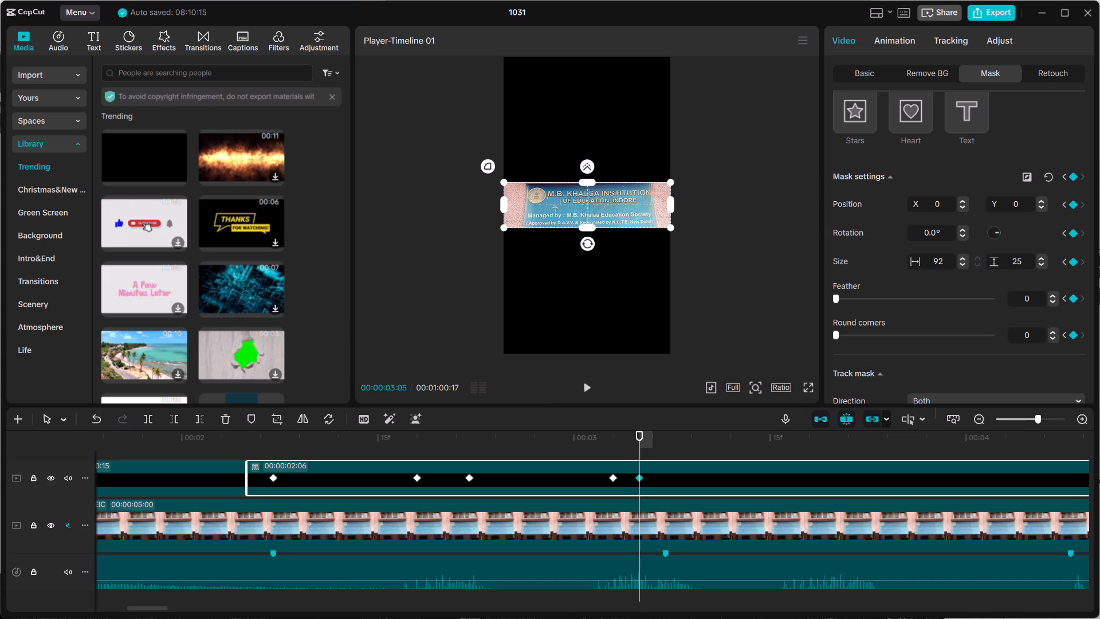
key(BackSpace)
key(BackSpace)
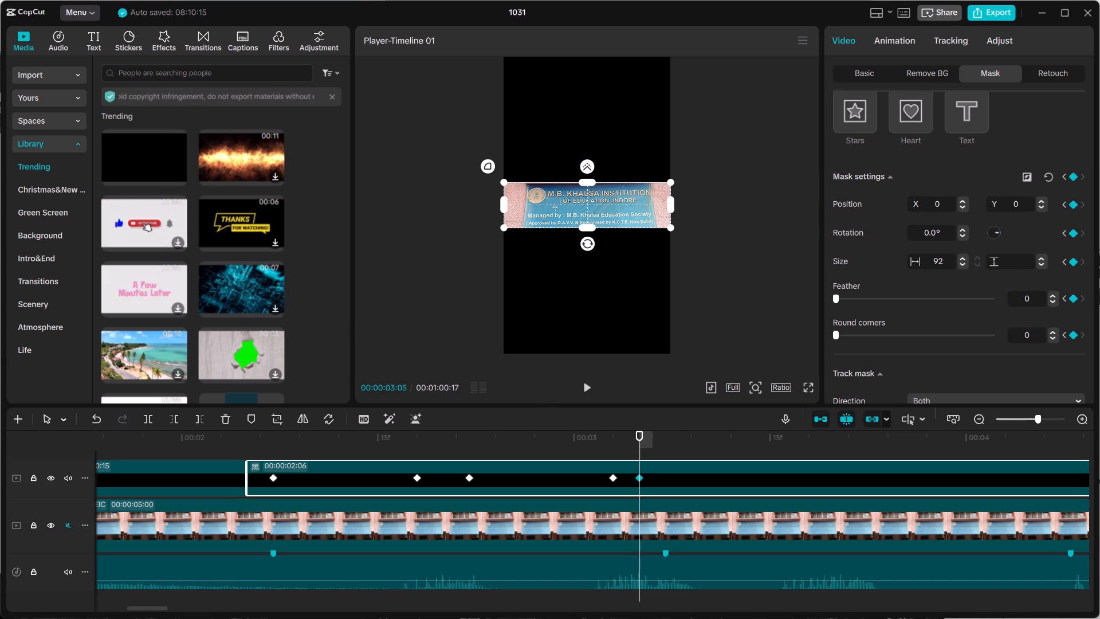
text(50)
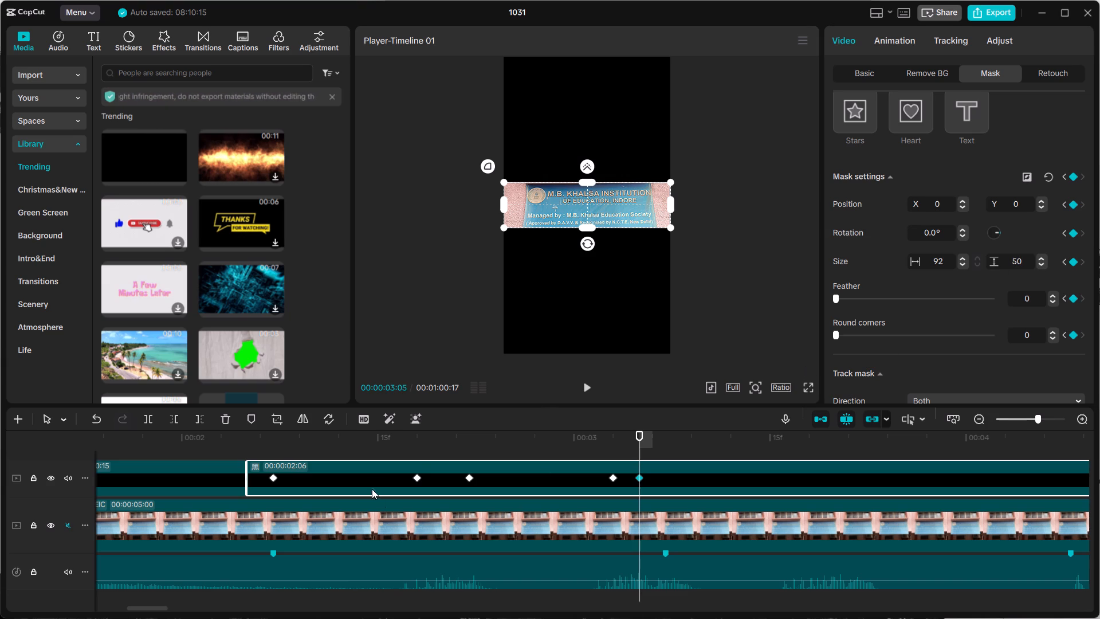
click(418, 449)
click(587, 385)
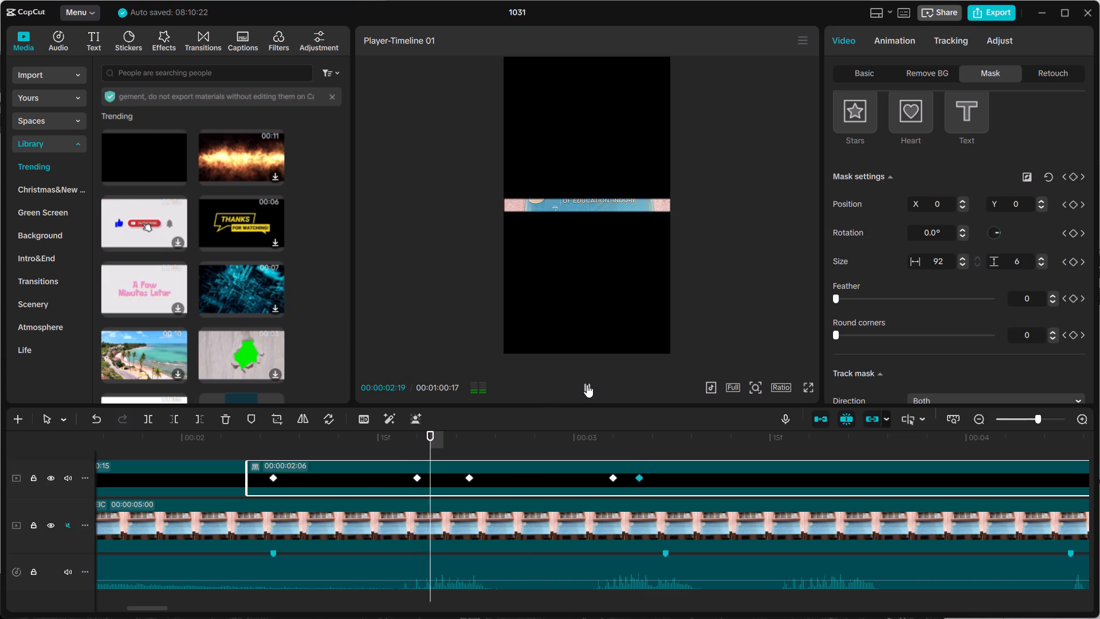
click(587, 385)
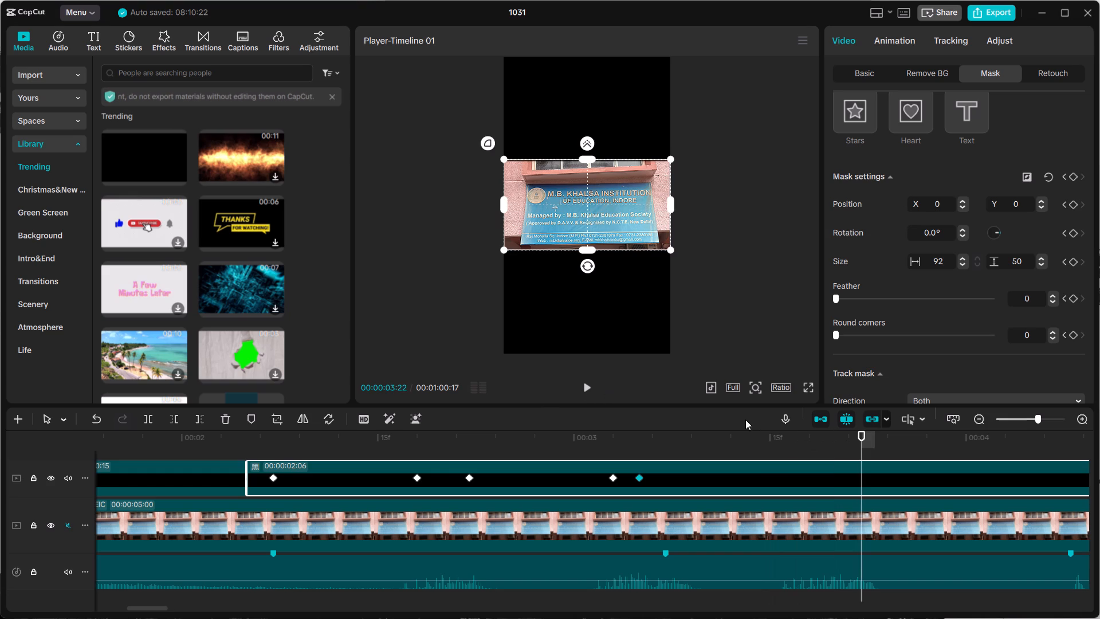
Add a mask keyframe at 00:00:03:17 on the black overlay clip, keeping the current mask size.
drag(861, 446, 806, 452)
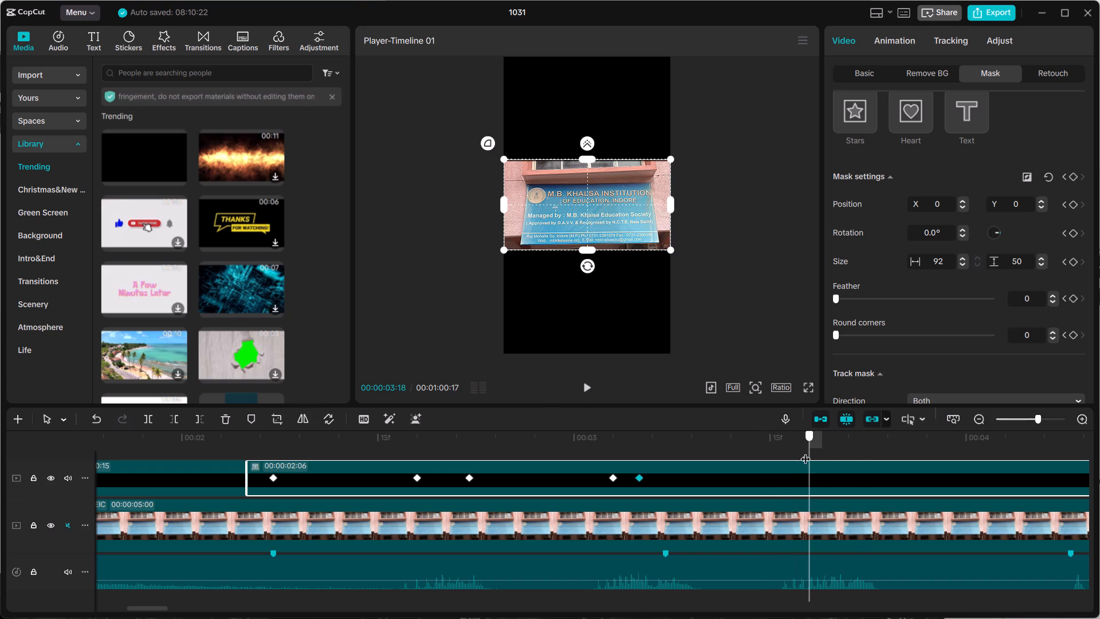
drag(806, 452, 792, 451)
click(1072, 174)
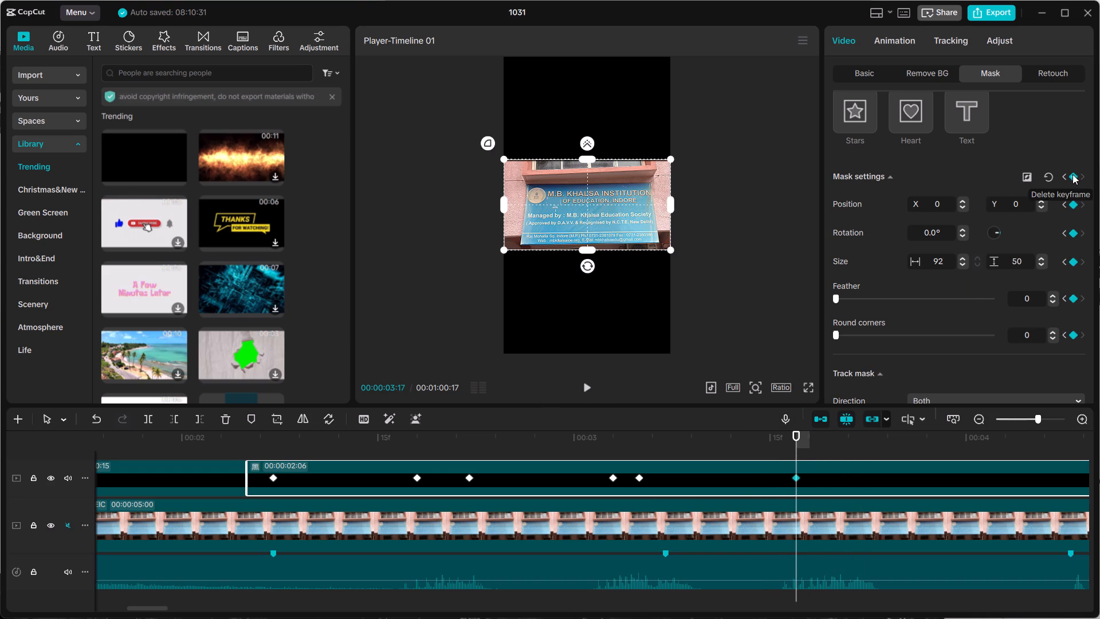
Add a mask keyframe at 00:00:03:20 and set the rectangle mask's height to 75 there.
double_click(583, 389)
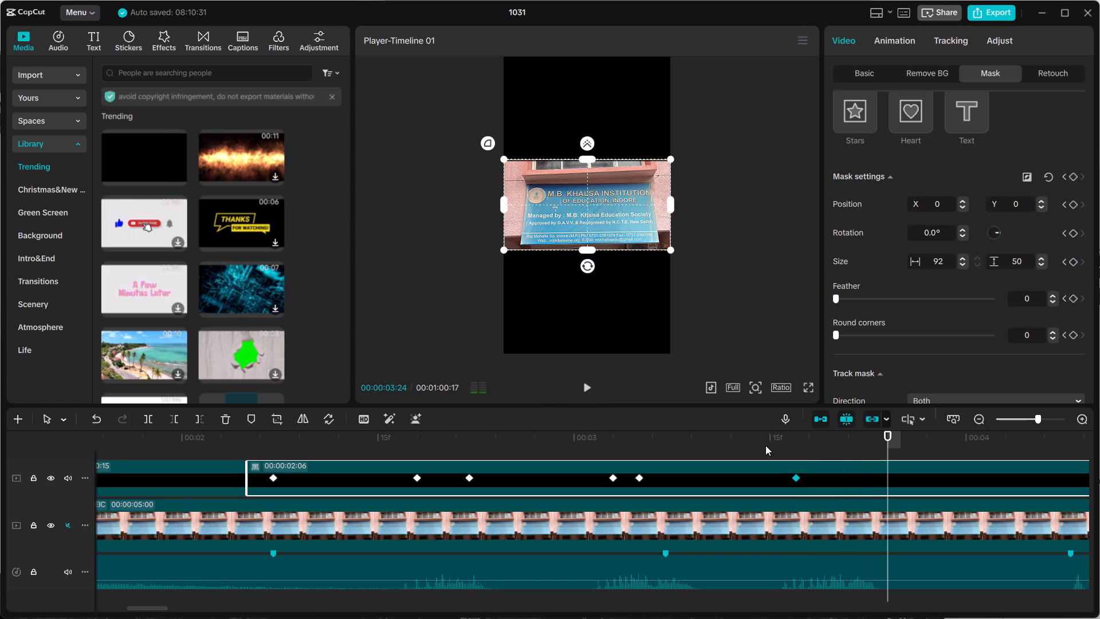
drag(889, 452, 840, 449)
click(1071, 177)
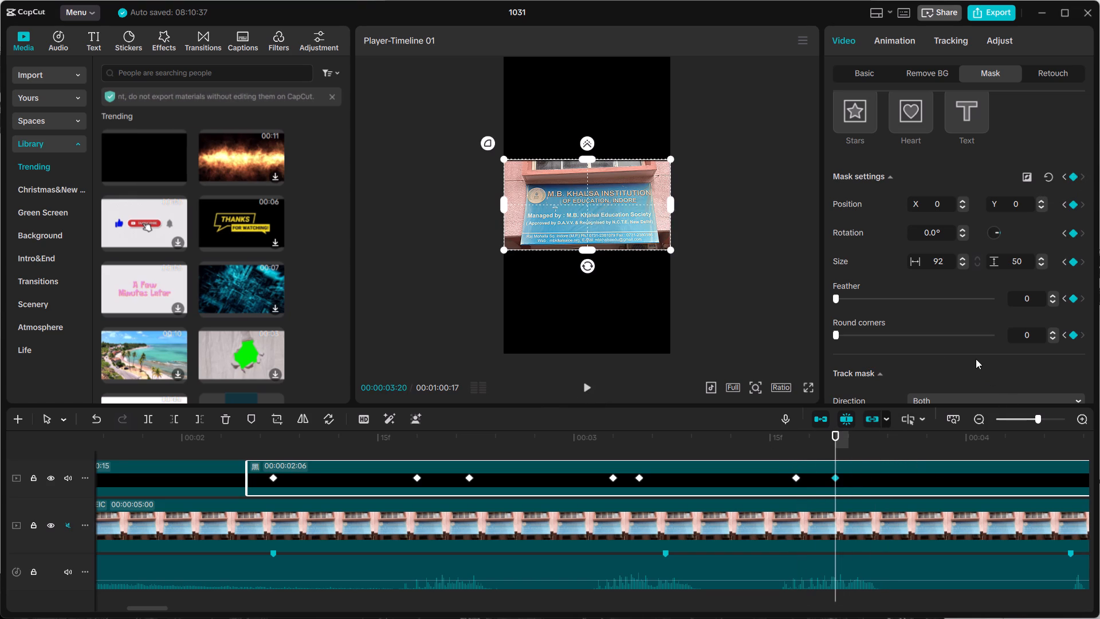
click(1024, 263)
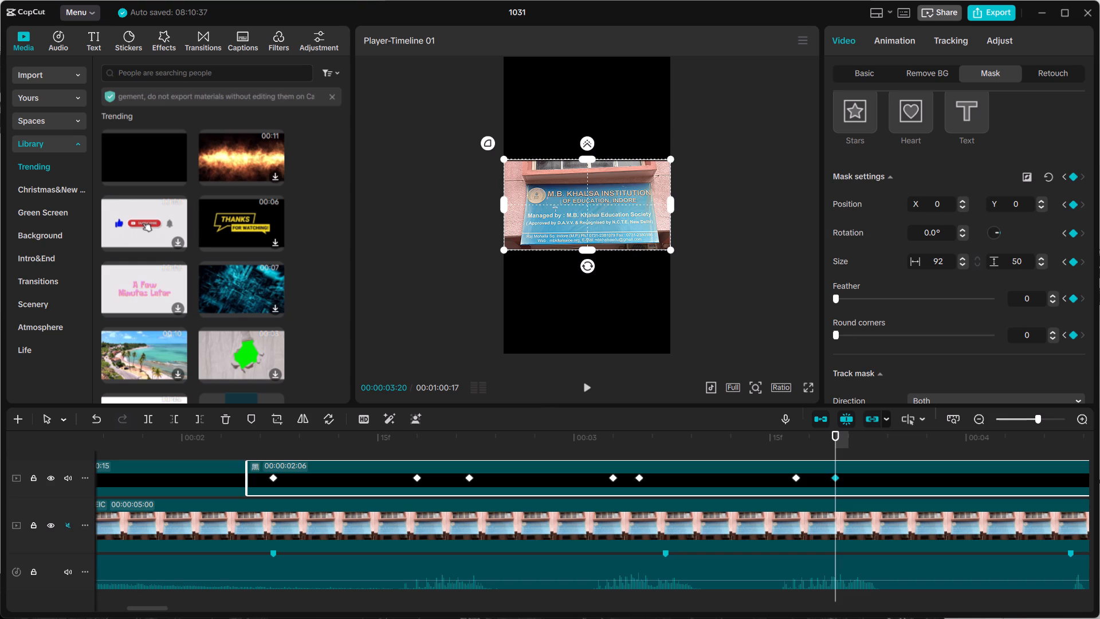
key(BackSpace)
key(BackSpace)
text(75)
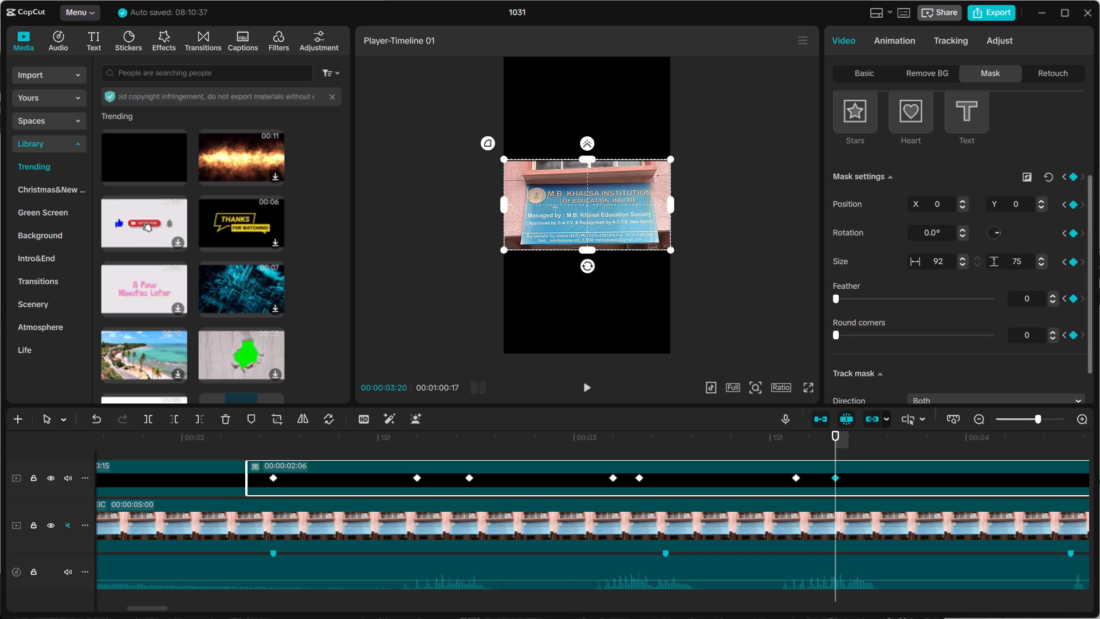
click(1025, 417)
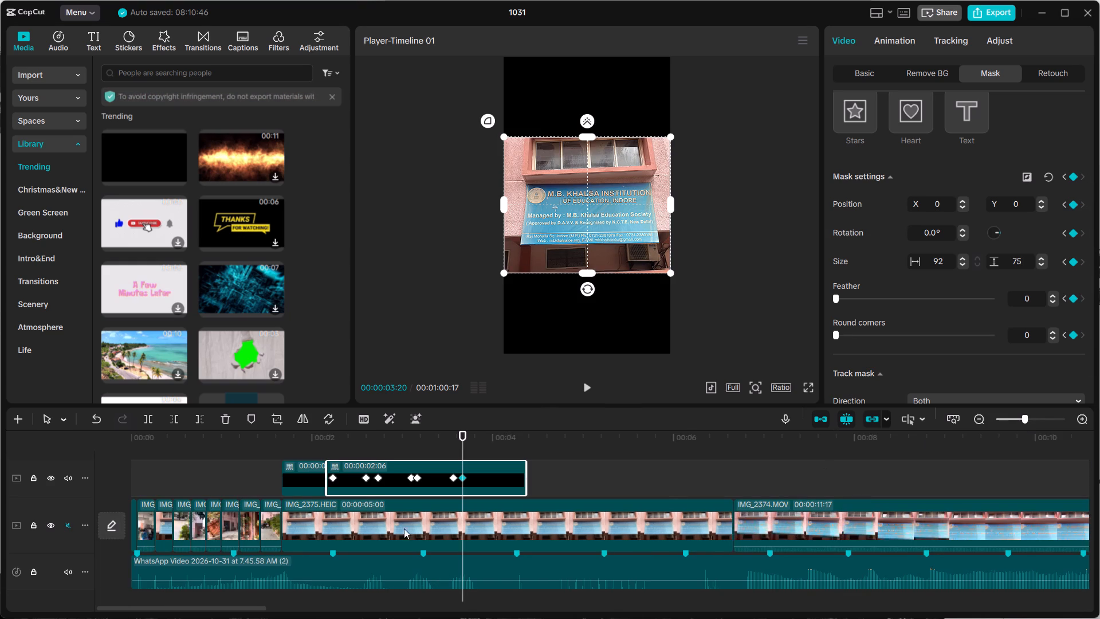
Play back the sequence from 00:00:01:13 through the stepped mask reveal and past the end of the black overlay.
click(262, 445)
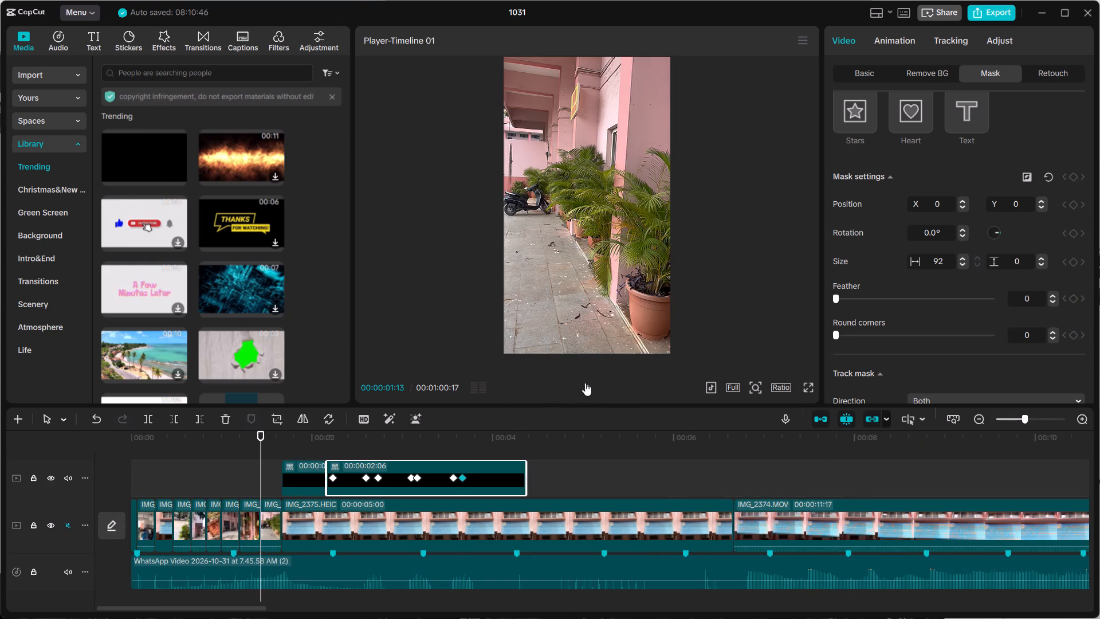
click(590, 386)
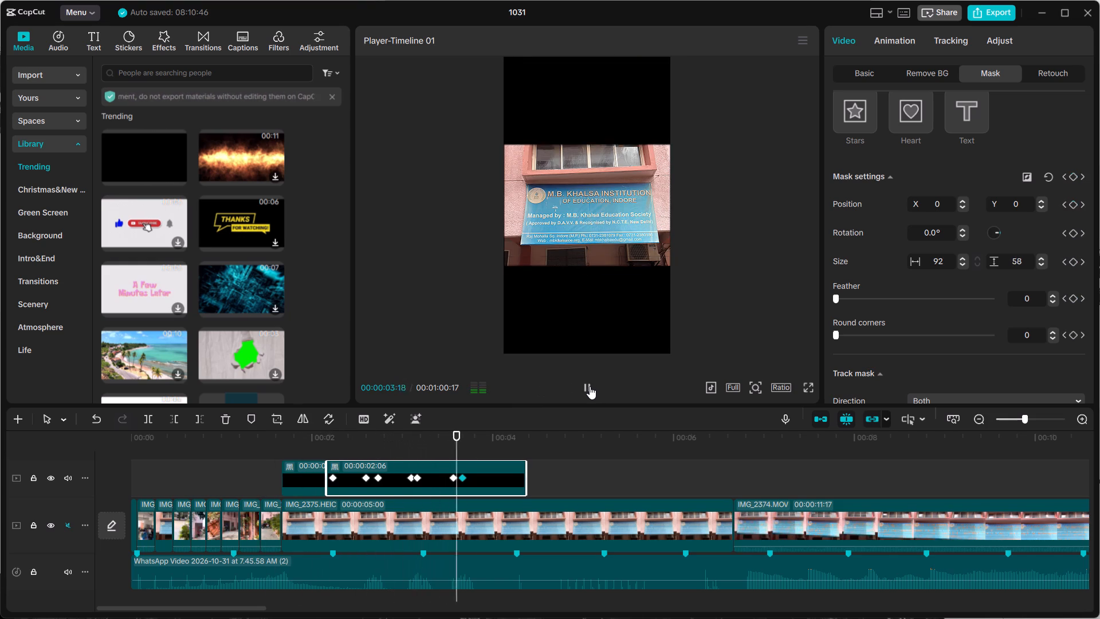
click(590, 386)
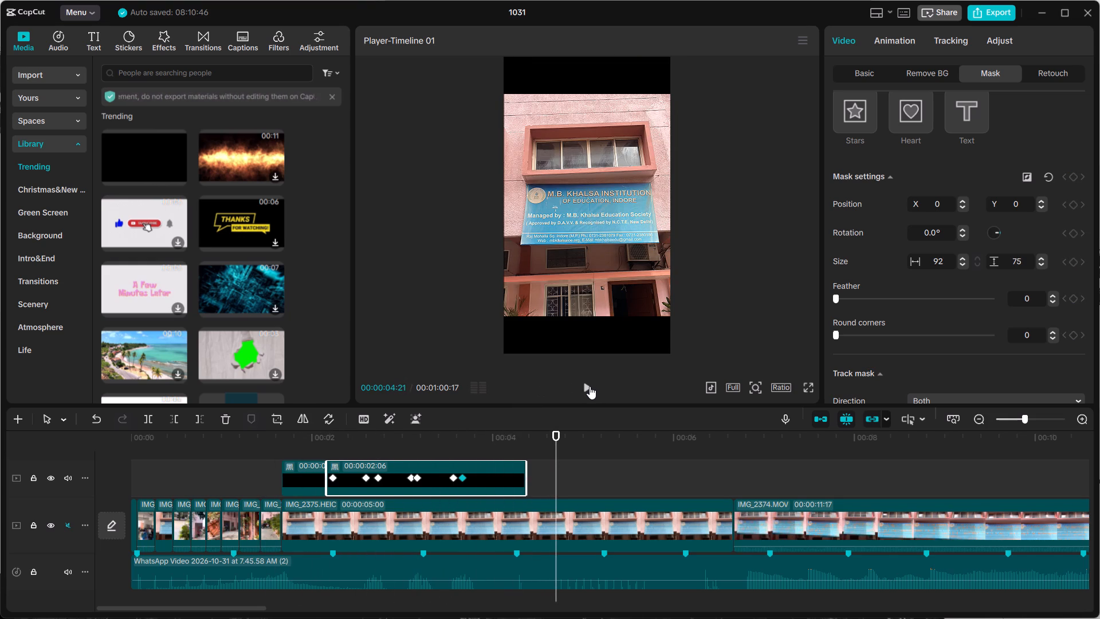
click(590, 386)
click(586, 386)
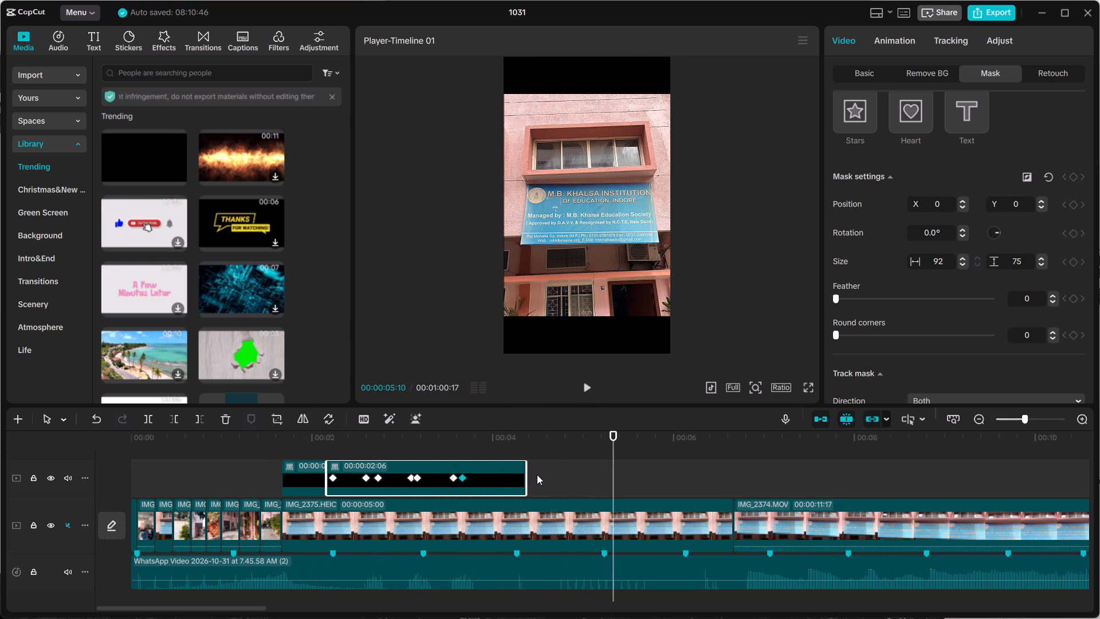
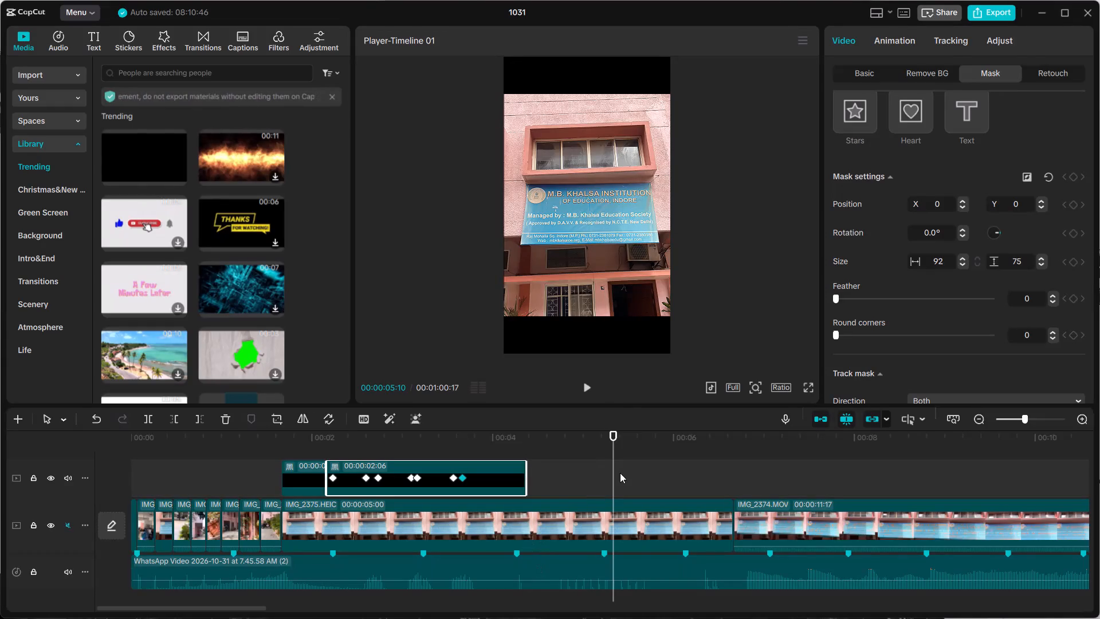
Play back the end of the IMG_2375.HEIC section and its cut into IMG_2374.MOV, replaying from 00:00:06:06.
click(586, 385)
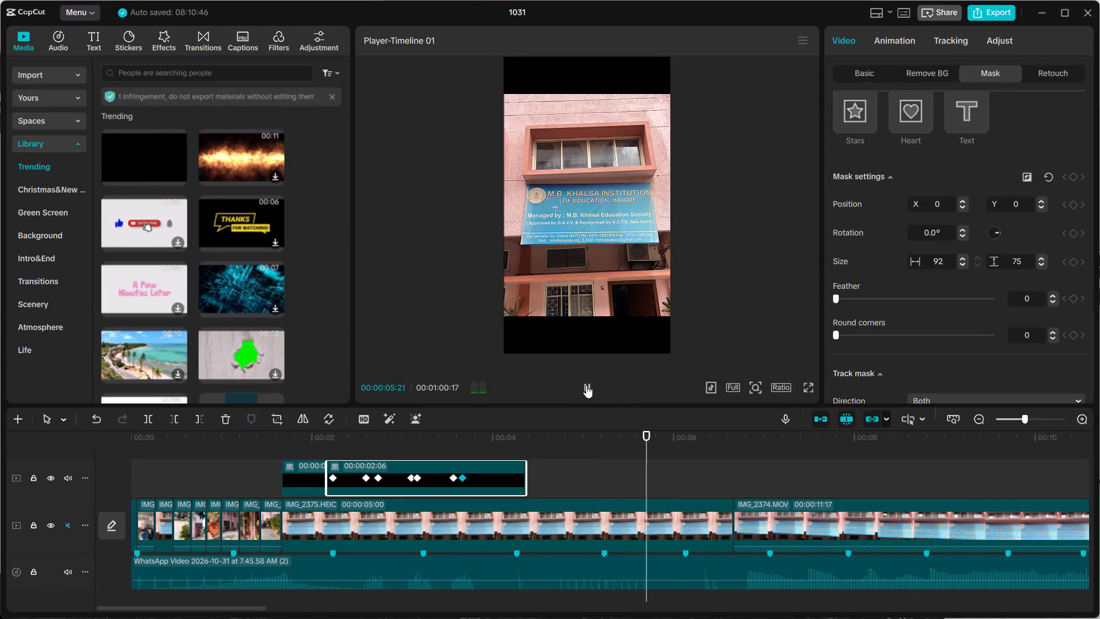
click(586, 385)
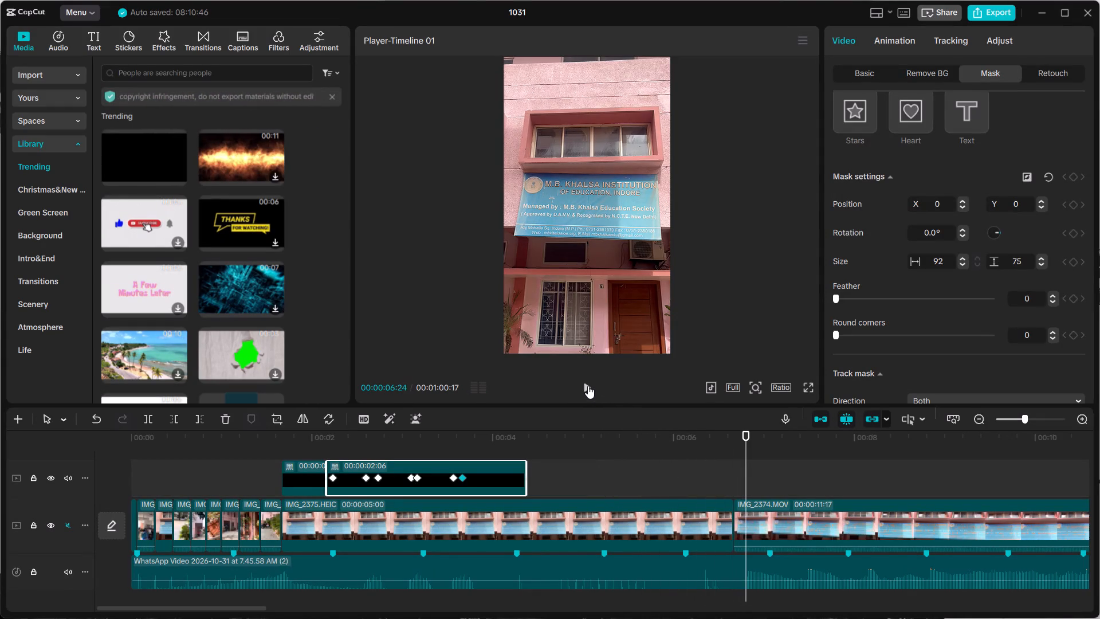
click(693, 475)
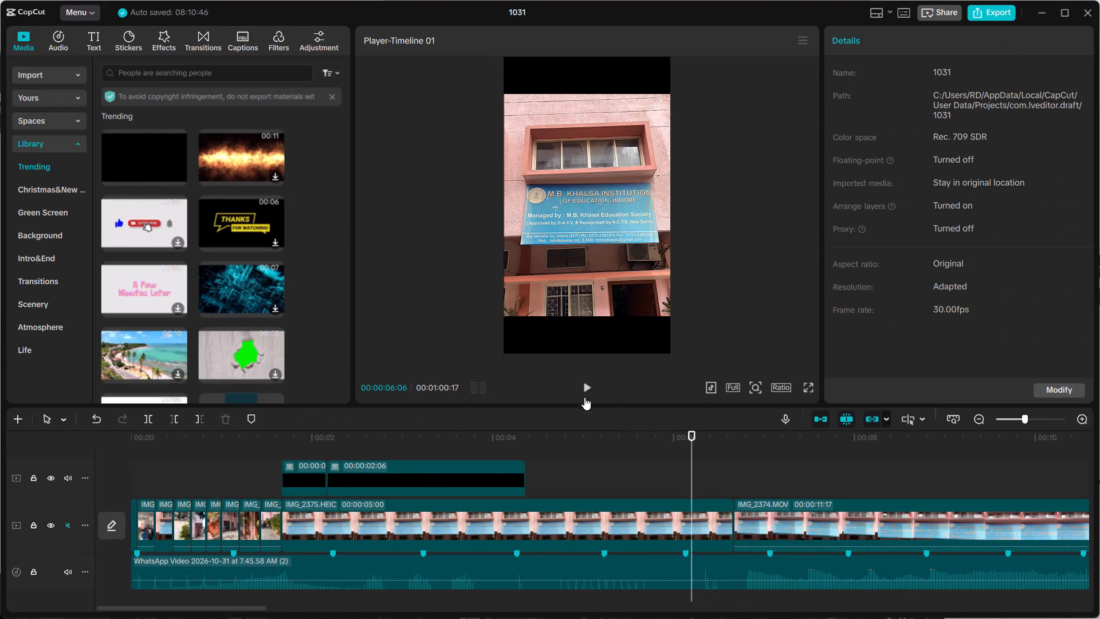
click(584, 390)
click(584, 390)
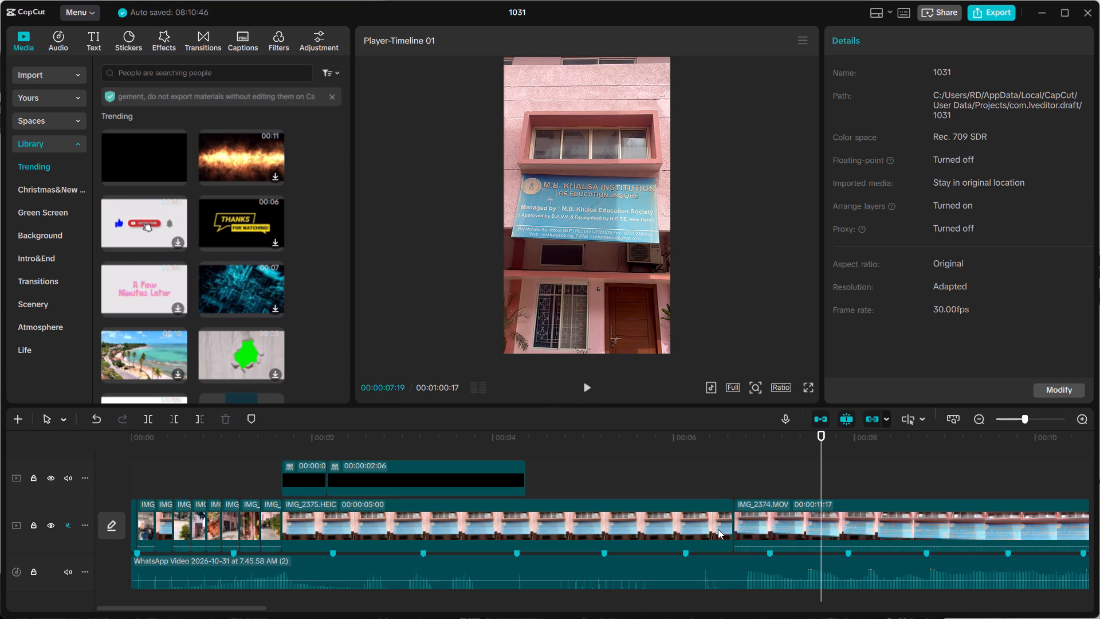
Insert IMG_2372.MOV from the imported media into the main track between IMG_2375.HEIC and IMG_2374.MOV.
click(22, 69)
scroll(216, 228, up, 5)
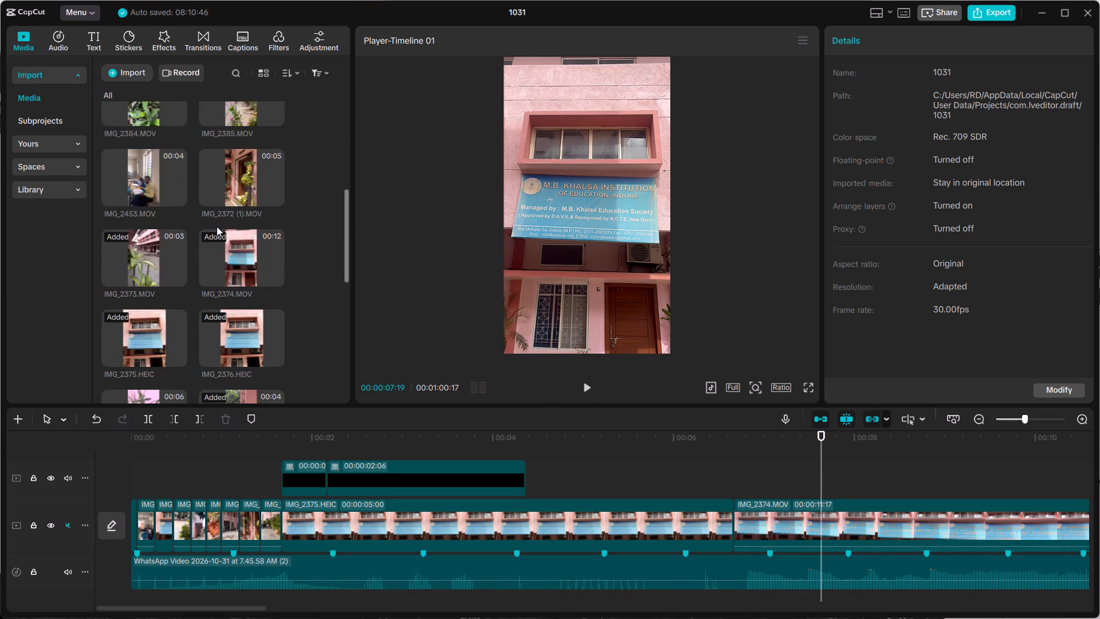
scroll(217, 226, up, 11)
click(168, 140)
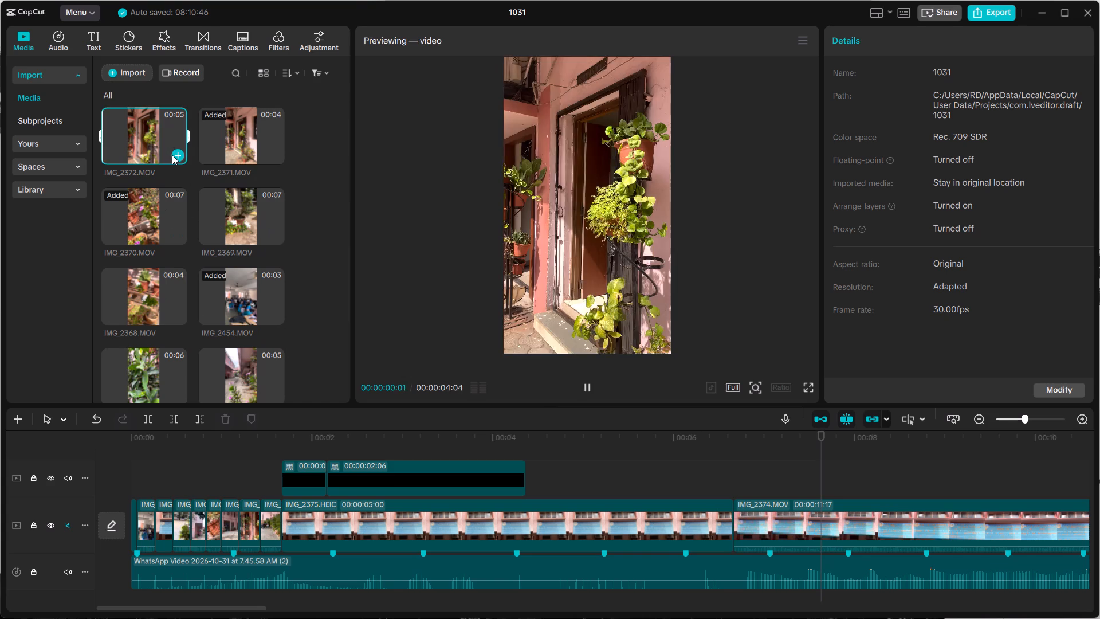
click(172, 156)
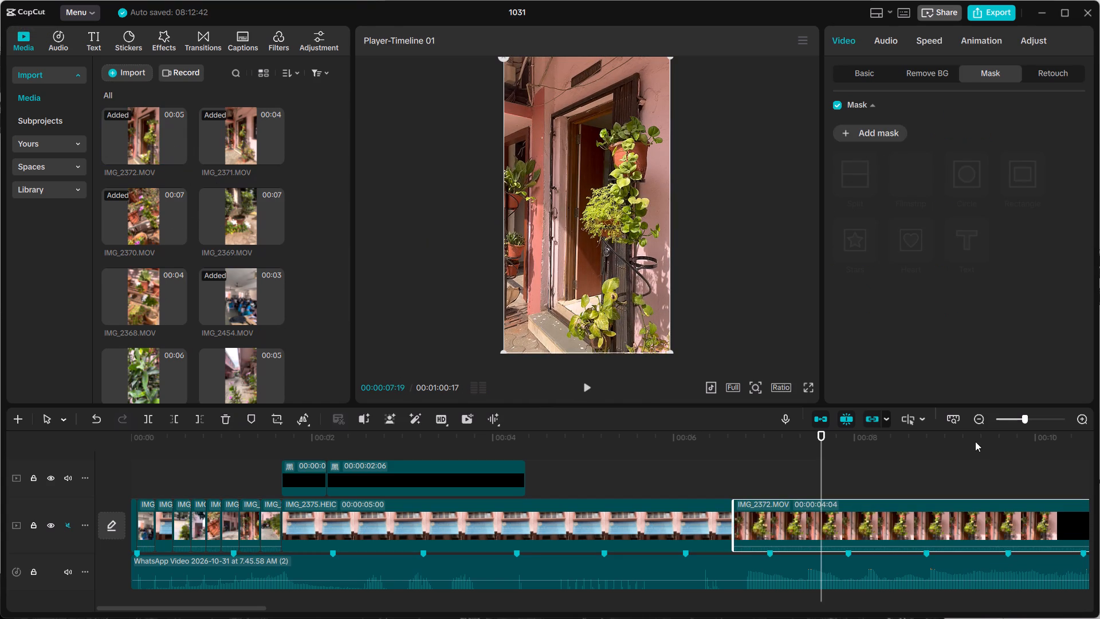
Play back the inserted IMG_2372.MOV from 00:00:06:09 and check its frames at the beat markers up to 00:00:08:24.
click(1016, 416)
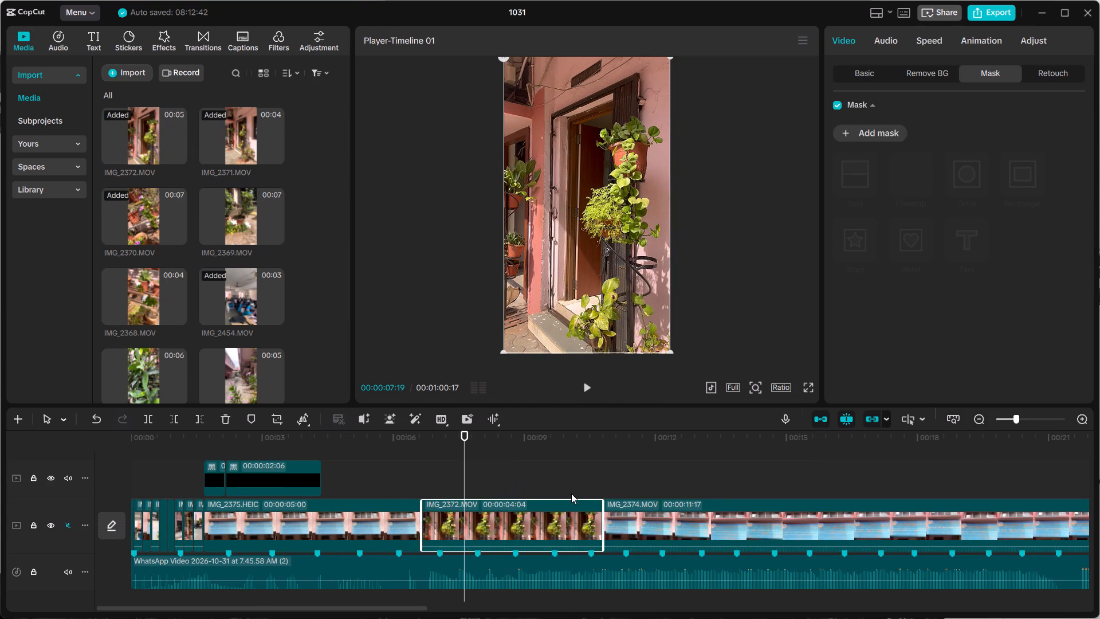
click(406, 474)
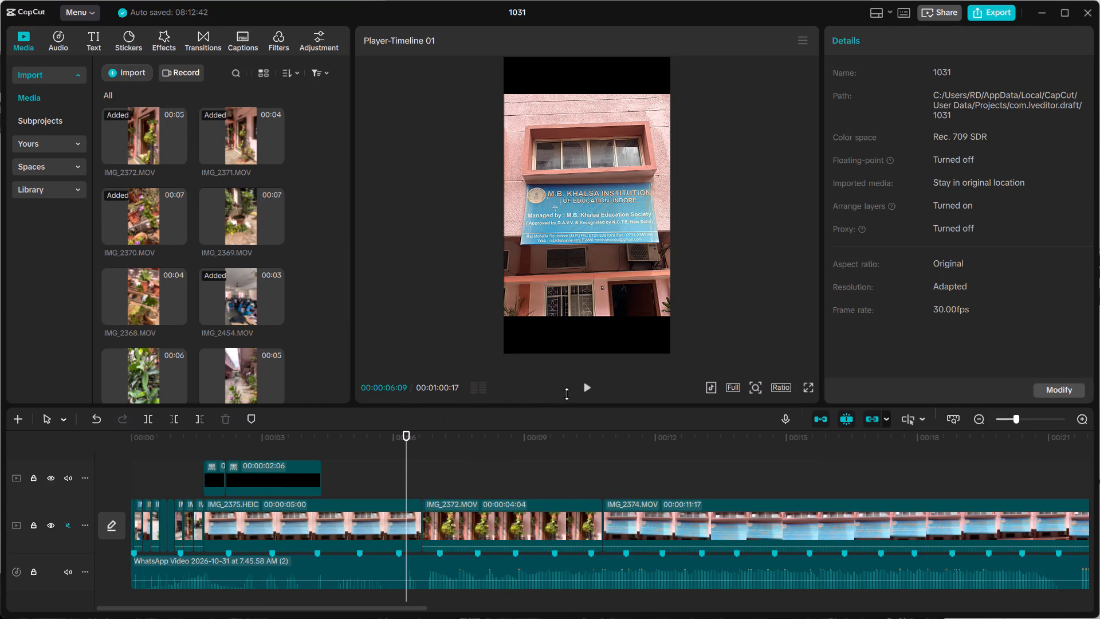
click(583, 389)
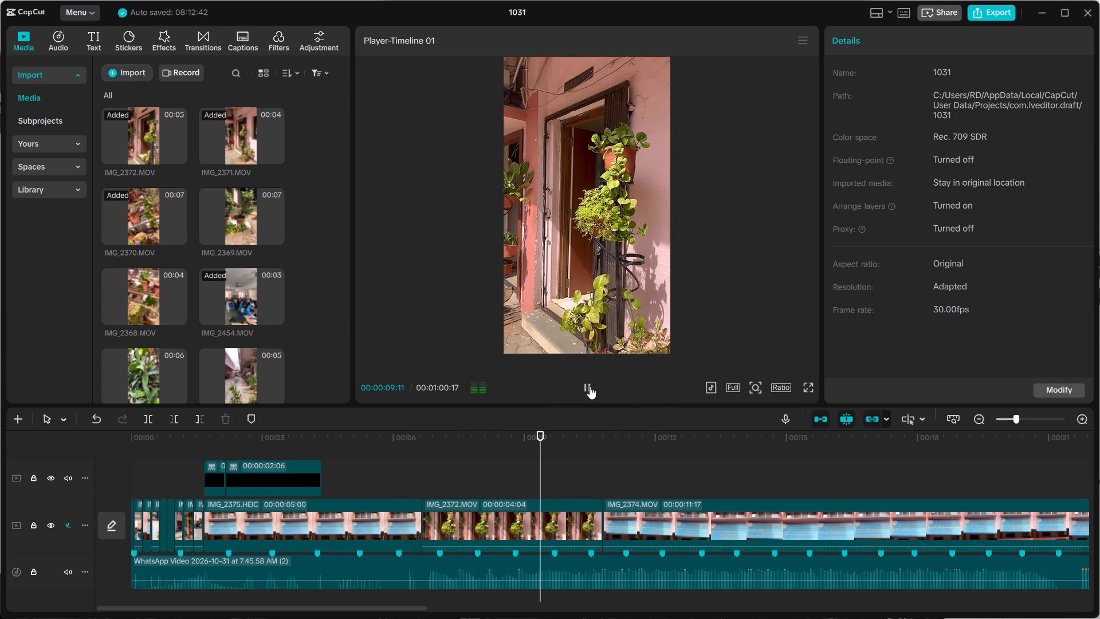
click(590, 386)
drag(556, 465, 482, 463)
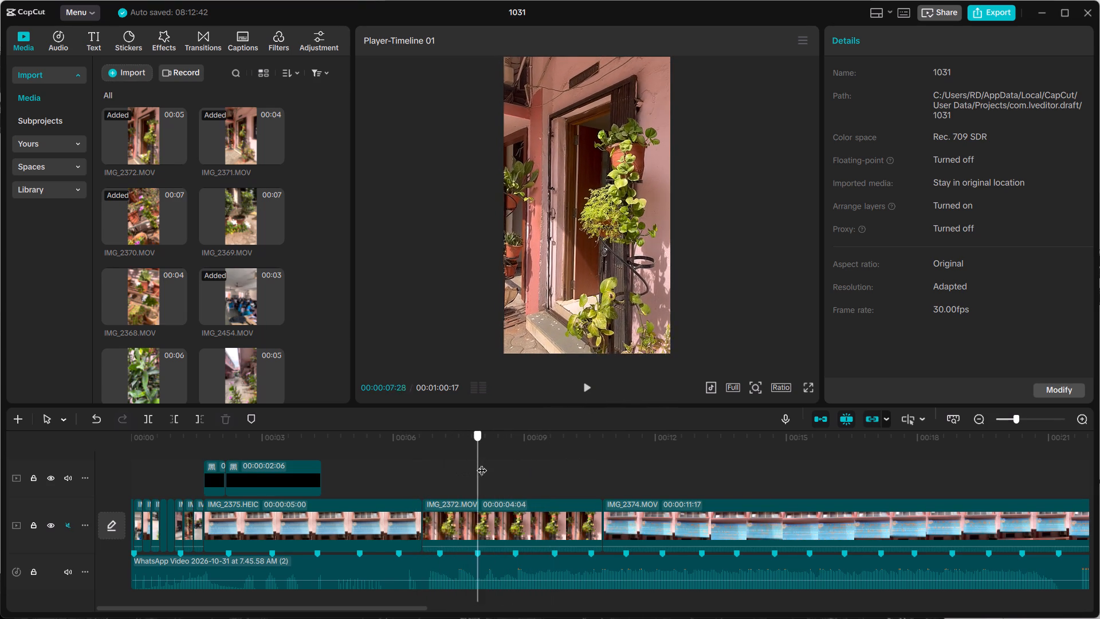
drag(482, 463, 513, 459)
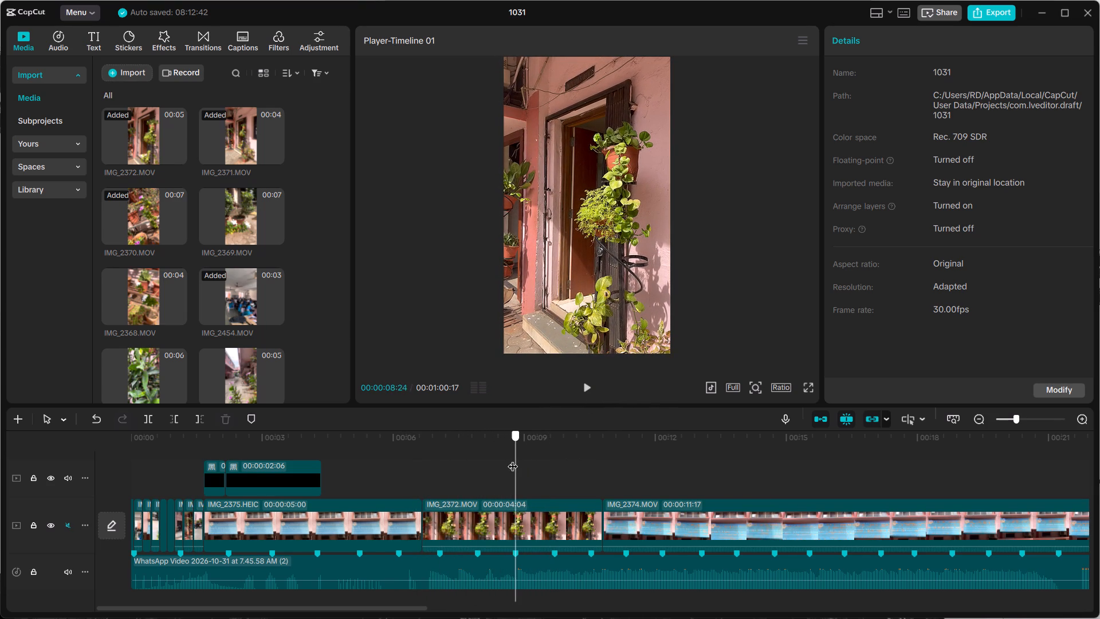
drag(513, 459, 513, 459)
Slow the IMG_2372.MOV clip on the main track to 0.63x speed.
click(502, 519)
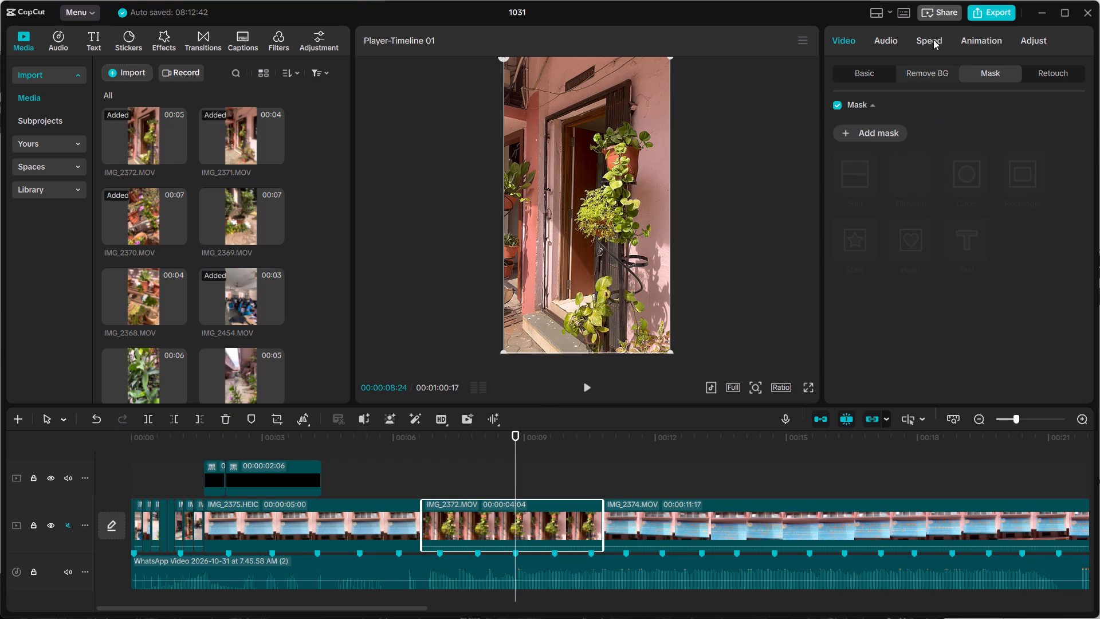
click(935, 40)
click(855, 131)
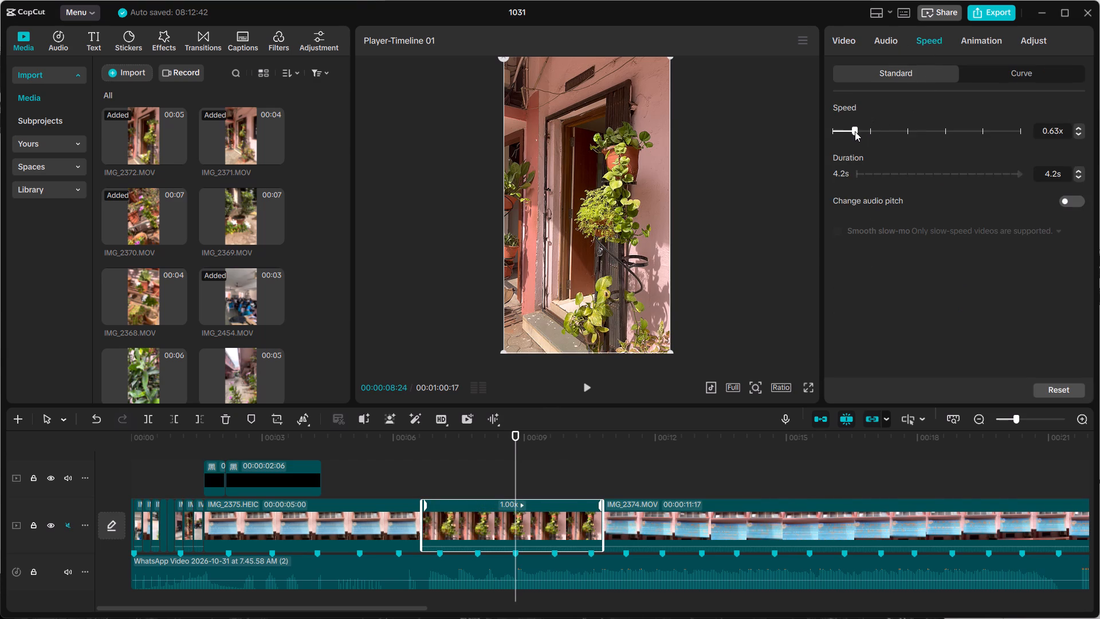
Trim away the start of the slowed IMG_2372.MOV clip up to 00:00:10:16 and play back the cut.
drag(512, 480, 481, 484)
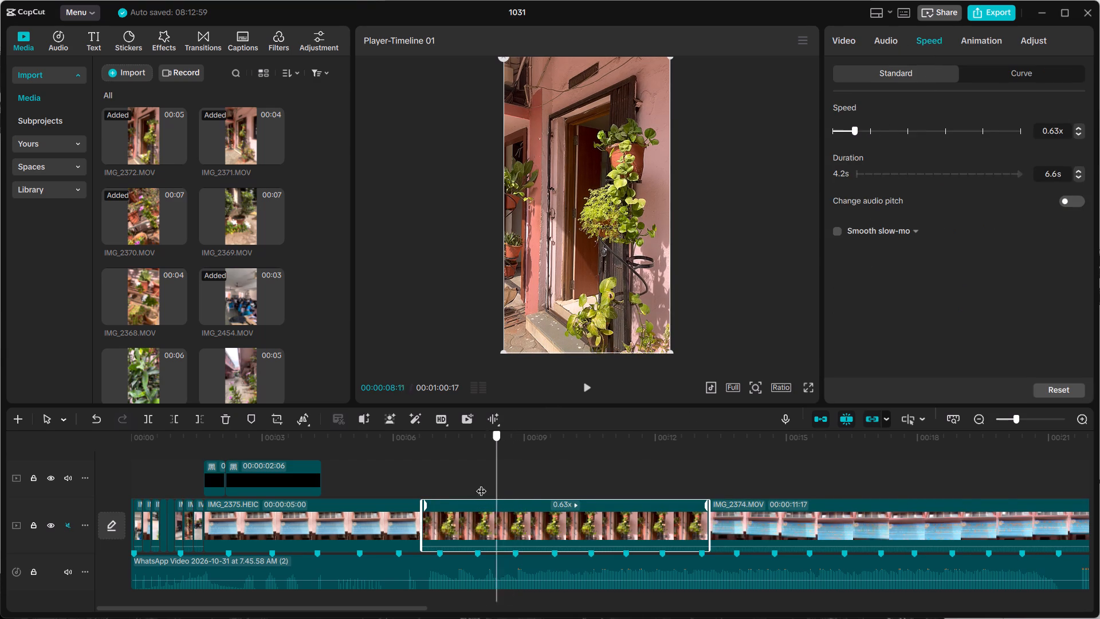
drag(481, 484, 594, 479)
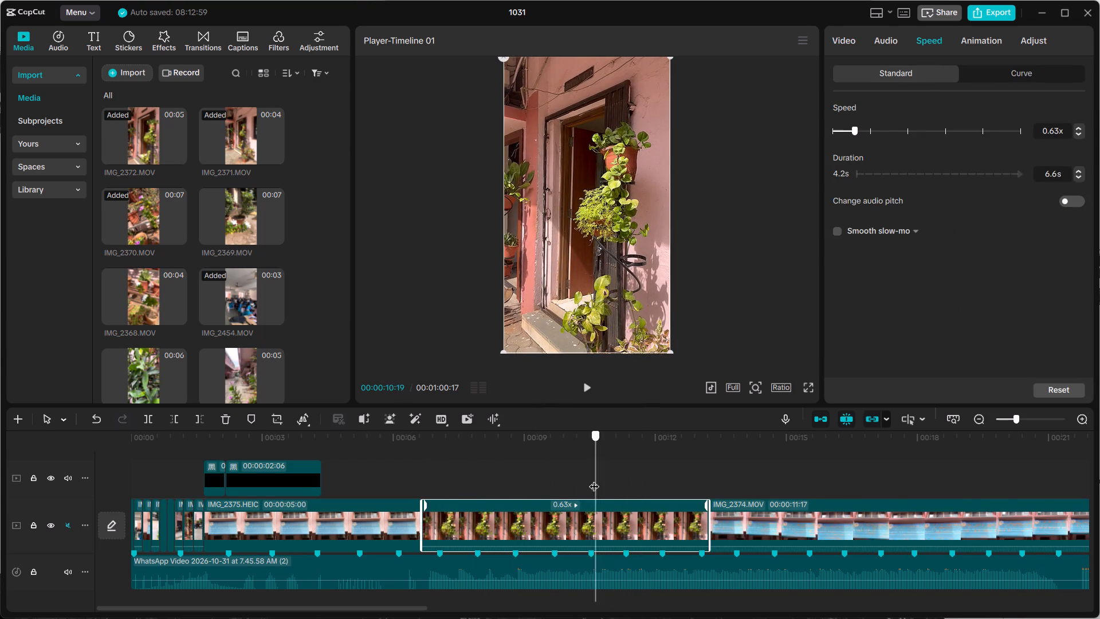
drag(594, 479, 591, 477)
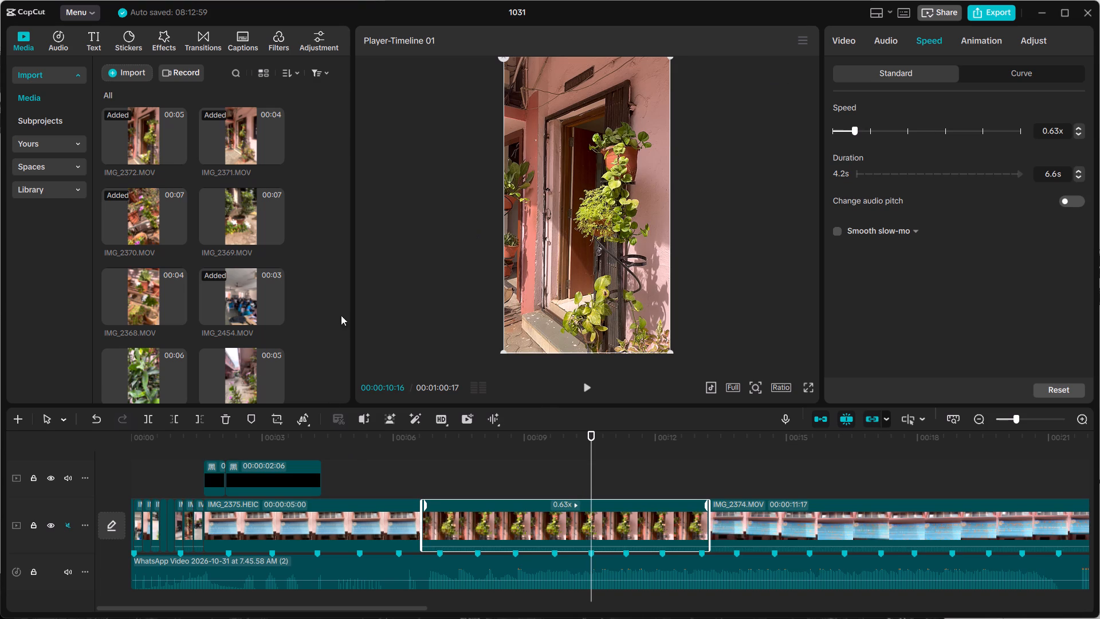
click(171, 420)
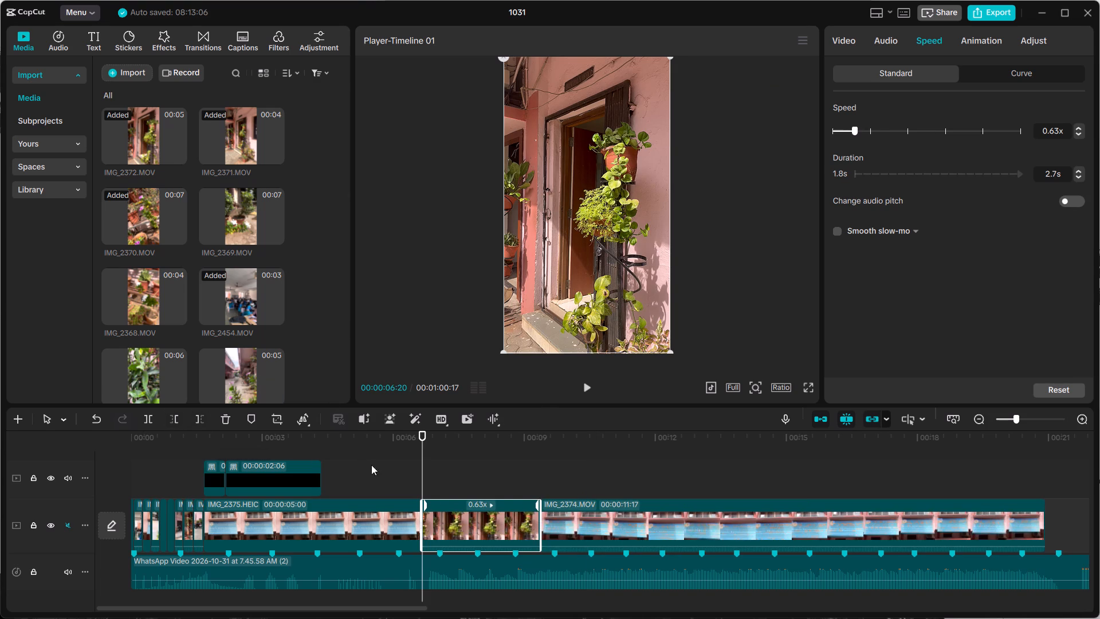
click(396, 468)
click(587, 387)
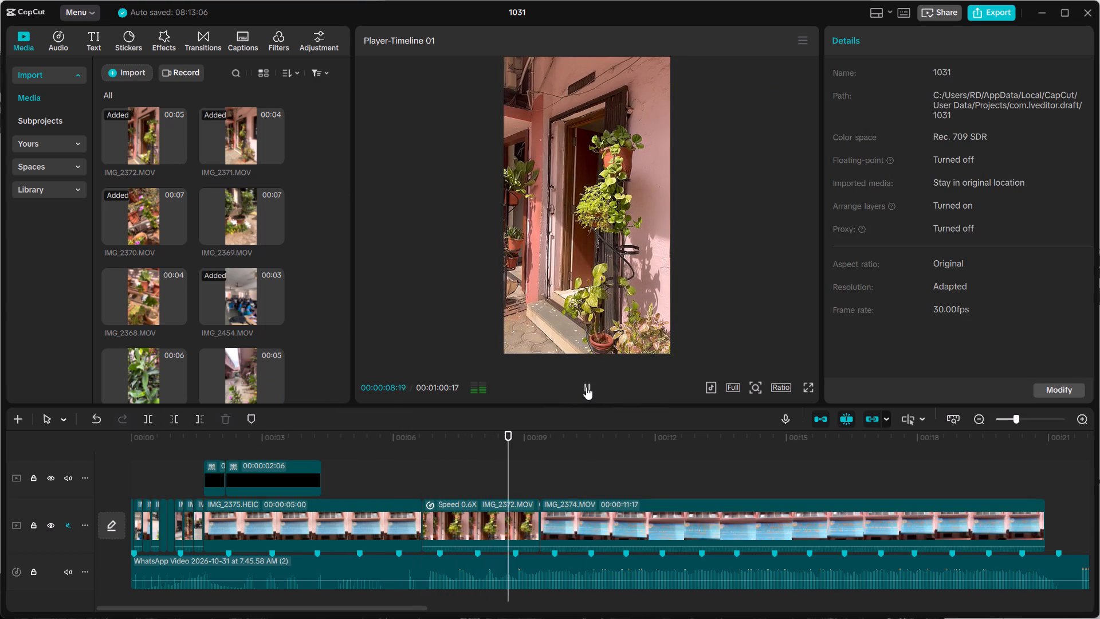
click(586, 387)
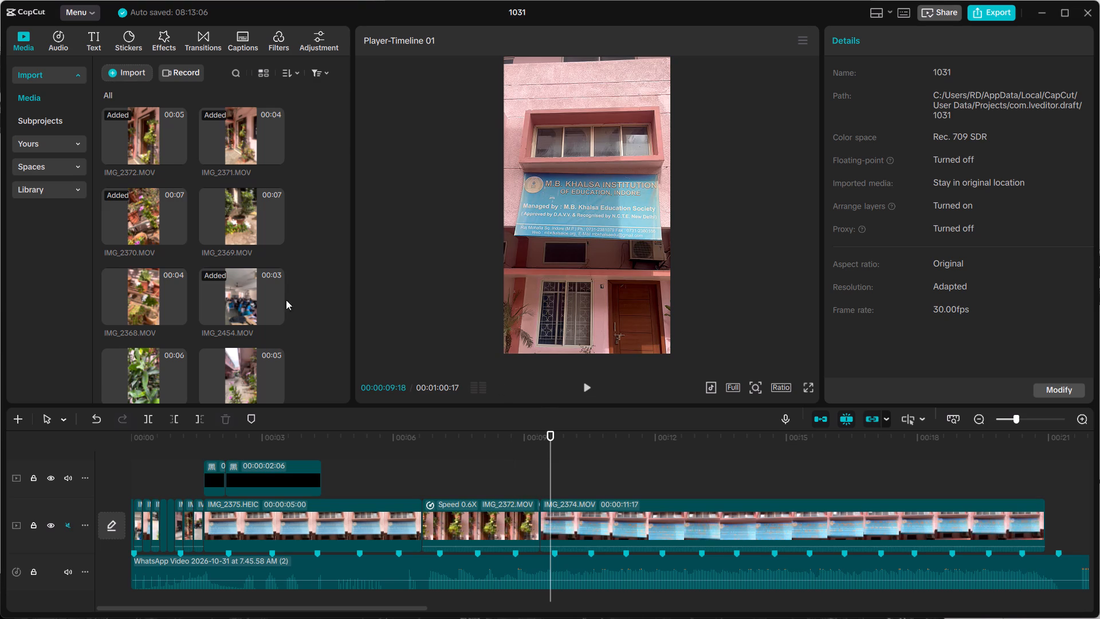
Insert IMG_2454.MOV between IMG_2372.MOV and IMG_2374.MOV on the main track and slow it to 0.56x.
click(272, 318)
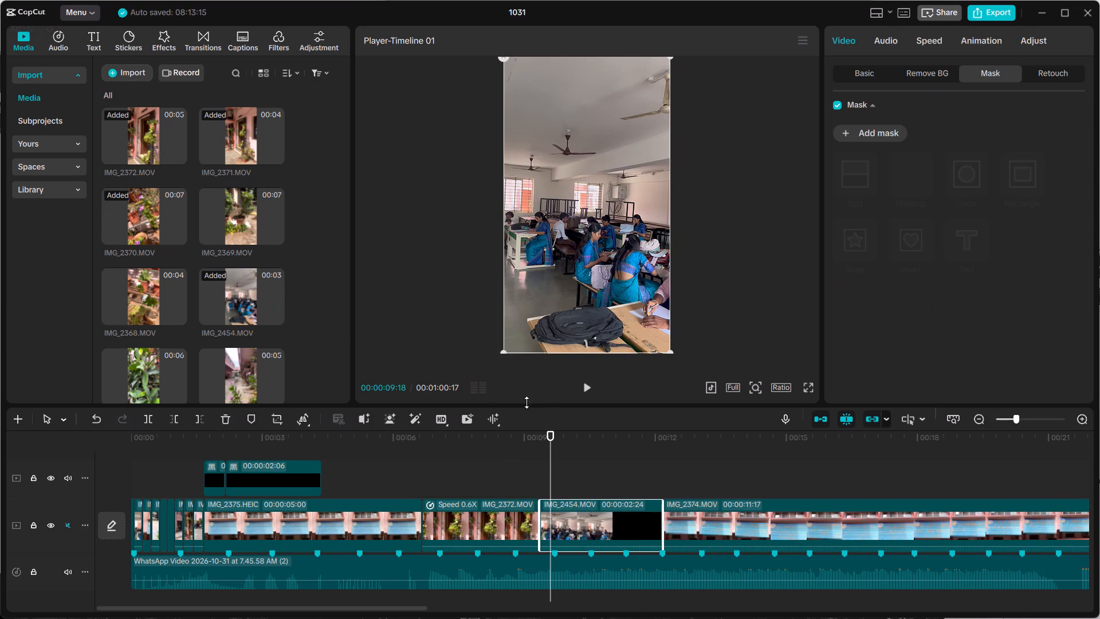
click(937, 41)
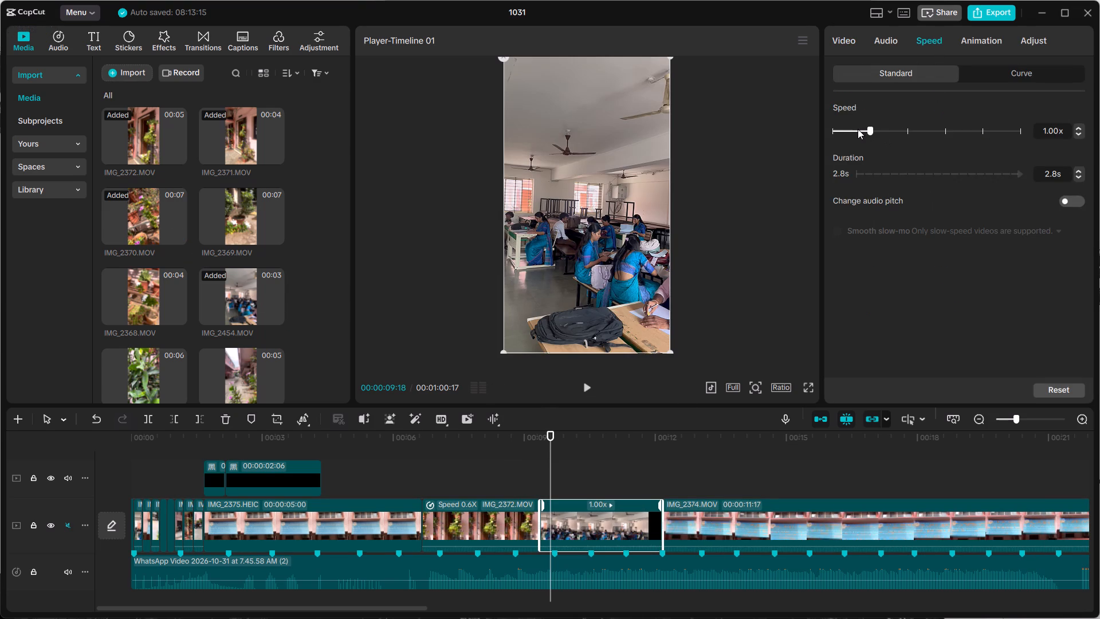
click(852, 128)
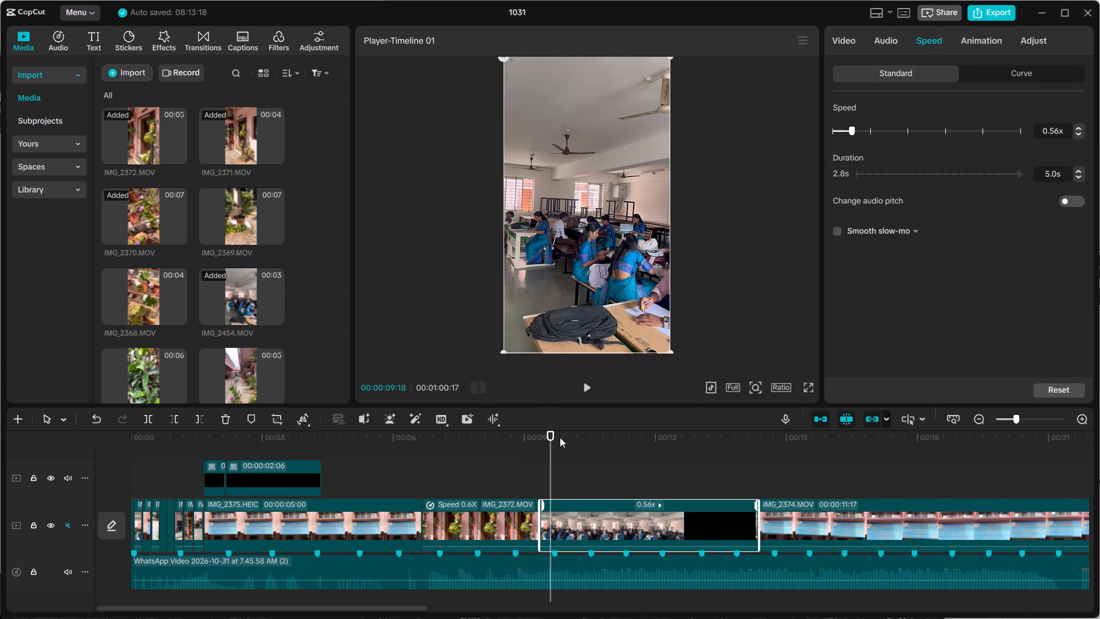
Trim away the start of the slowed IMG_2454.MOV clip up to 00:00:12:20 and play back the transition into it.
drag(551, 437, 684, 441)
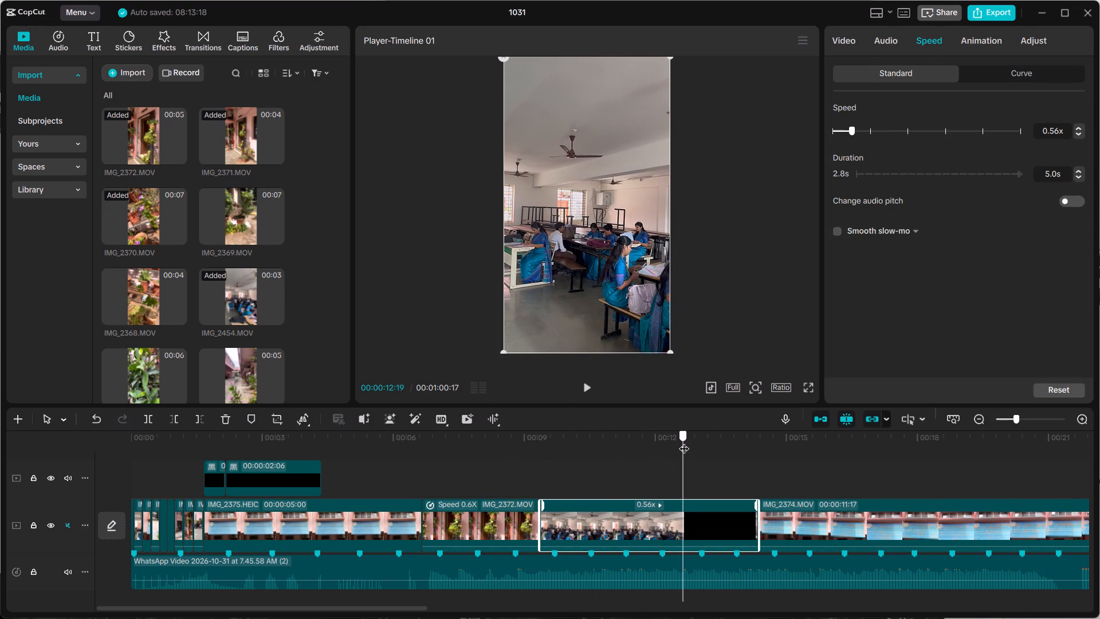
drag(684, 441, 685, 441)
click(663, 524)
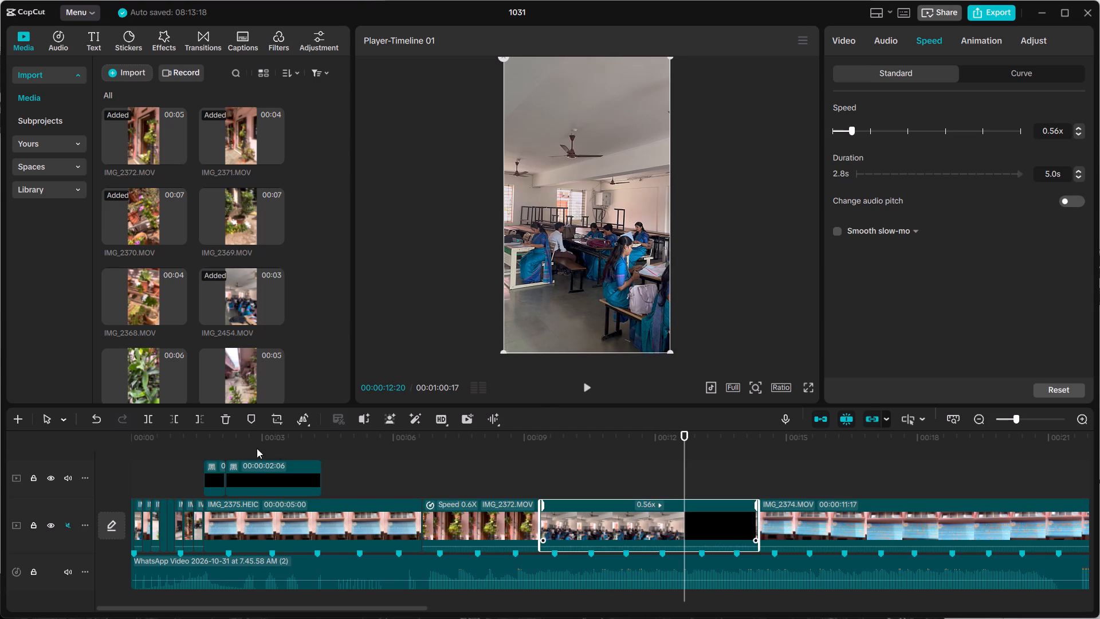
click(174, 420)
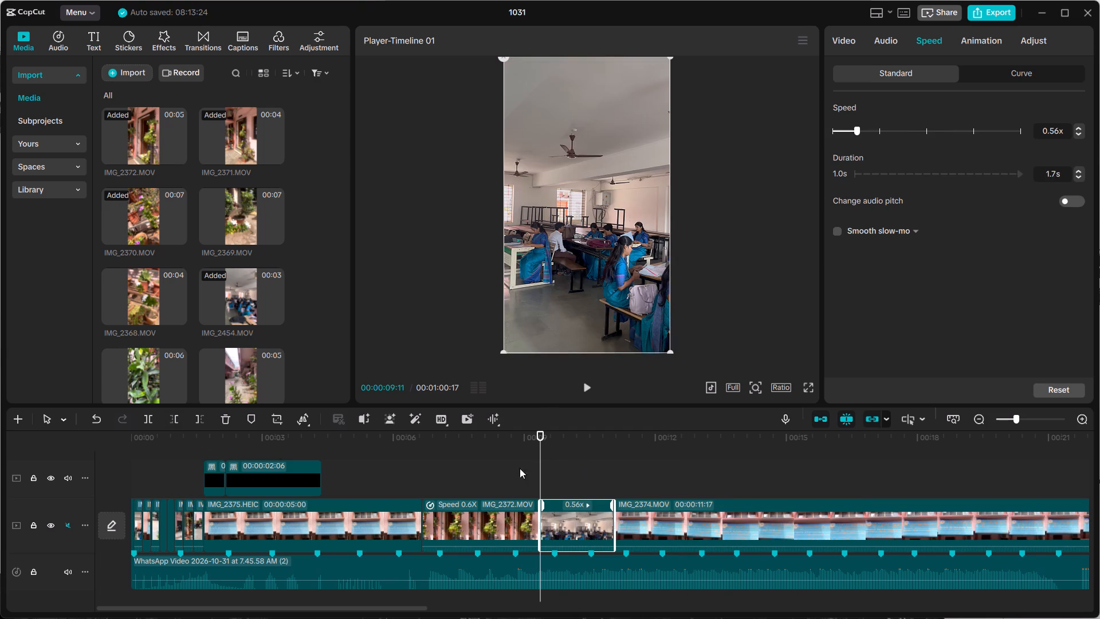
click(489, 468)
click(586, 385)
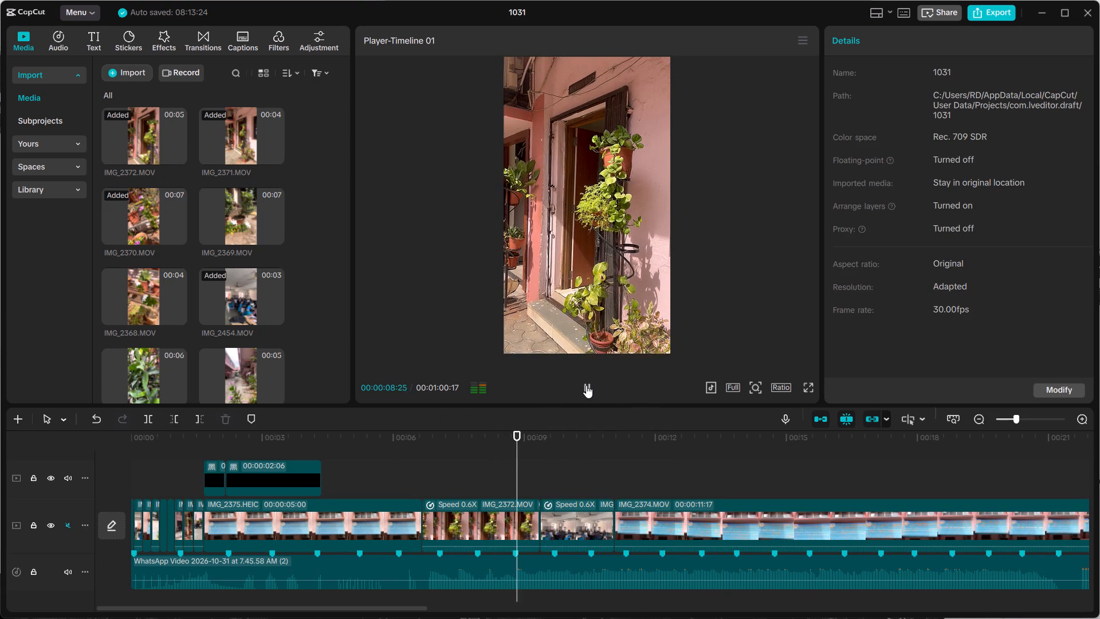
click(587, 385)
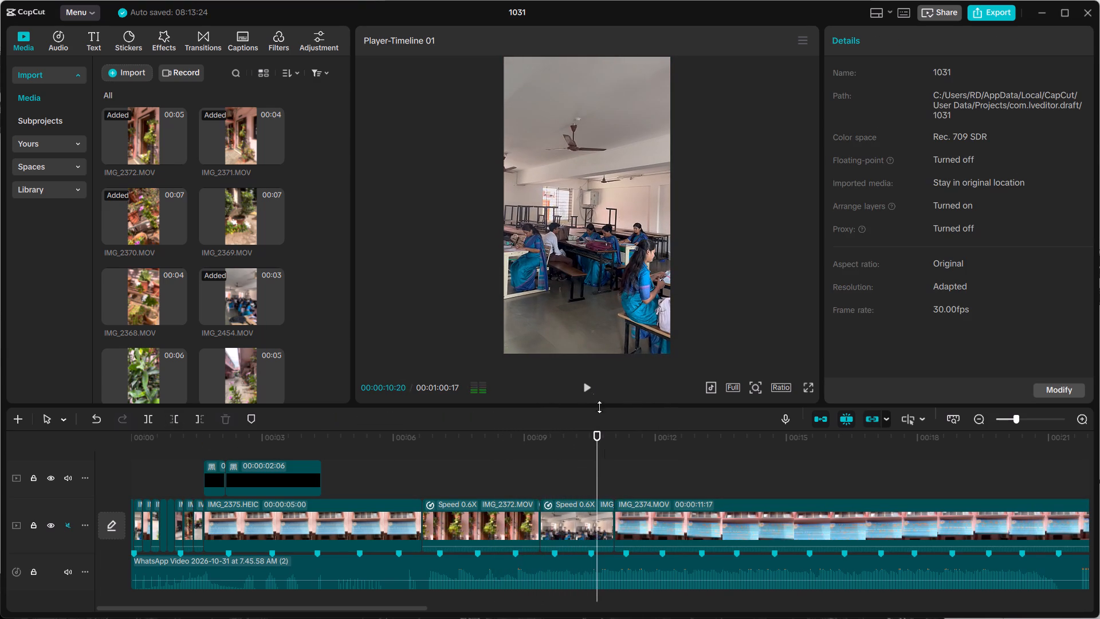
Apply Stabilize to the slowed IMG_2454.MOV and IMG_2372.MOV clips and play back from 00:00:06:08.
click(588, 522)
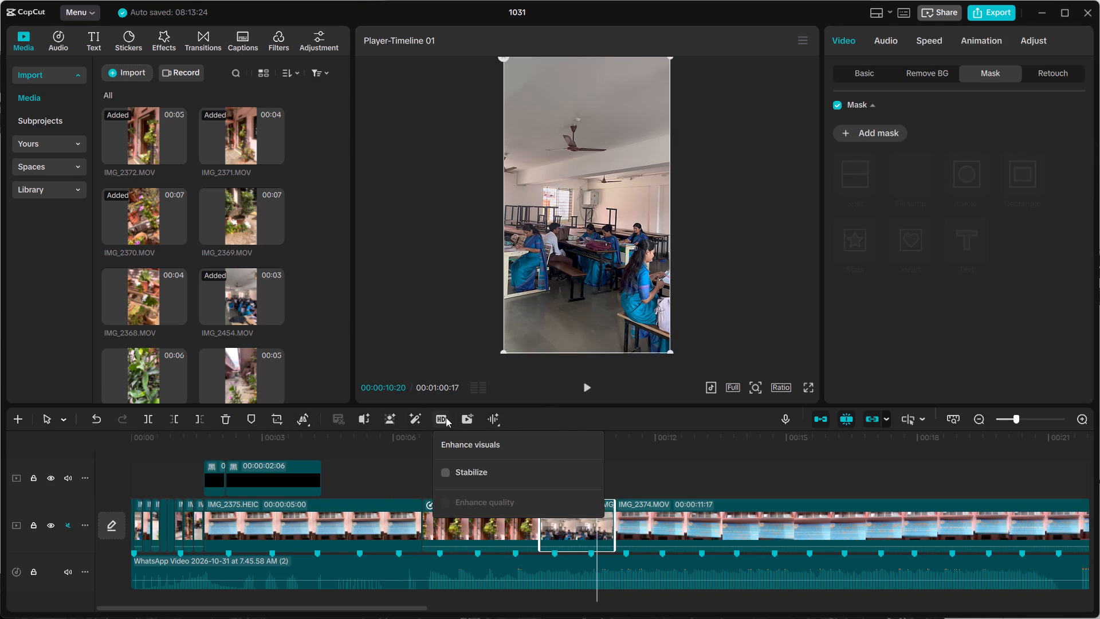
click(445, 471)
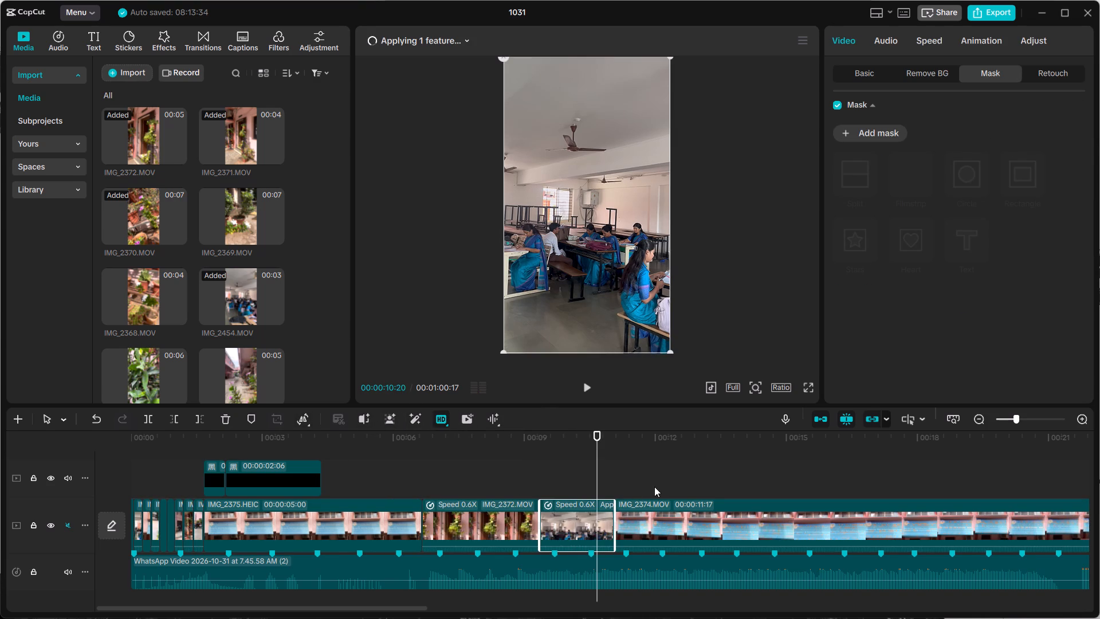
click(492, 520)
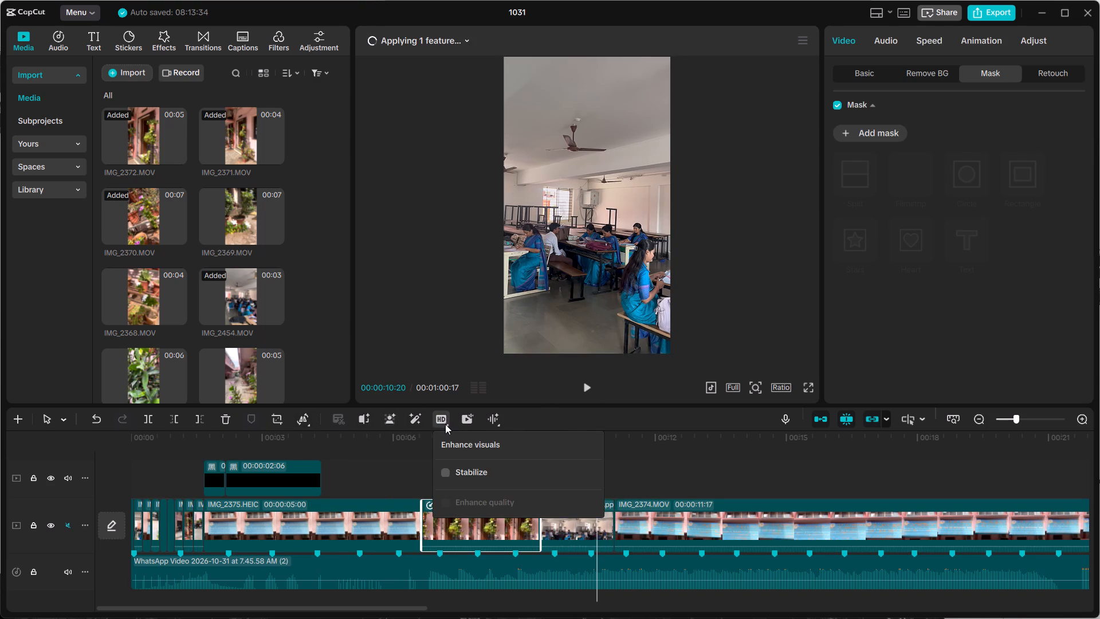
click(443, 475)
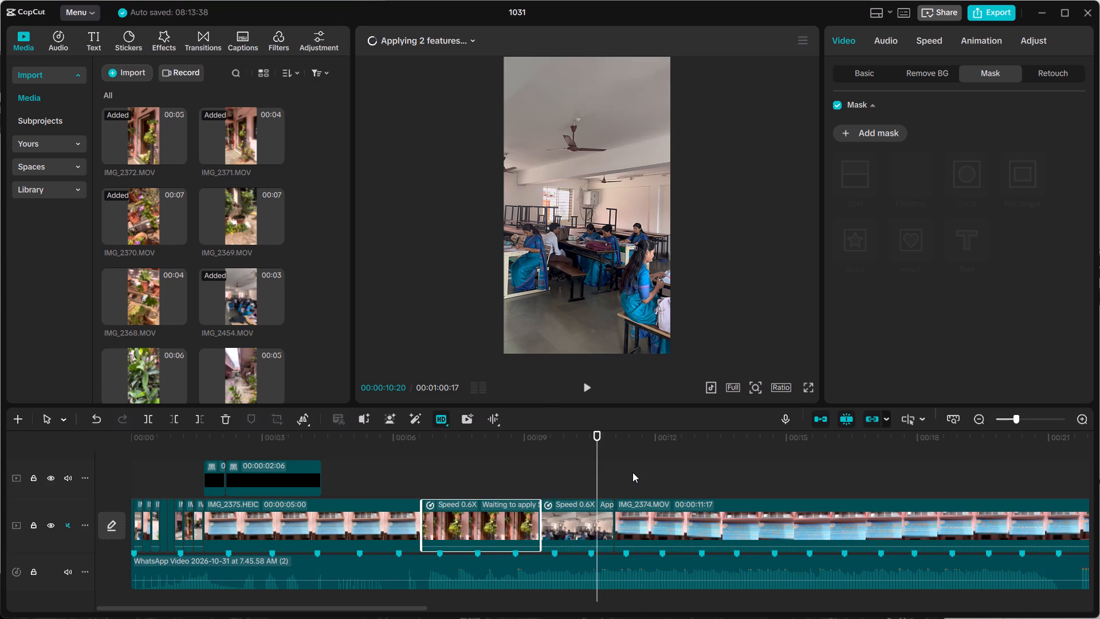
click(476, 473)
drag(474, 473, 404, 480)
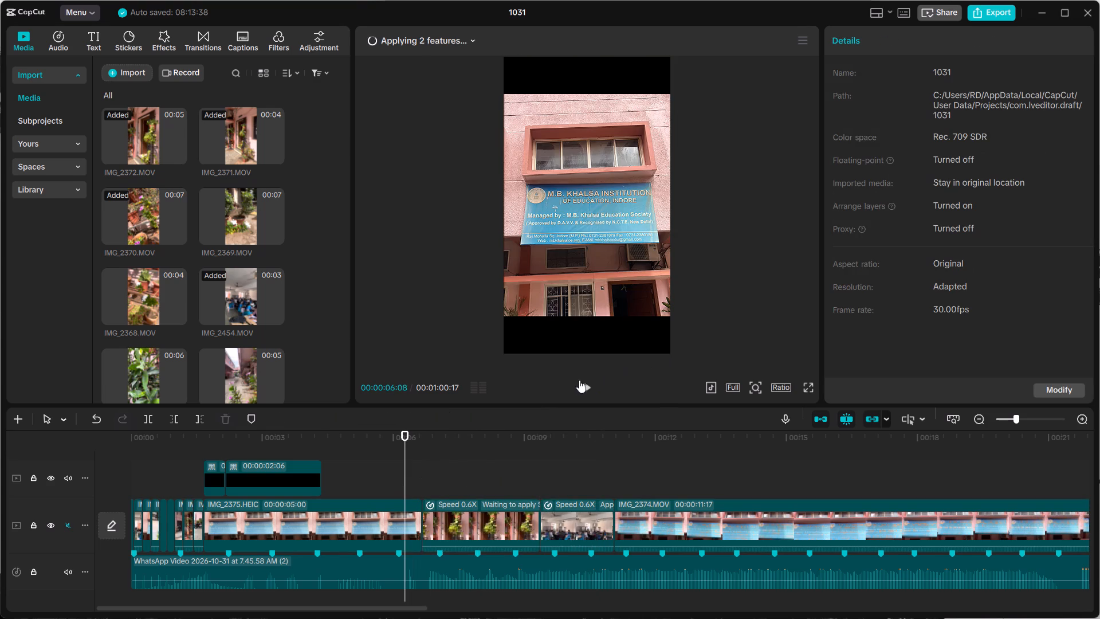
click(586, 386)
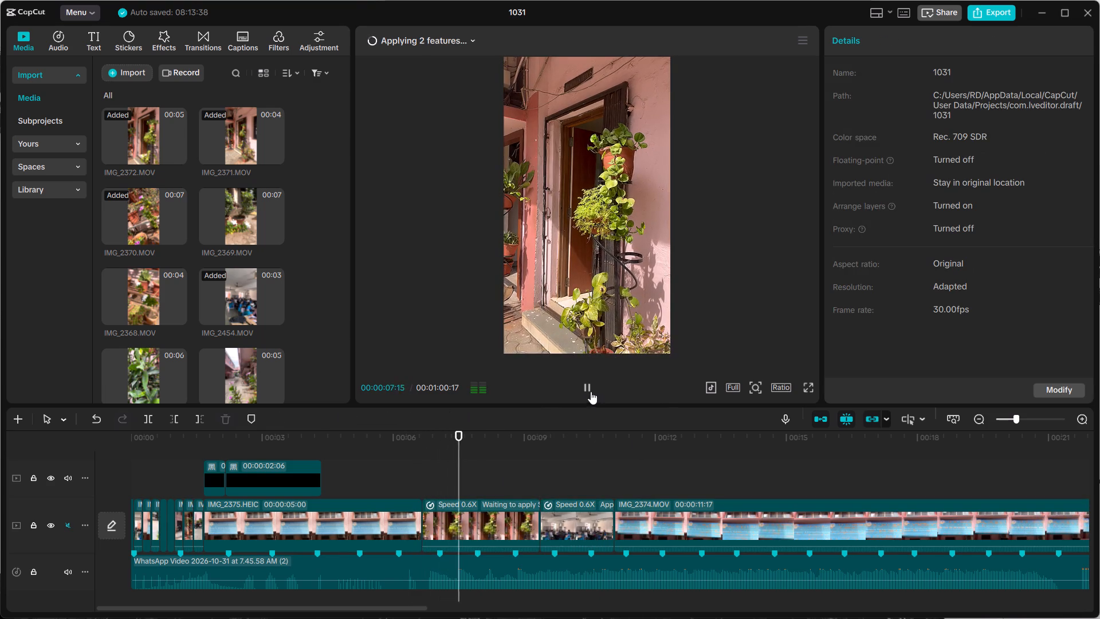
click(579, 380)
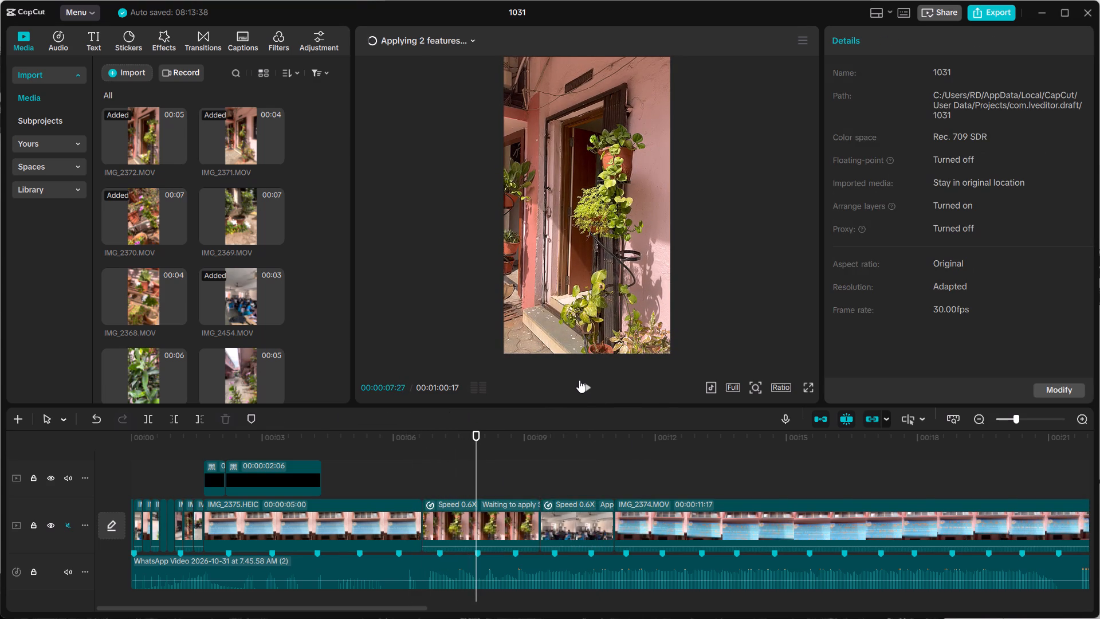
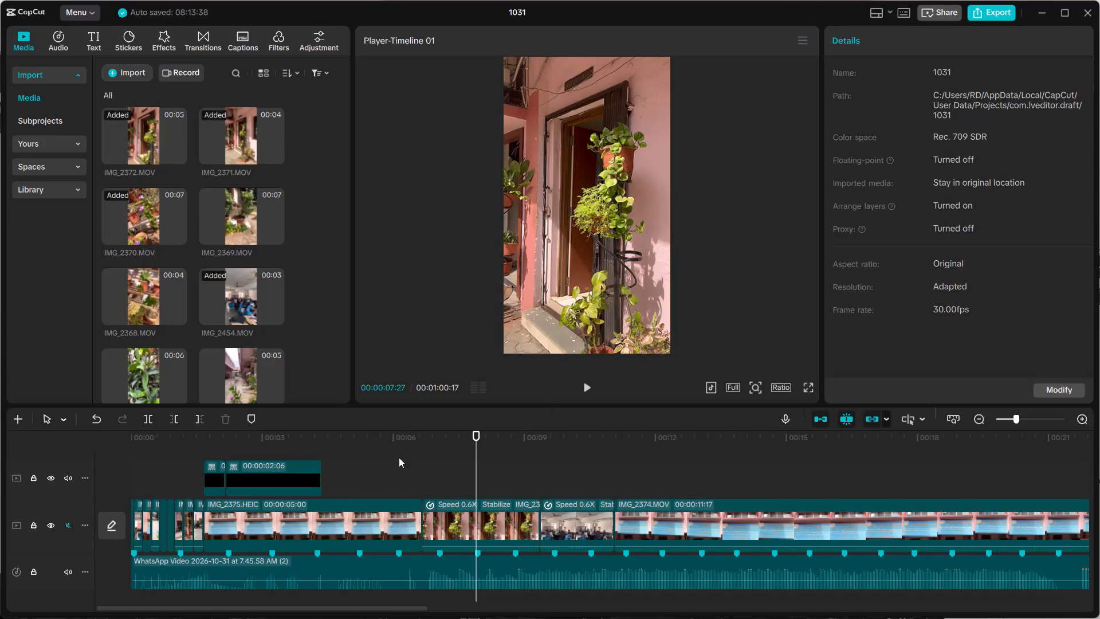
Play back the stabilized clips from 00:00:07:27 through the cut into IMG_2374.MOV.
click(588, 383)
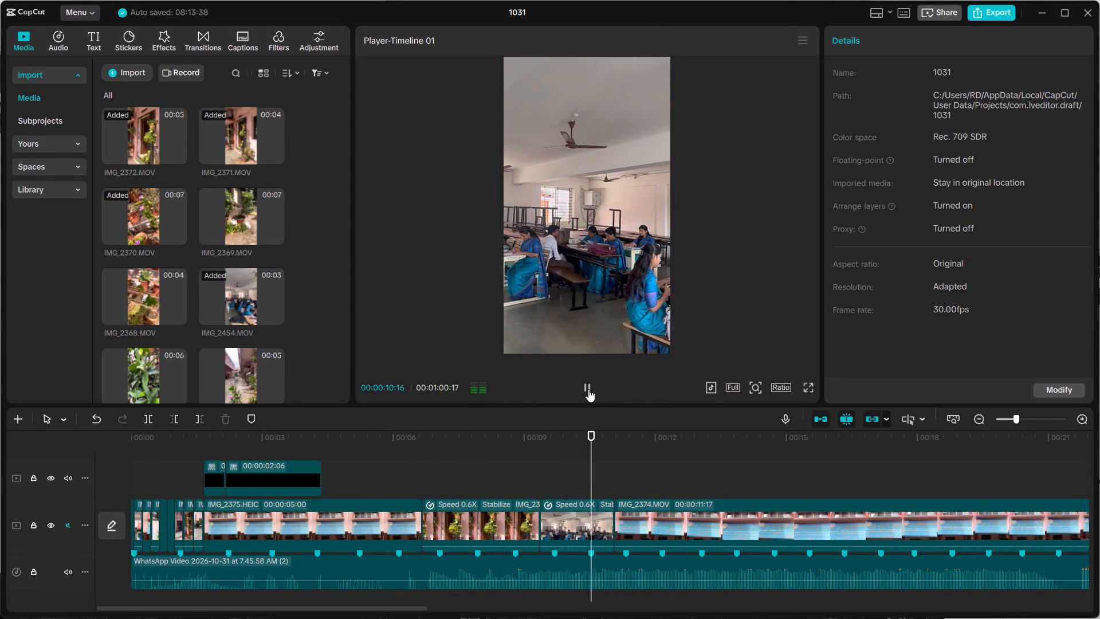
click(588, 389)
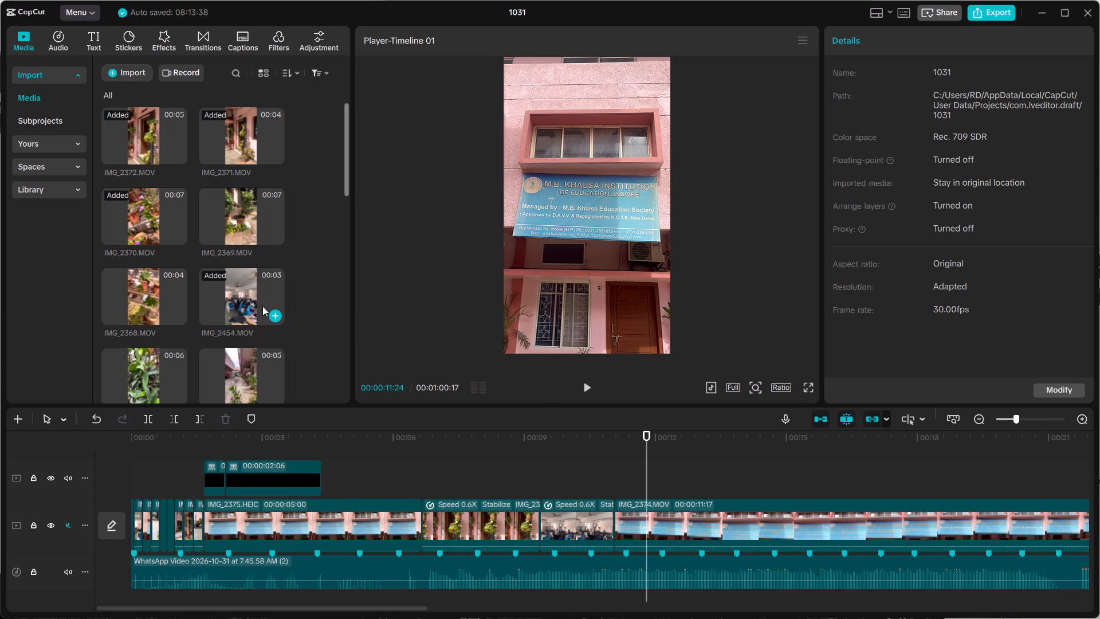
Insert IMG_2369.MOV, IMG_2368.MOV, IMG_2384.MOV, IMG_2453.MOV and IMG_2372 (1).MOV in turn, each directly after the slowed IMG_2454.MOV clip on the main track.
click(273, 234)
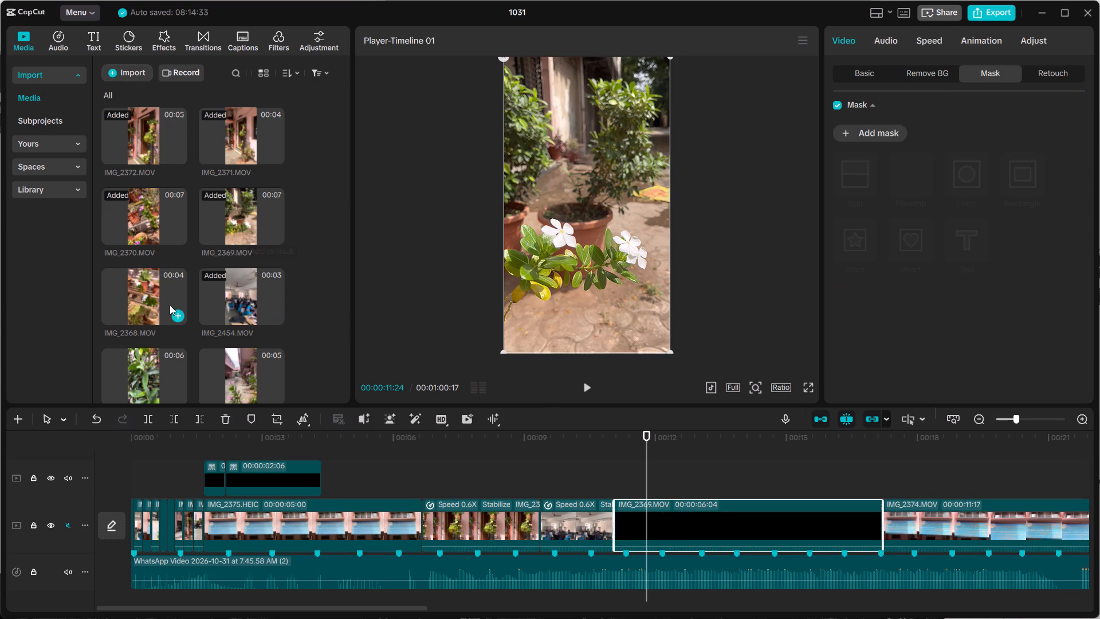
click(179, 315)
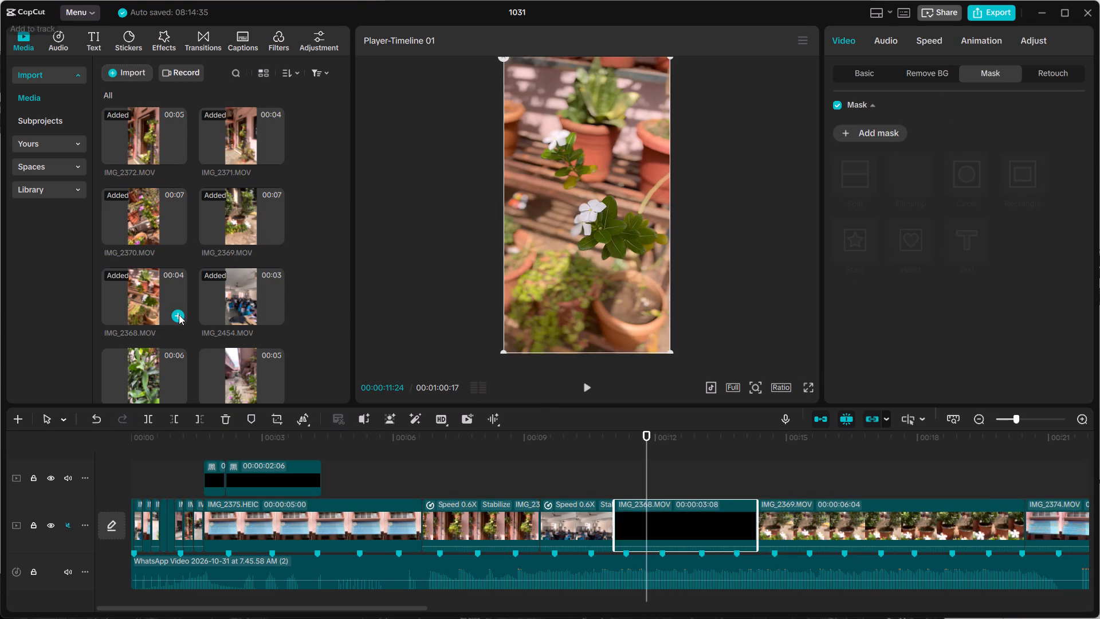
scroll(140, 332, down, 2)
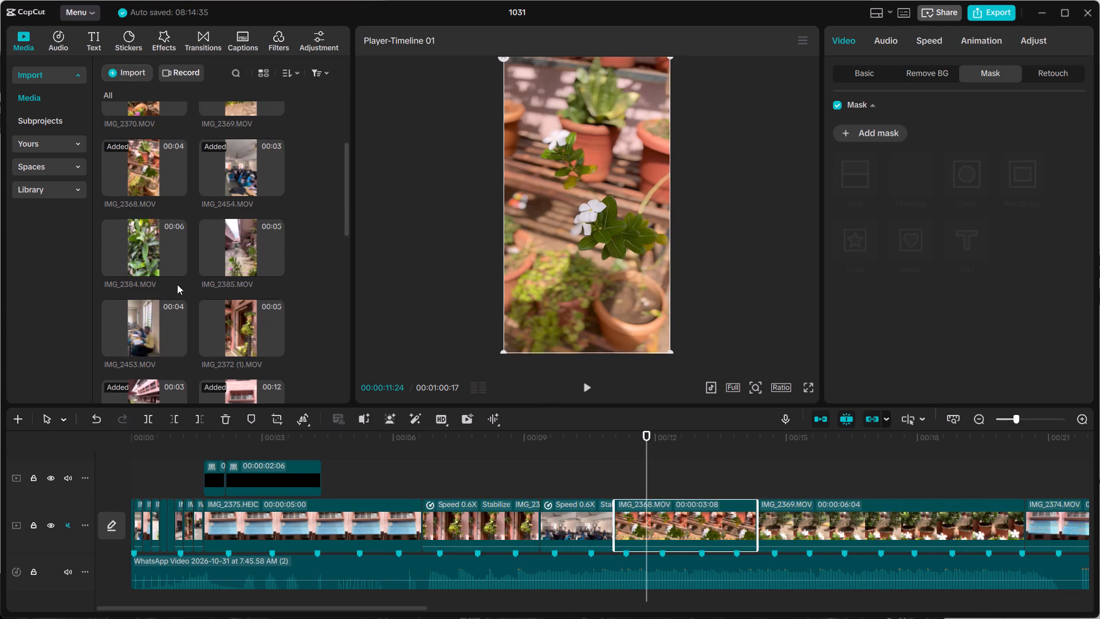
click(177, 266)
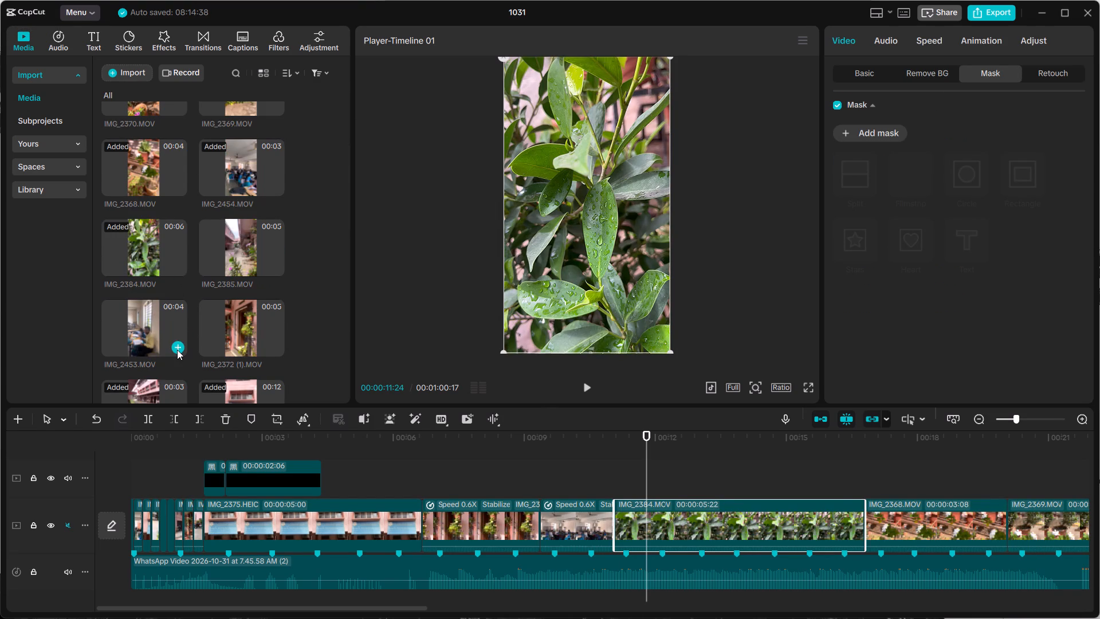
click(180, 342)
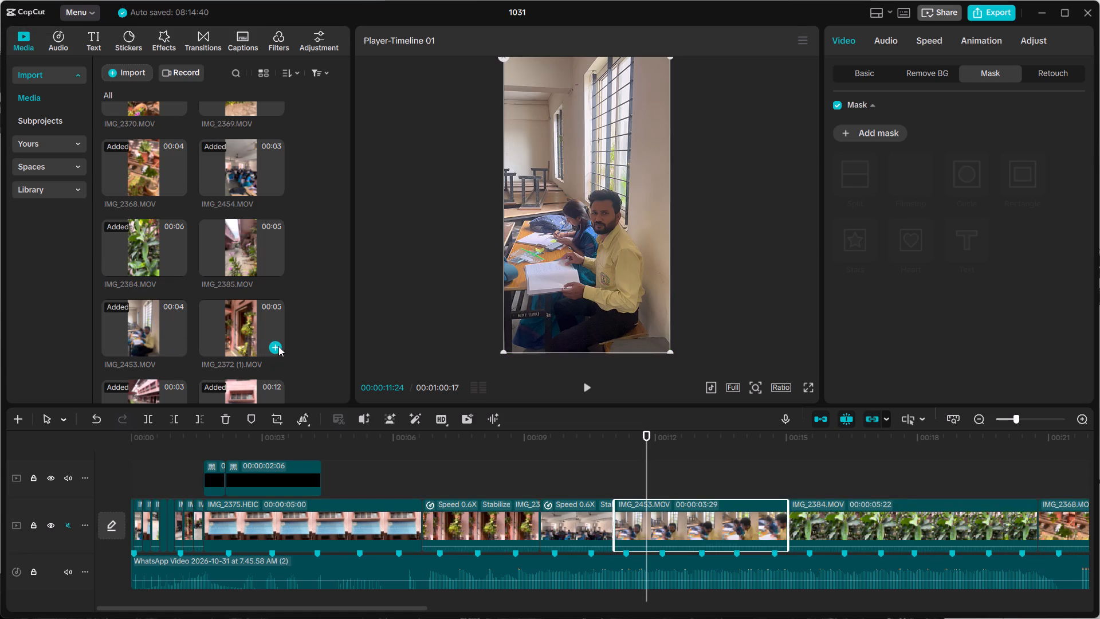
click(278, 346)
Insert IMG_2377.MOV, IMG_2379.MOV, IMG_2380.MOV, IMG_2383.MOV, IMG_2382.MOV and IMG_2381.MOV in turn, each directly after the slowed IMG_2454.MOV clip.
scroll(272, 340, down, 4)
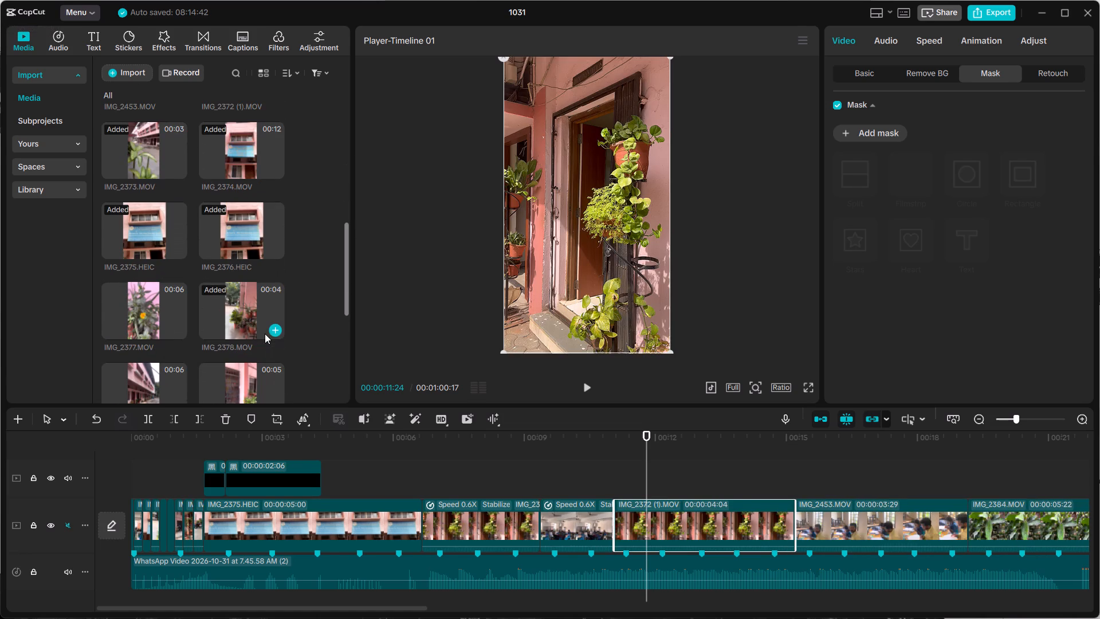
click(176, 330)
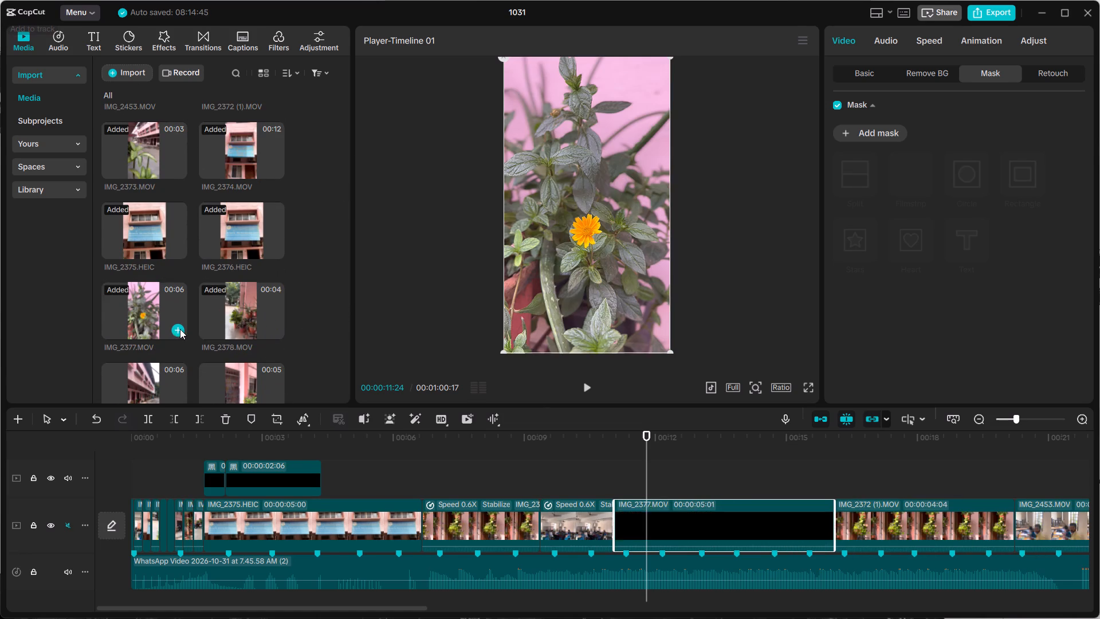
scroll(181, 329, down, 2)
click(176, 280)
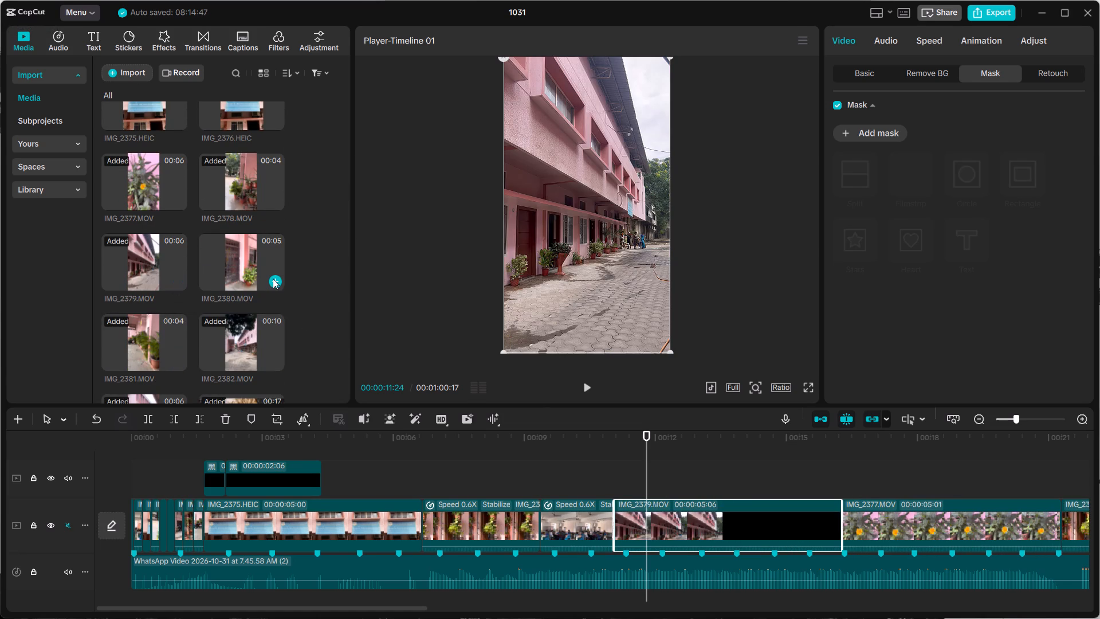
click(273, 278)
scroll(258, 289, down, 2)
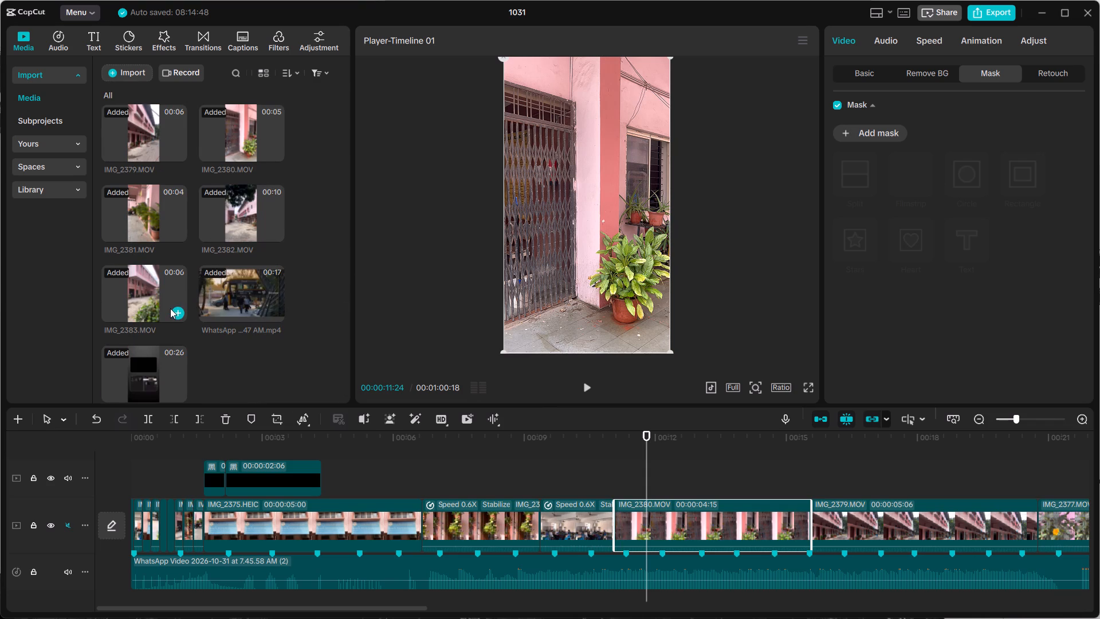
click(184, 312)
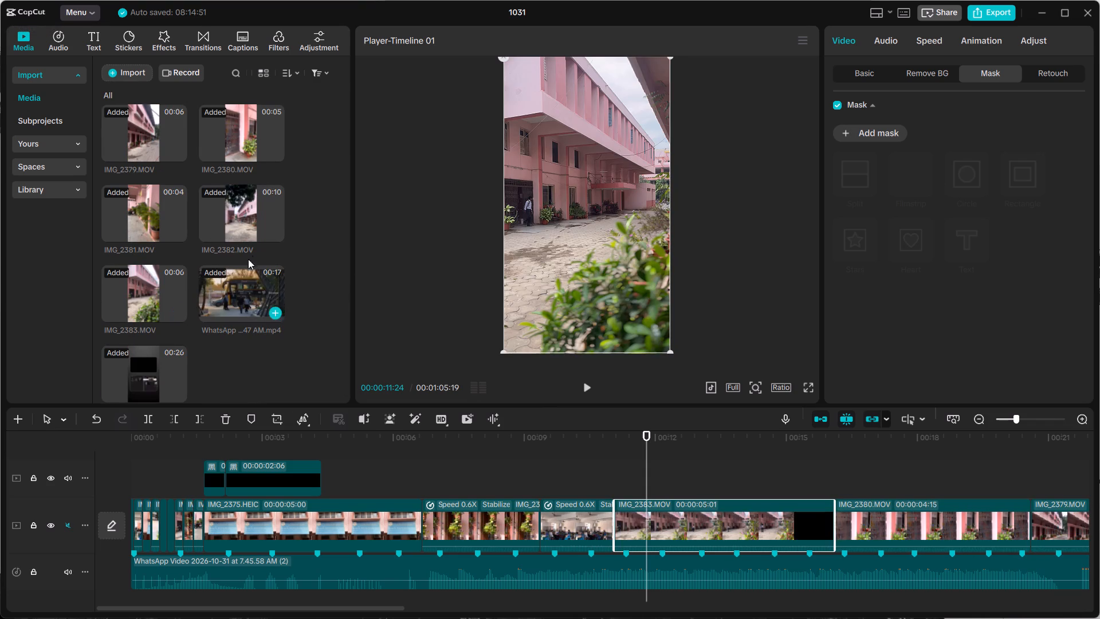
click(273, 231)
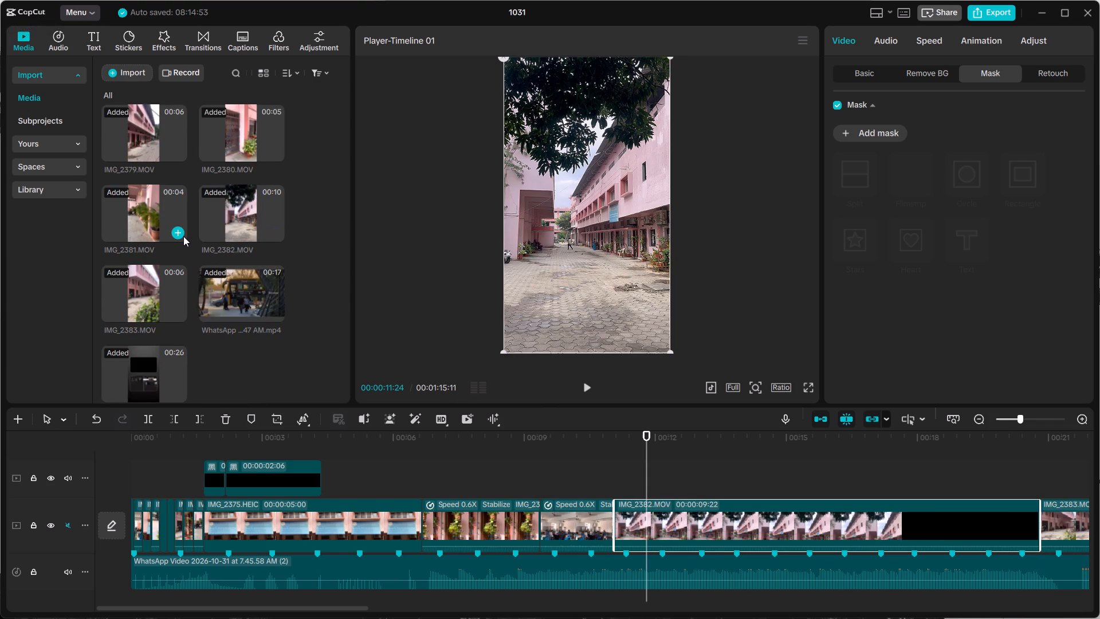
click(177, 234)
Preview the plant and doorway clips and insert IMG_2371.MOV, IMG_2370.MOV and IMG_2369.MOV in turn, each directly after the slowed IMG_2454.MOV clip.
scroll(194, 273, up, 1)
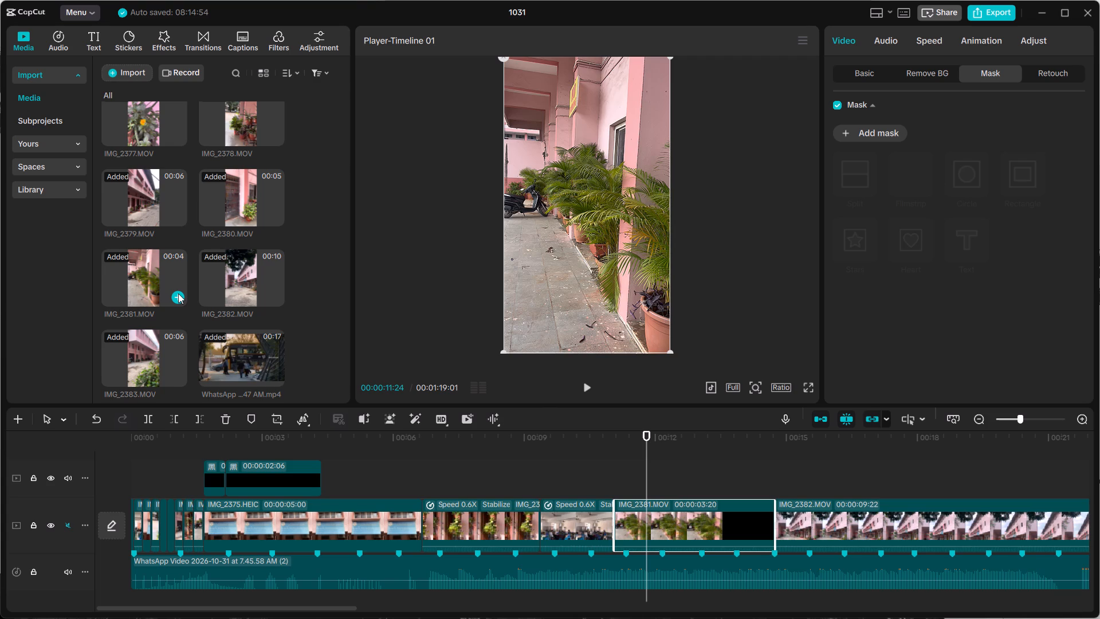
scroll(177, 295, up, 16)
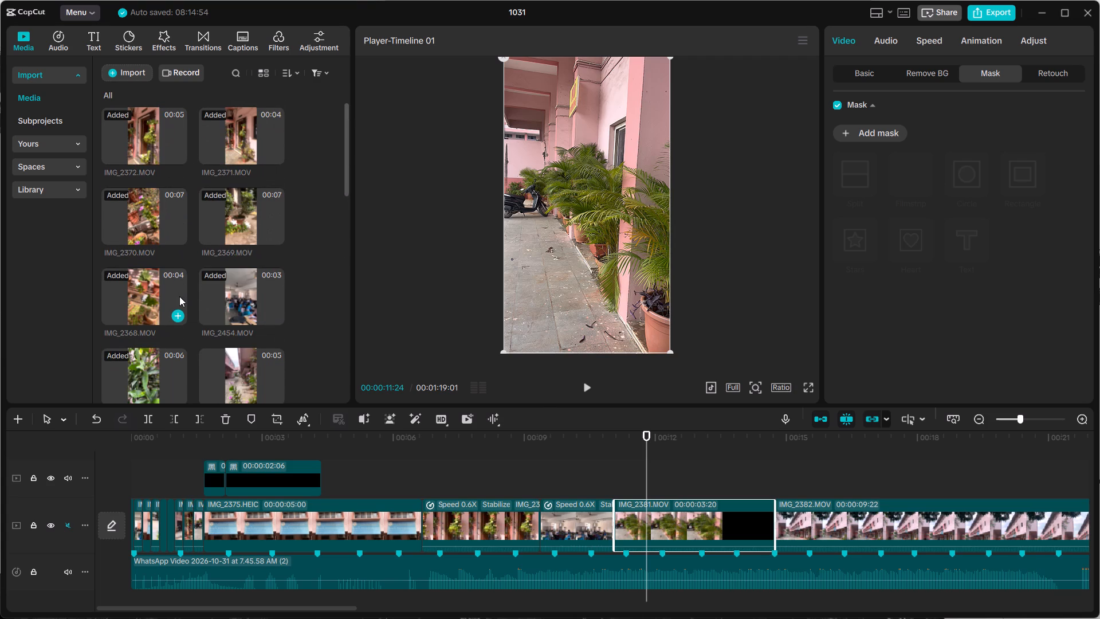
click(249, 135)
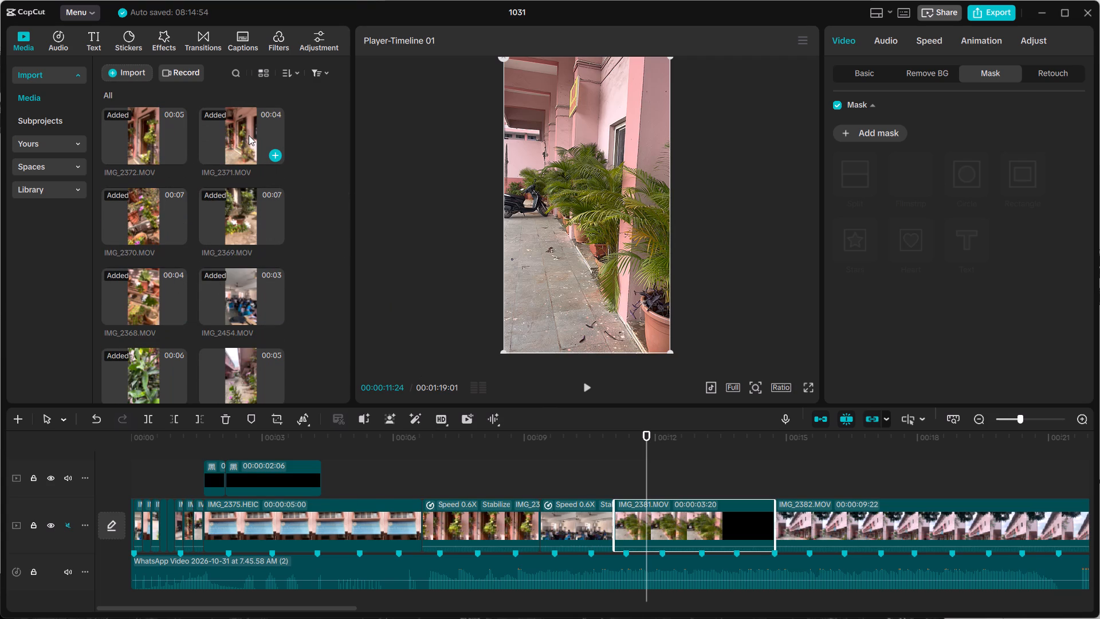
click(273, 158)
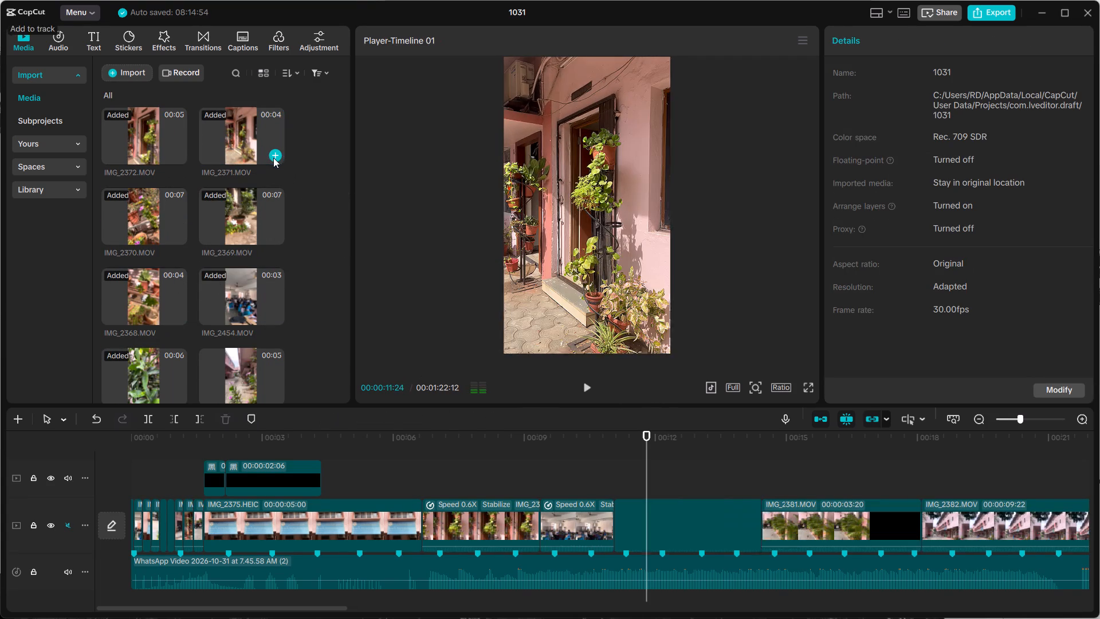
click(150, 140)
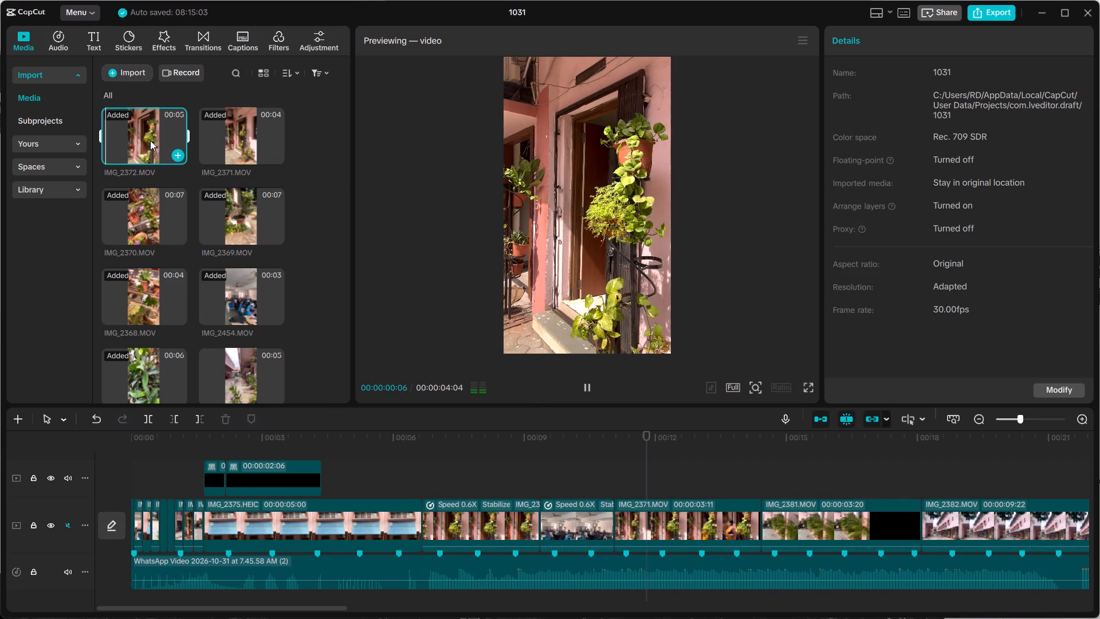
click(146, 205)
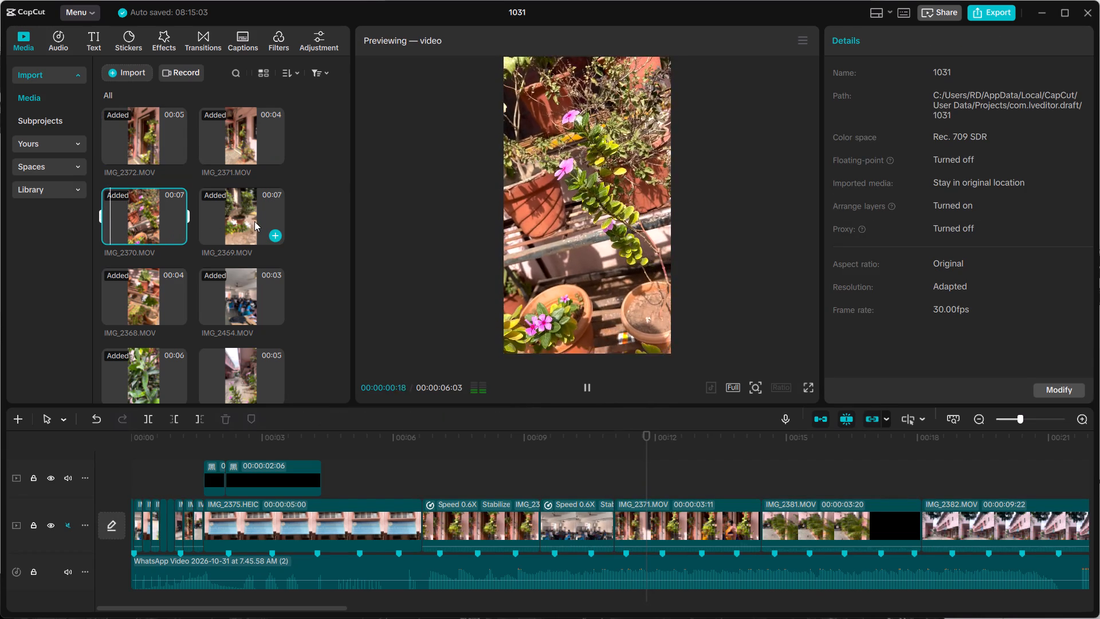
click(178, 237)
click(252, 220)
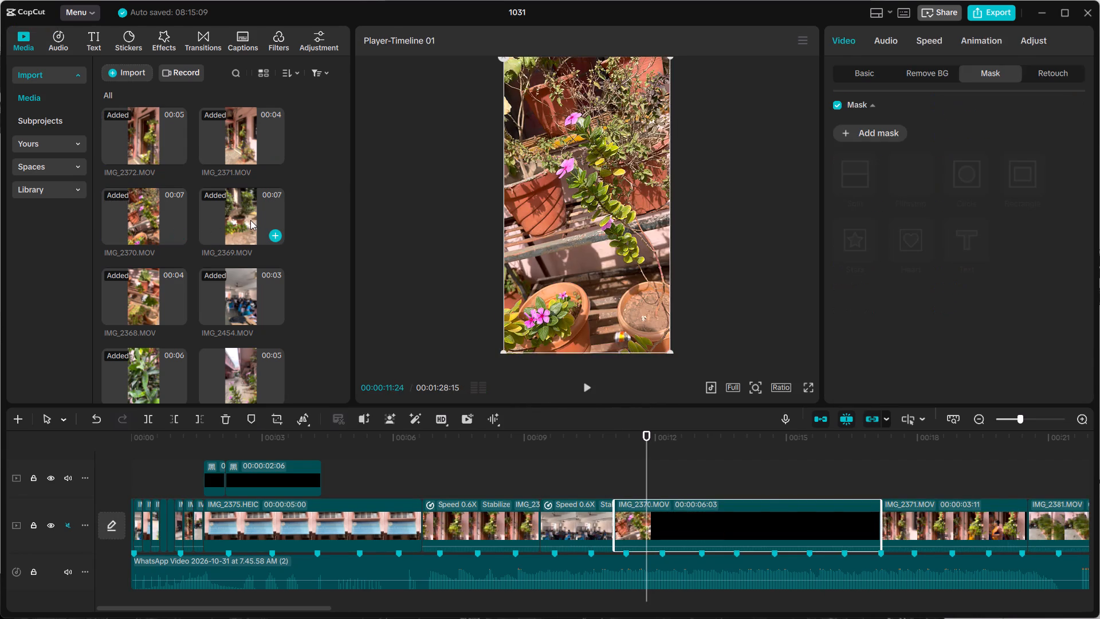
click(276, 236)
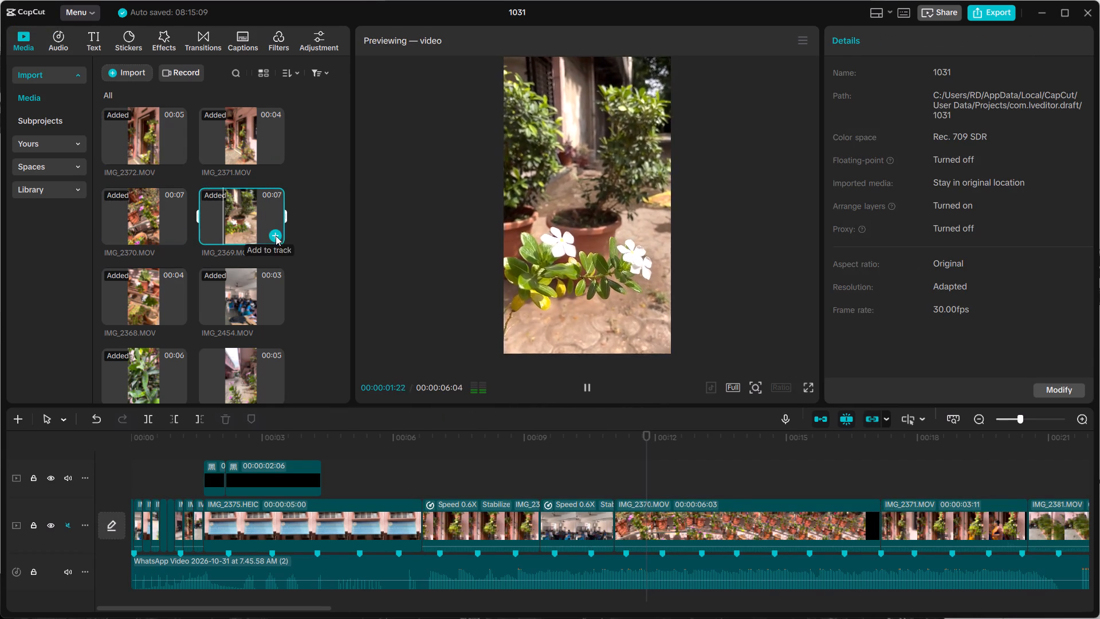
click(160, 301)
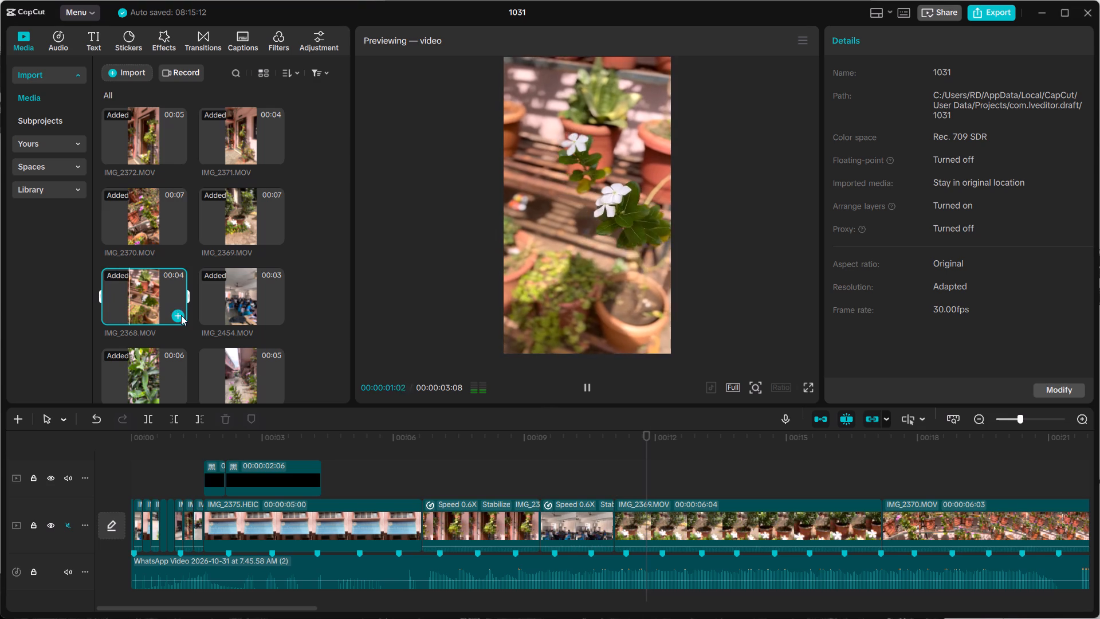
Play back the cut from the IMG_2375.HEIC sign shot into slowed IMG_2372.MOV, starting at 00:00:06:04.
click(534, 470)
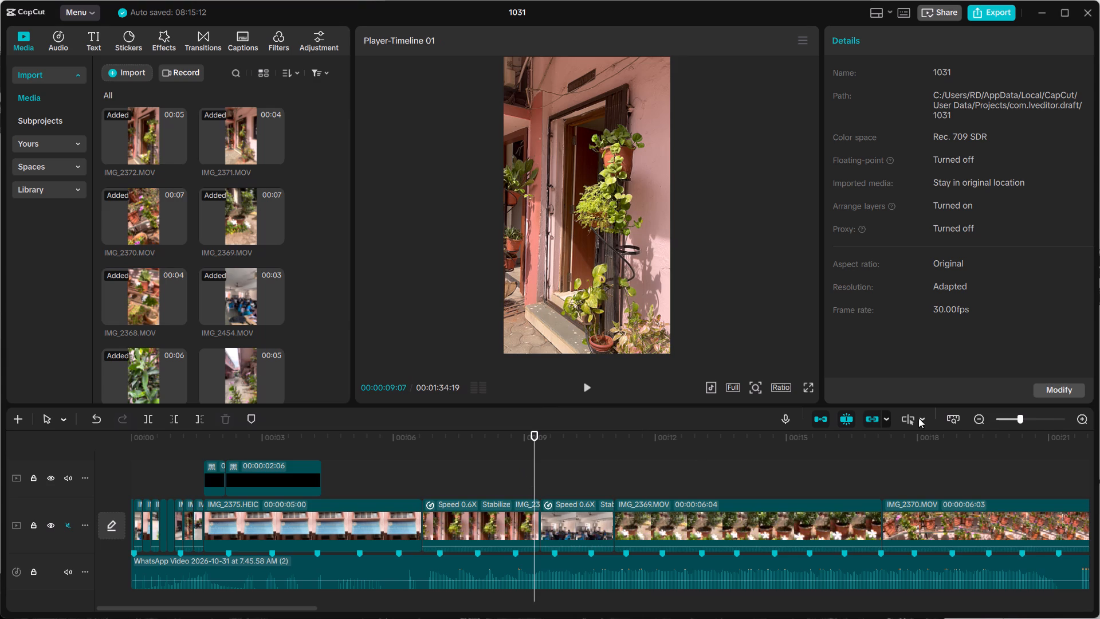
click(1012, 418)
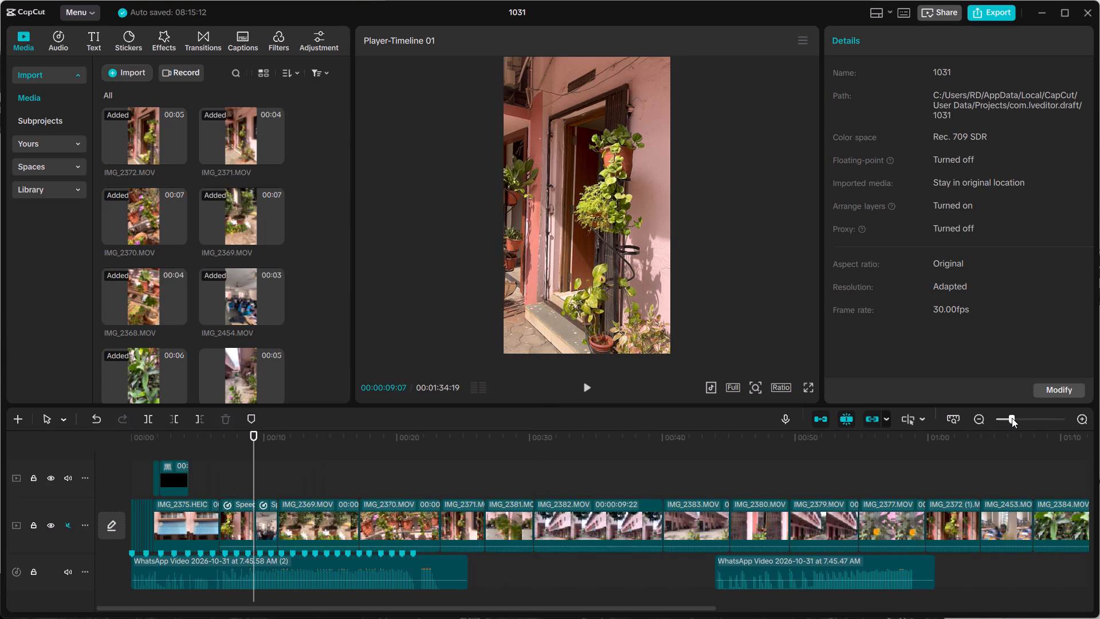
drag(253, 435, 242, 438)
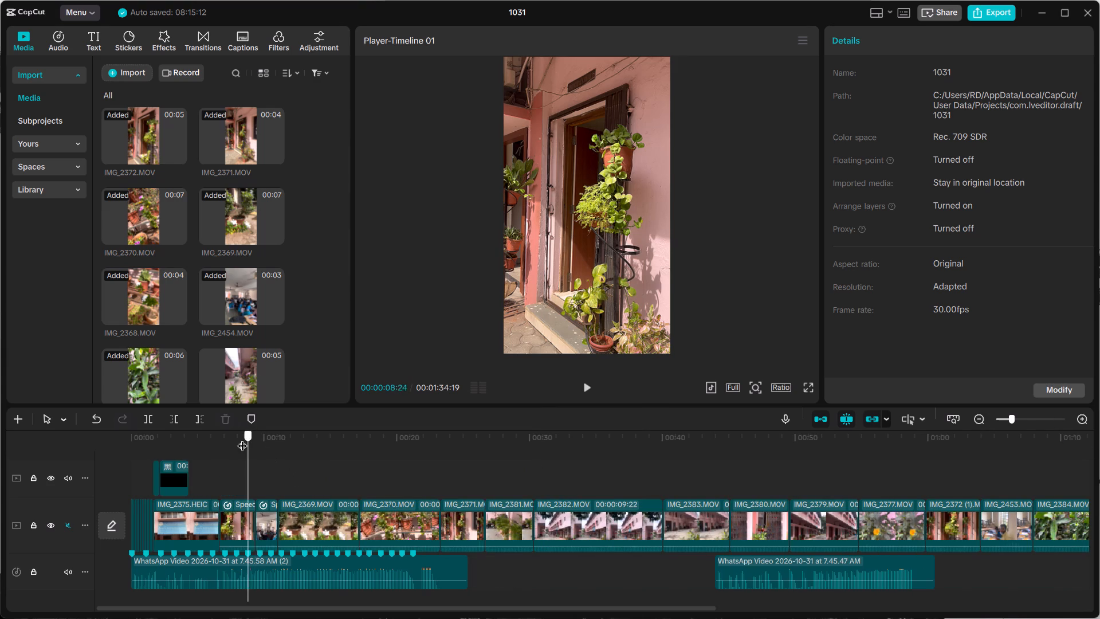
drag(242, 438, 210, 445)
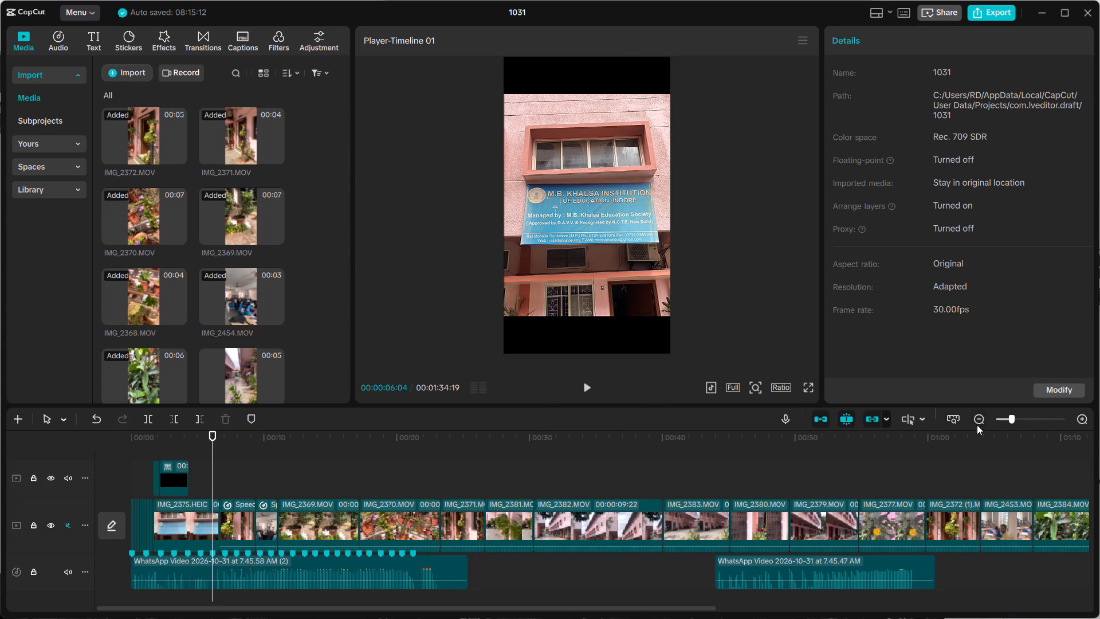
click(1023, 416)
drag(1023, 416, 1016, 417)
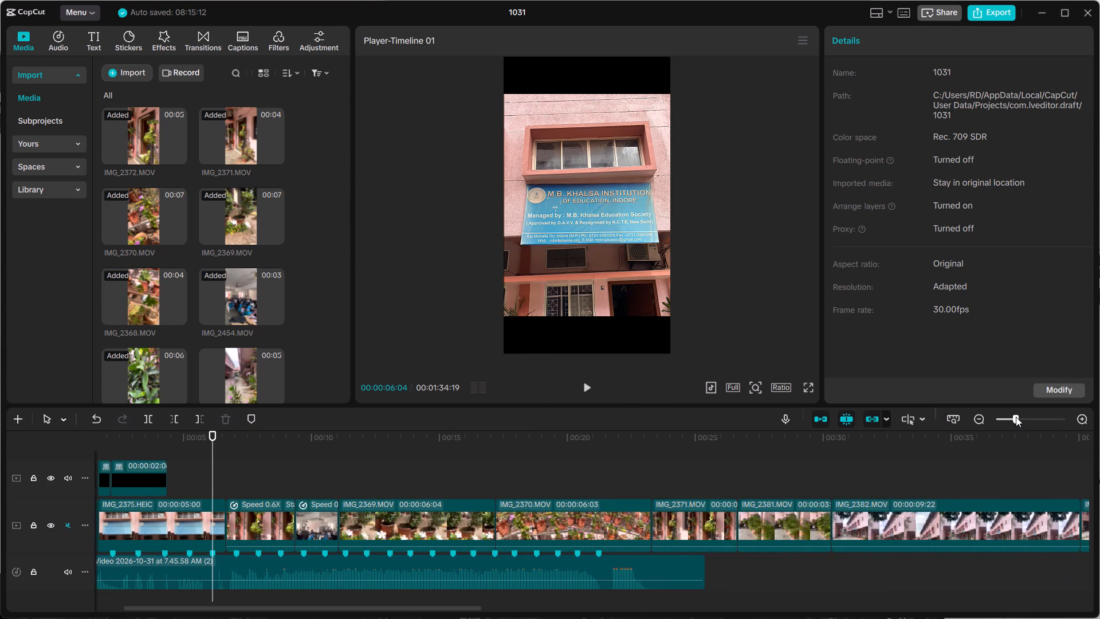
drag(1016, 417, 1015, 417)
click(584, 385)
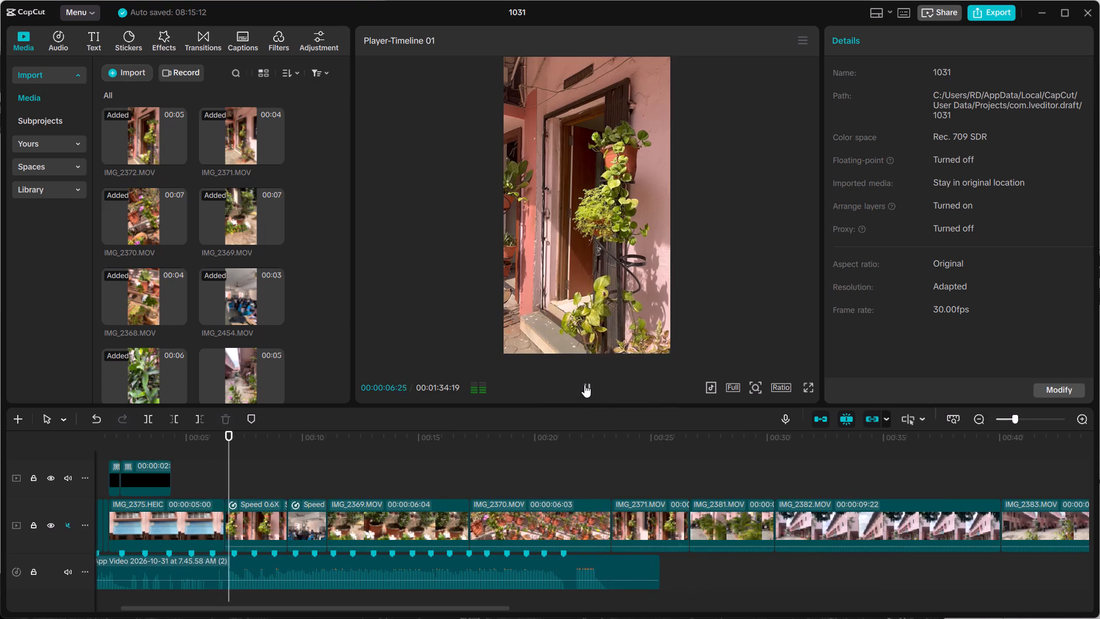
click(584, 385)
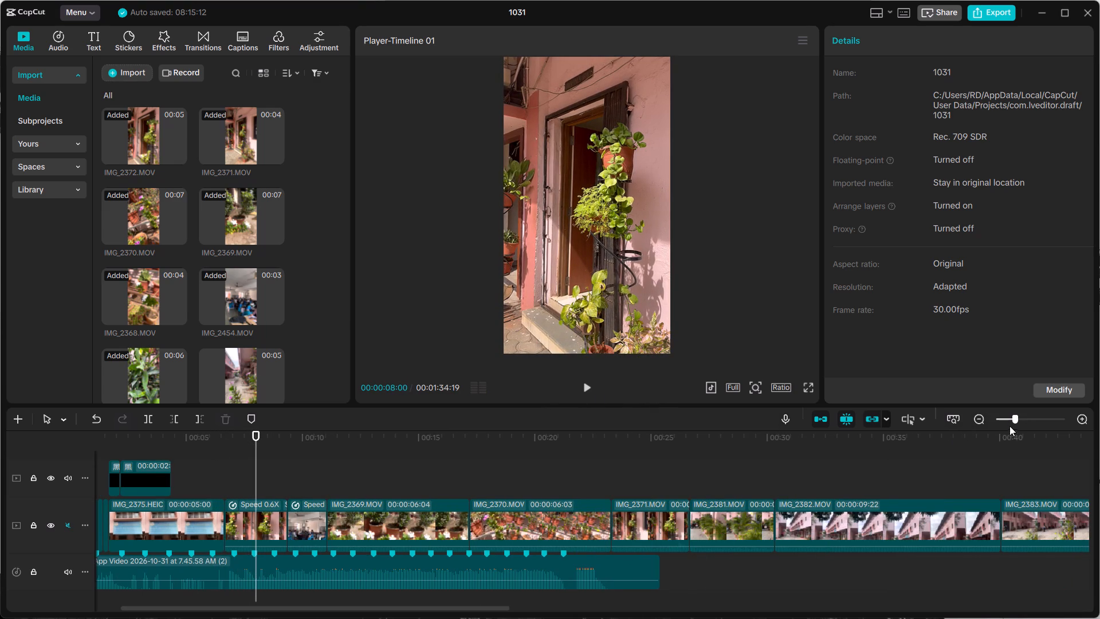
Play back the second audio clip, WhatsApp Video 2026-10-31 at 7.45.47 AM, starting at 00:00:43:10.
click(1011, 417)
click(571, 568)
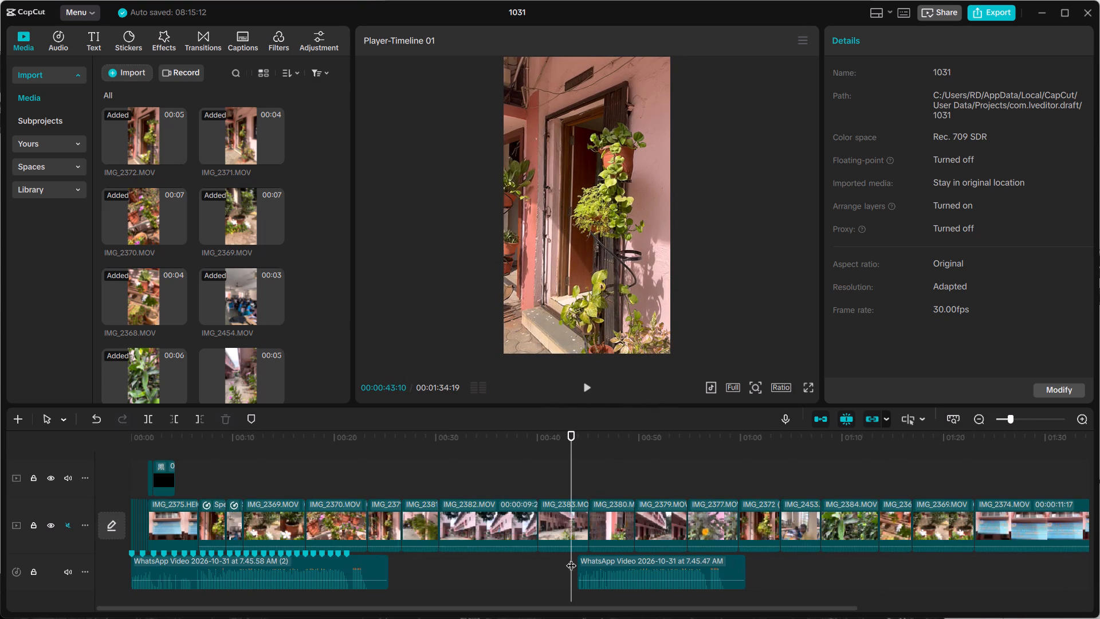
click(587, 387)
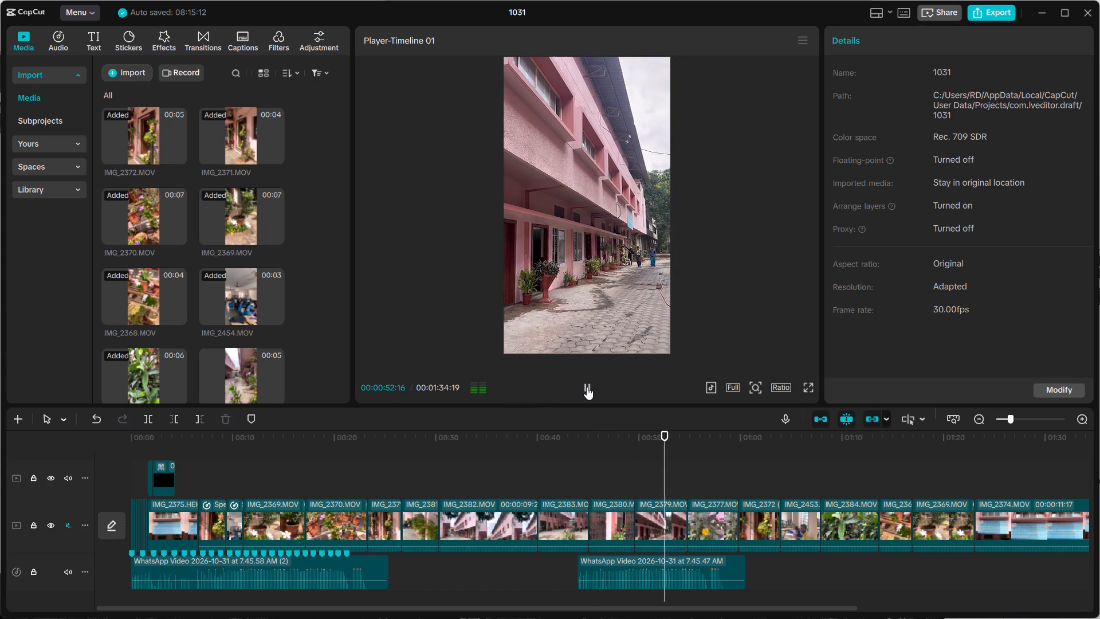
click(587, 387)
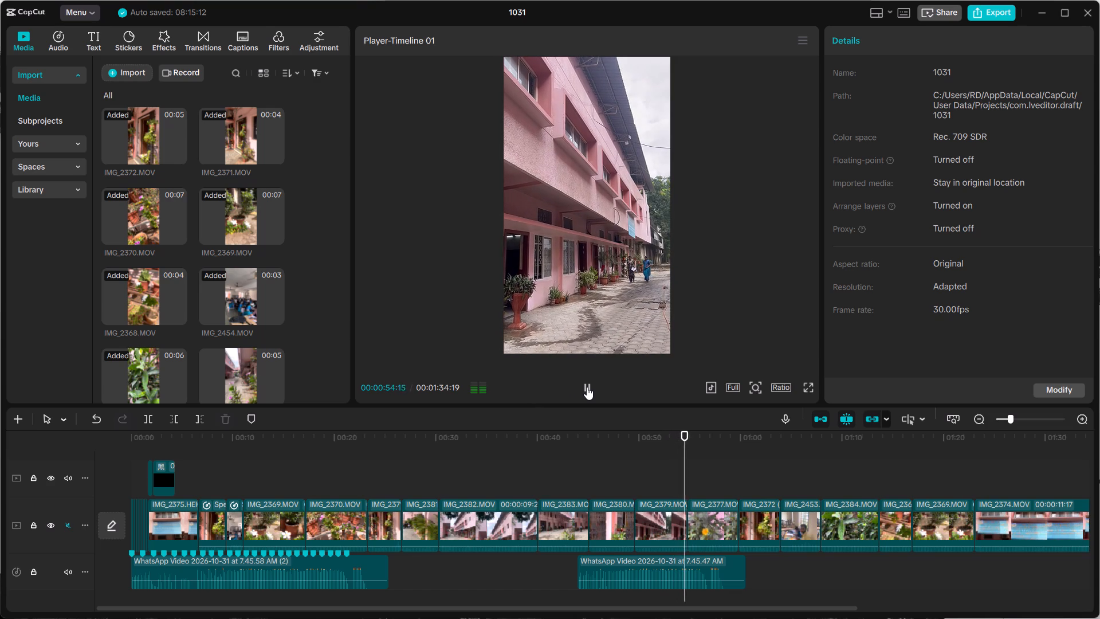
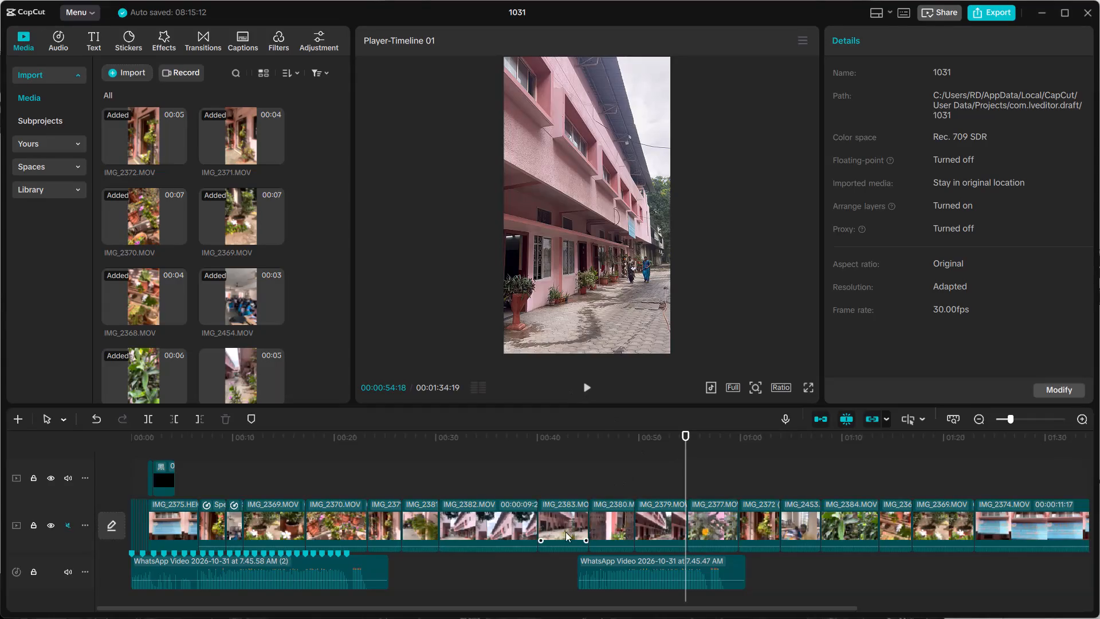
Play back the stretch of the timeline under the second WhatsApp audio clip, starting at about 00:00:44.
click(583, 473)
click(582, 383)
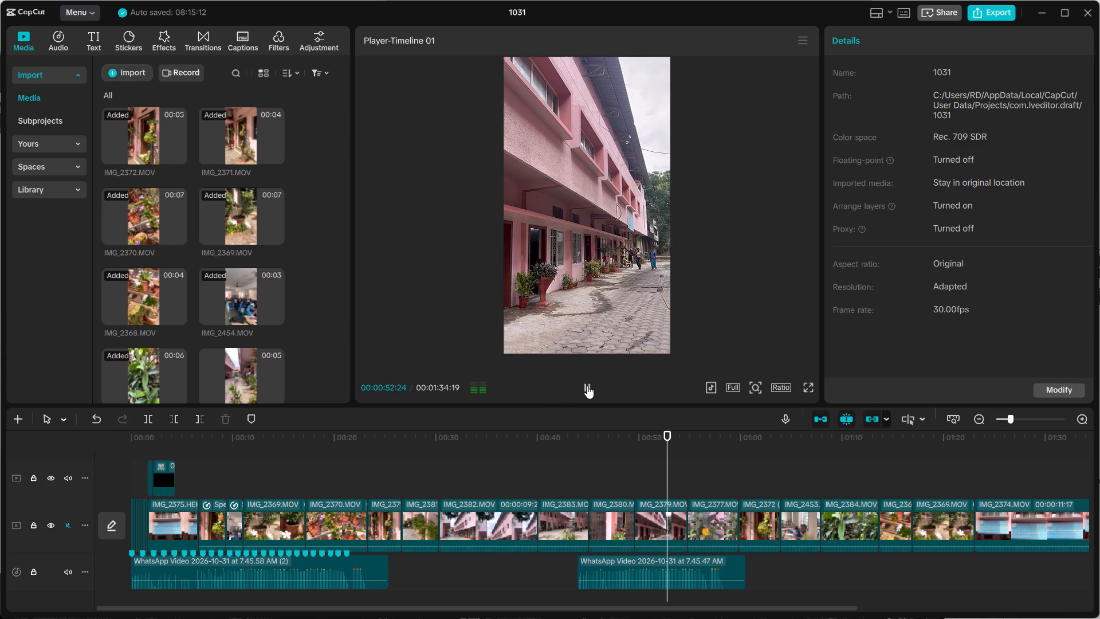
click(587, 386)
Review the clips against the first WhatsApp audio, playing back from about 00:00:14 and again from 00:00:05:22.
click(274, 476)
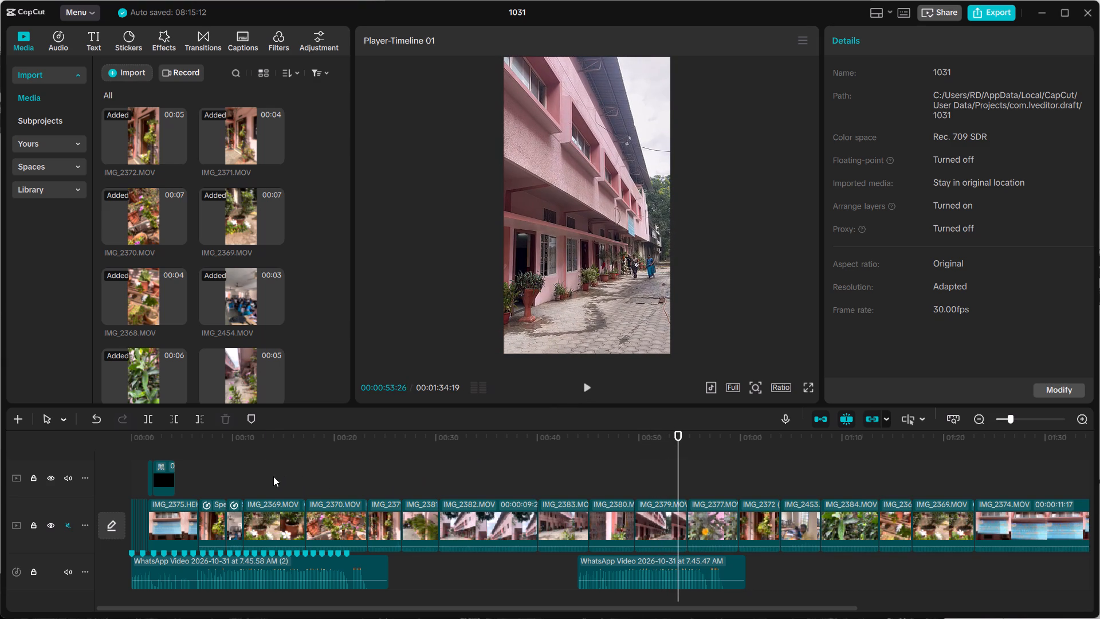
click(586, 387)
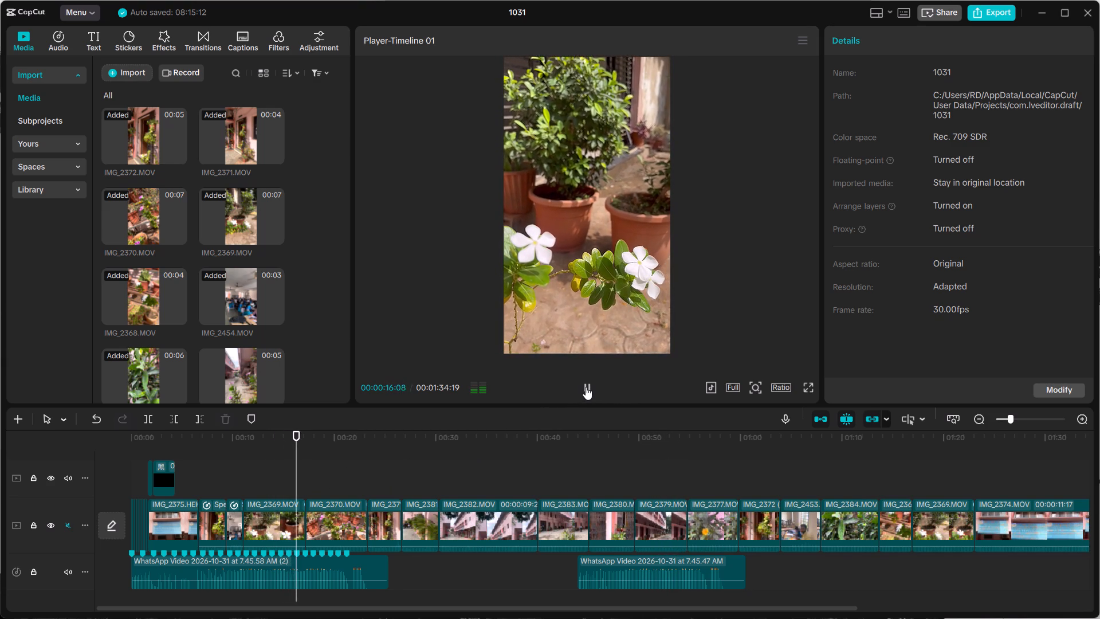
click(1019, 419)
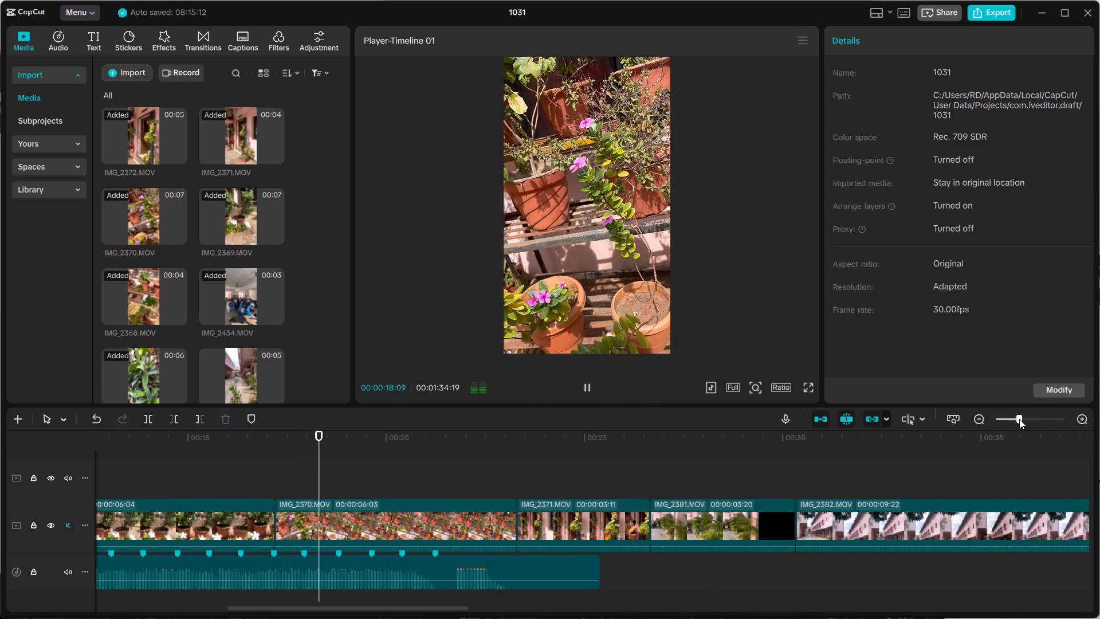
drag(1019, 419, 1013, 421)
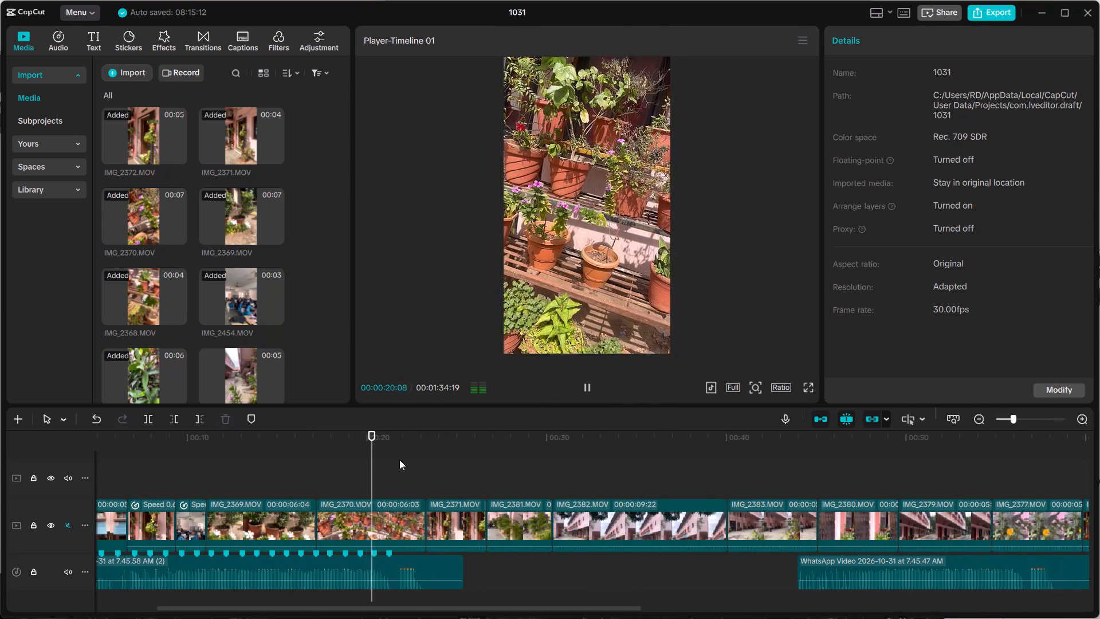
drag(383, 448, 131, 472)
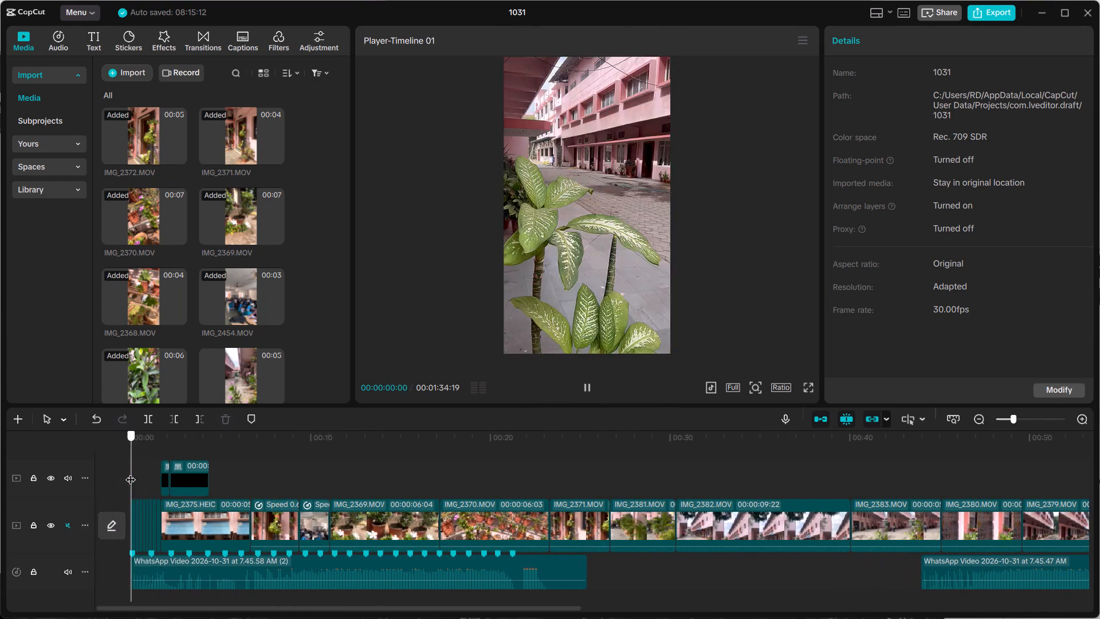
drag(131, 472, 234, 476)
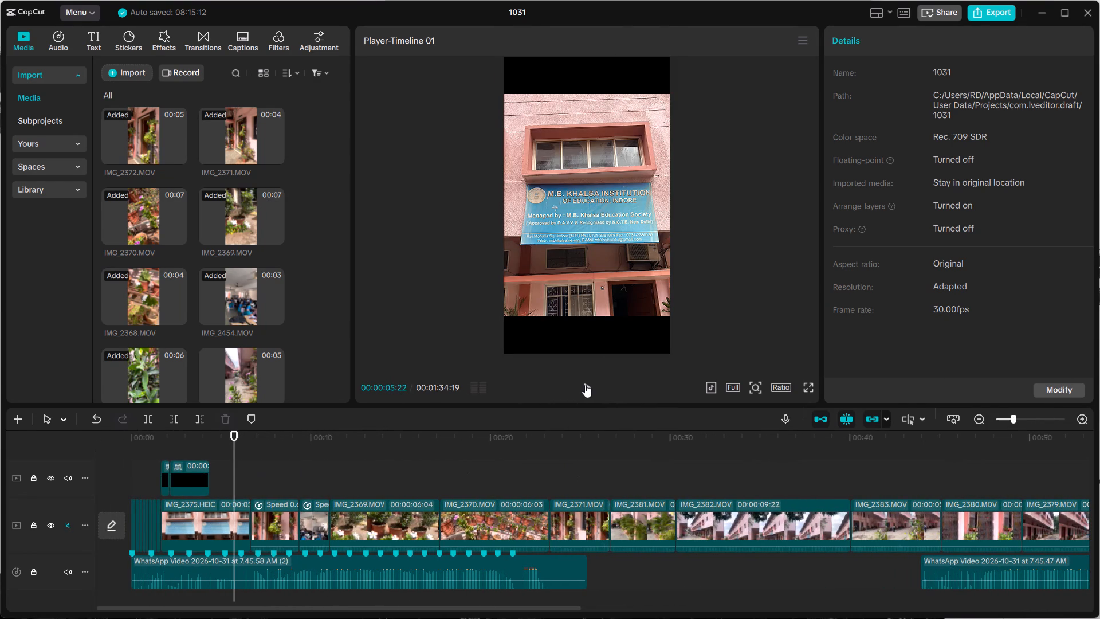
click(585, 385)
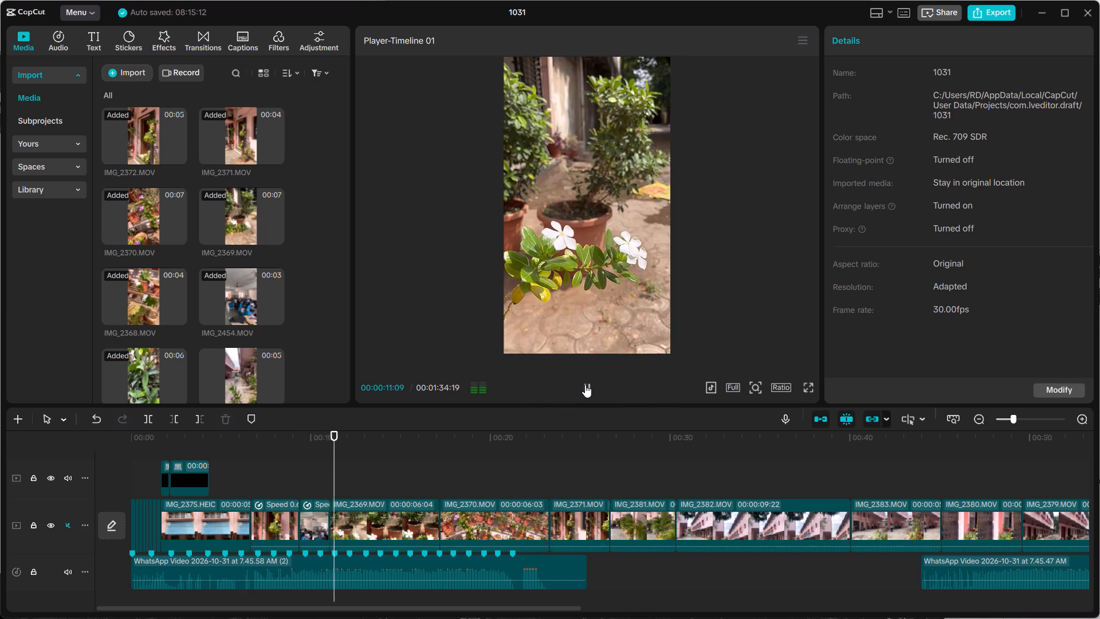
click(585, 385)
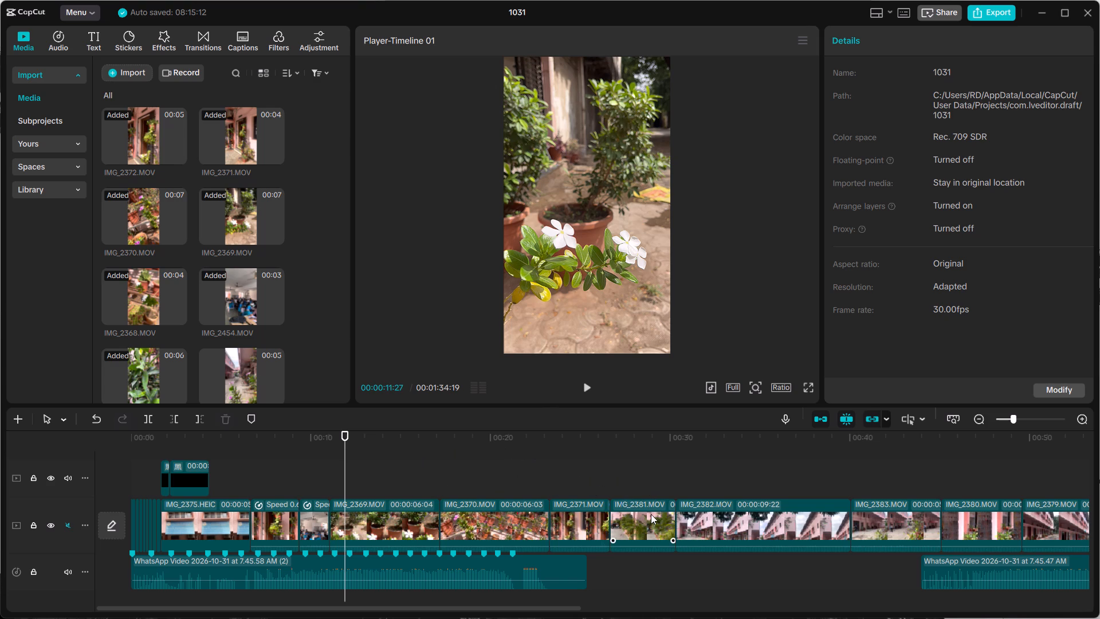
Move IMG_2382.MOV to directly after IMG_2369.MOV, ahead of IMG_2370.MOV, on the main track.
click(689, 476)
drag(740, 523, 521, 524)
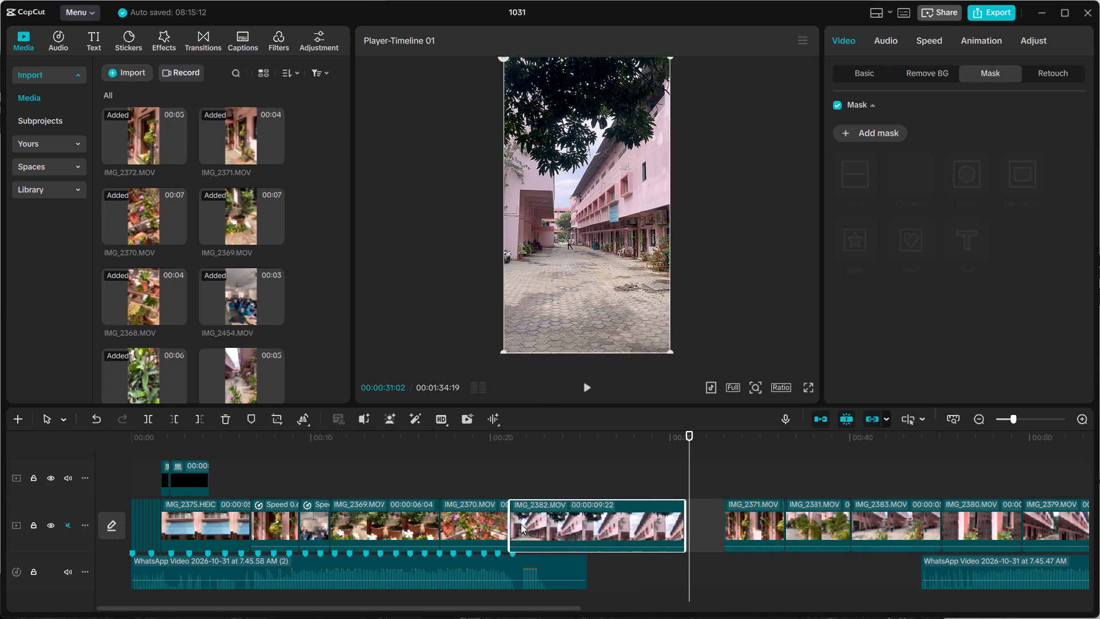
drag(521, 524, 492, 522)
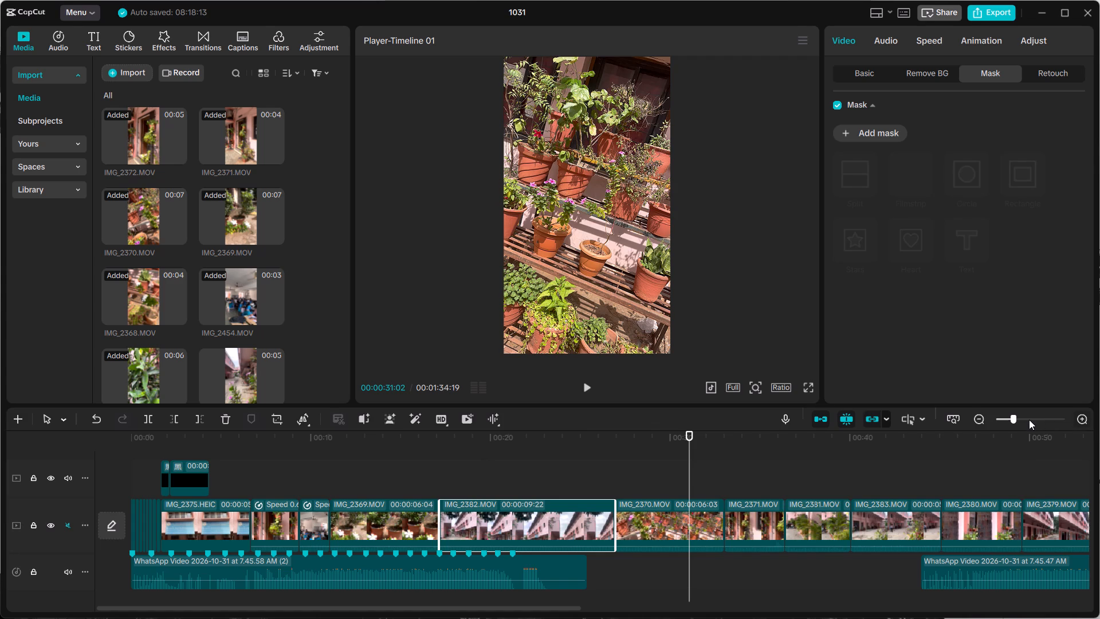
Play back from 00:00:06:26 and trim the end of slowed IMG_2372.MOV to the beat marker at 00:00:07:28.
click(1027, 420)
drag(1027, 420, 1015, 422)
click(207, 475)
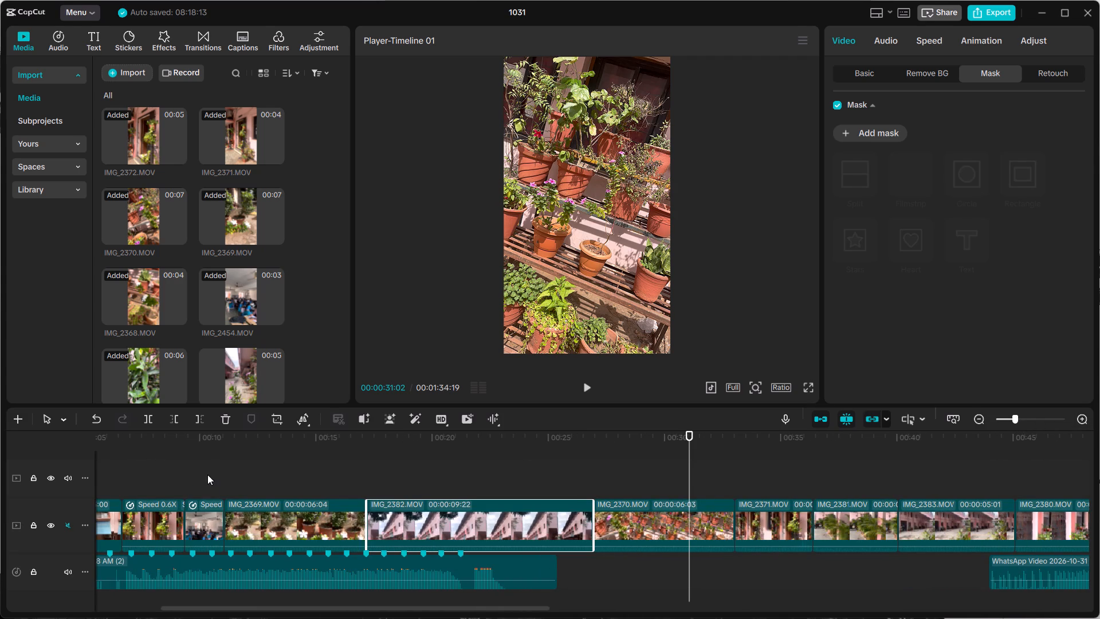
drag(207, 475, 290, 477)
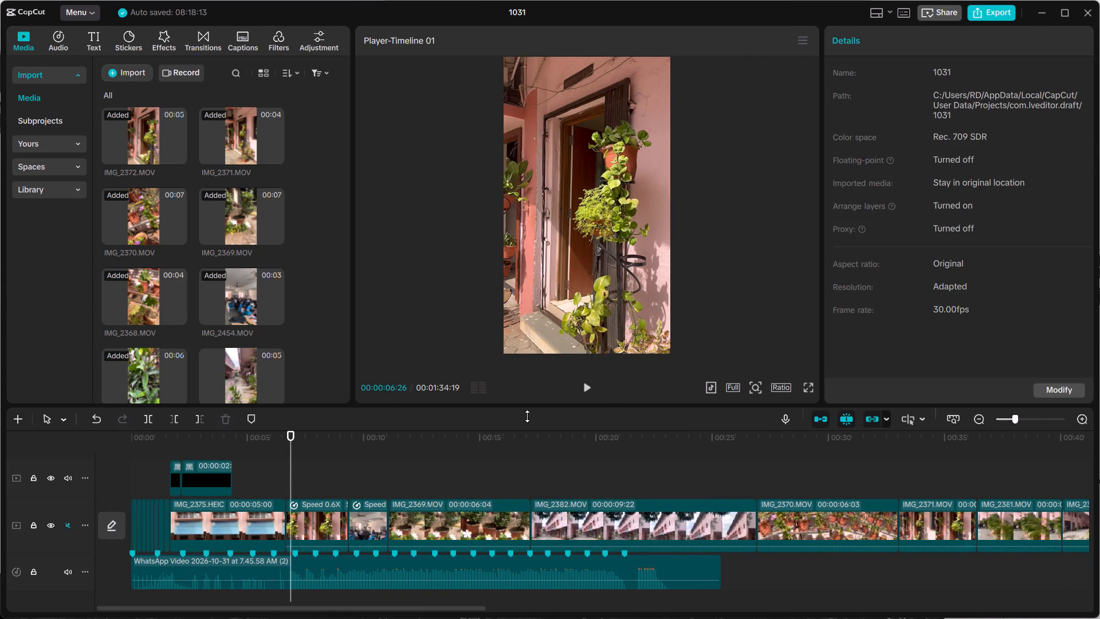
click(585, 385)
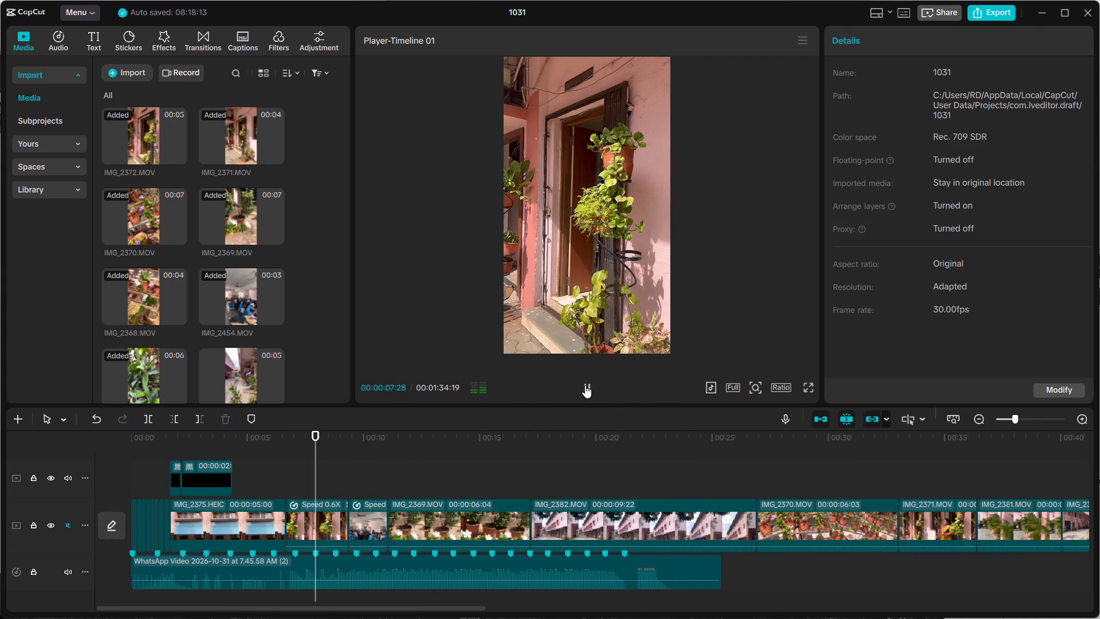
click(585, 385)
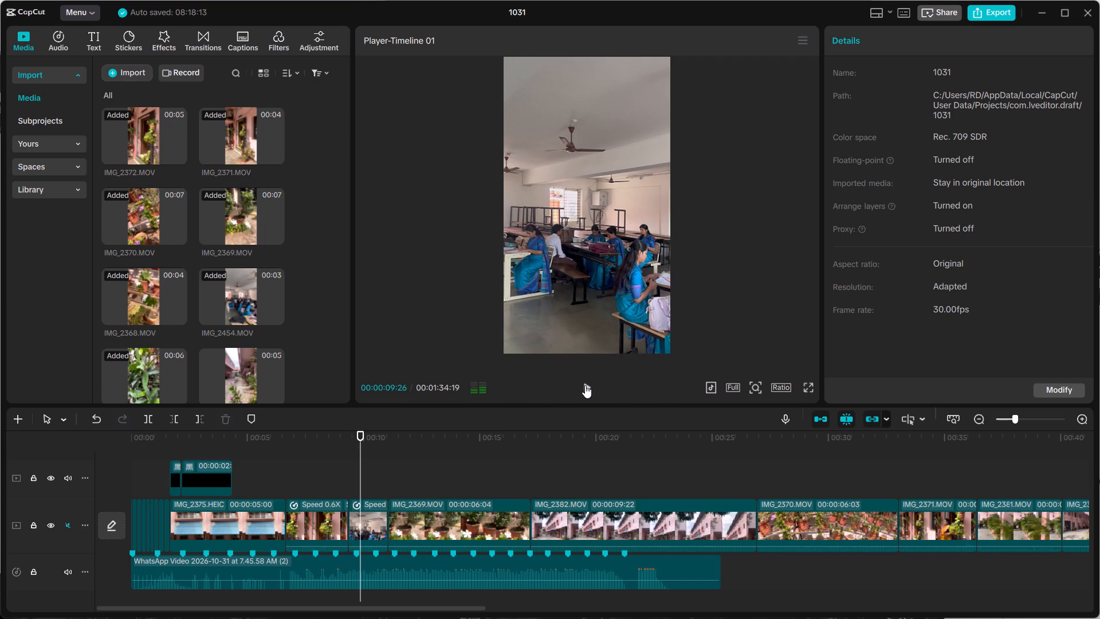
click(1022, 420)
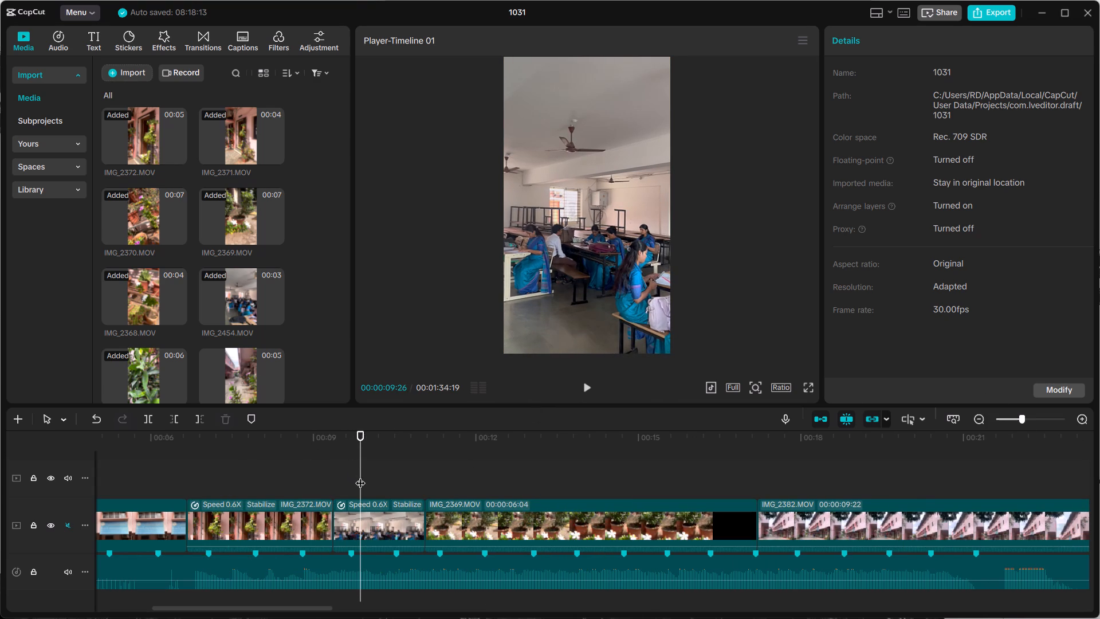
drag(360, 476, 295, 476)
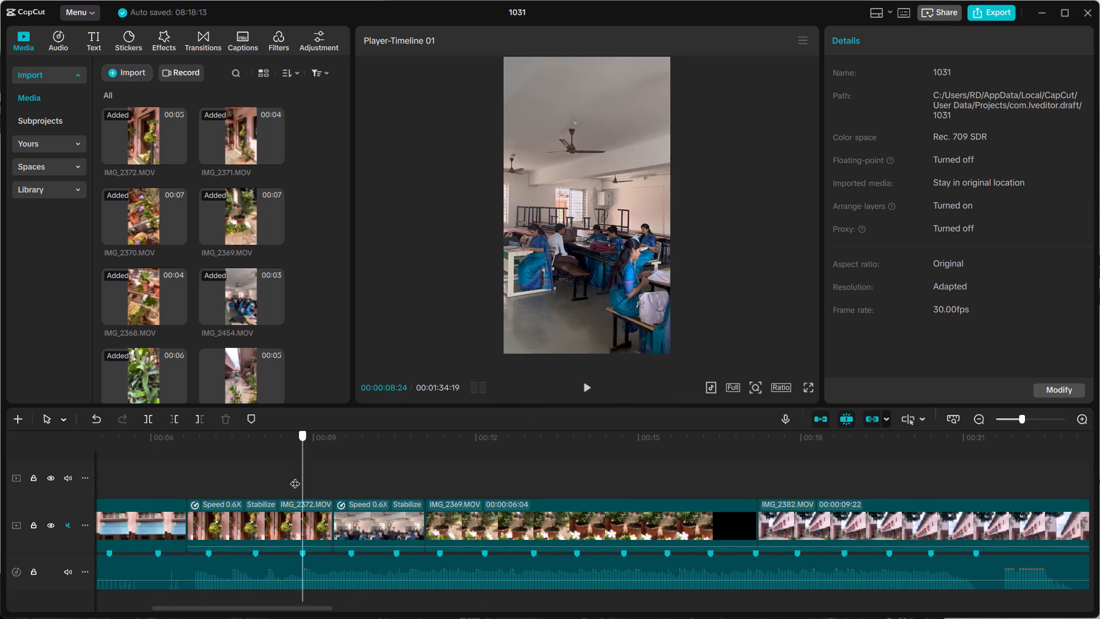
drag(295, 476, 257, 473)
click(320, 522)
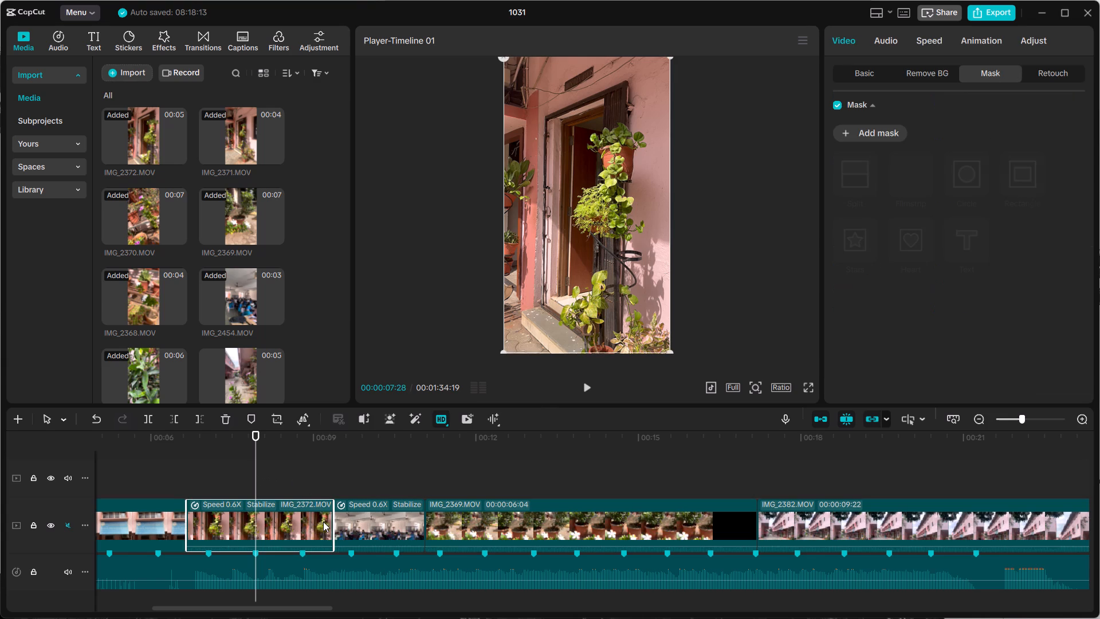
drag(331, 522, 256, 534)
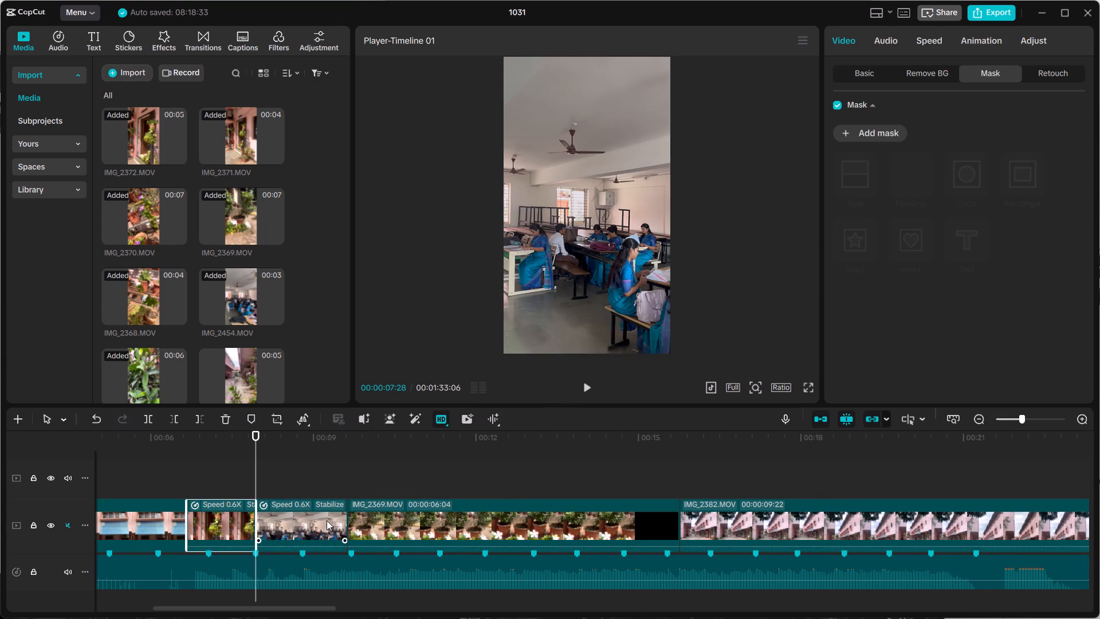
Trim the end of slowed IMG_2454.MOV to the beat marker at 00:00:08:24 and play back the new cuts.
click(327, 520)
drag(347, 522, 298, 531)
click(187, 466)
click(588, 388)
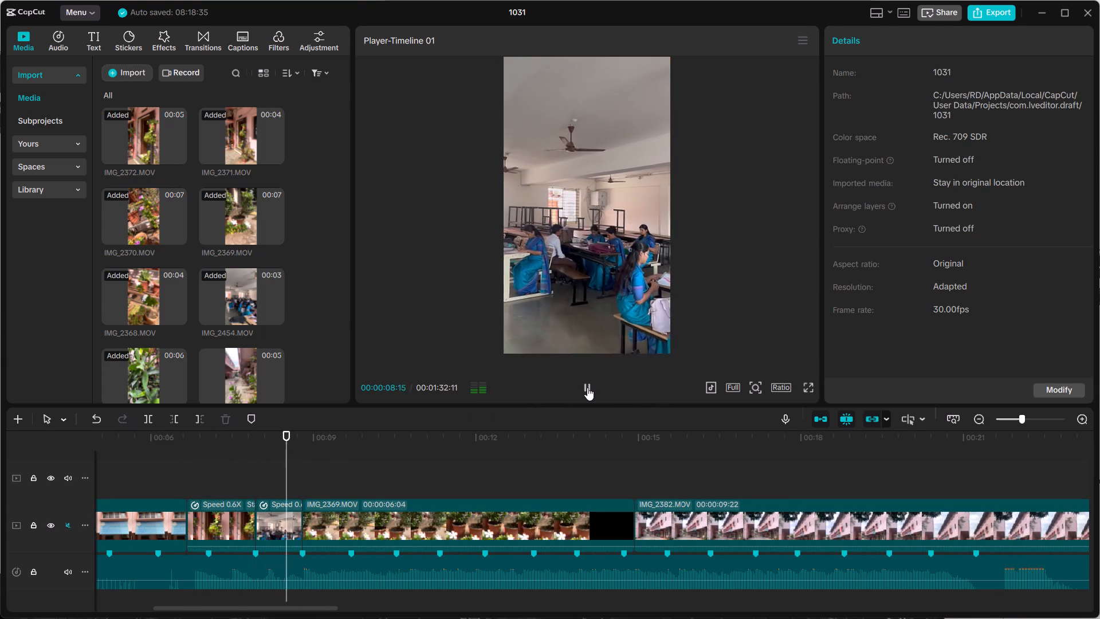
click(587, 387)
Trim the end of the IMG_2369.MOV clip after IMG_2454.MOV to the next beat marker, about 0.9 s long, and stabilize it.
click(440, 518)
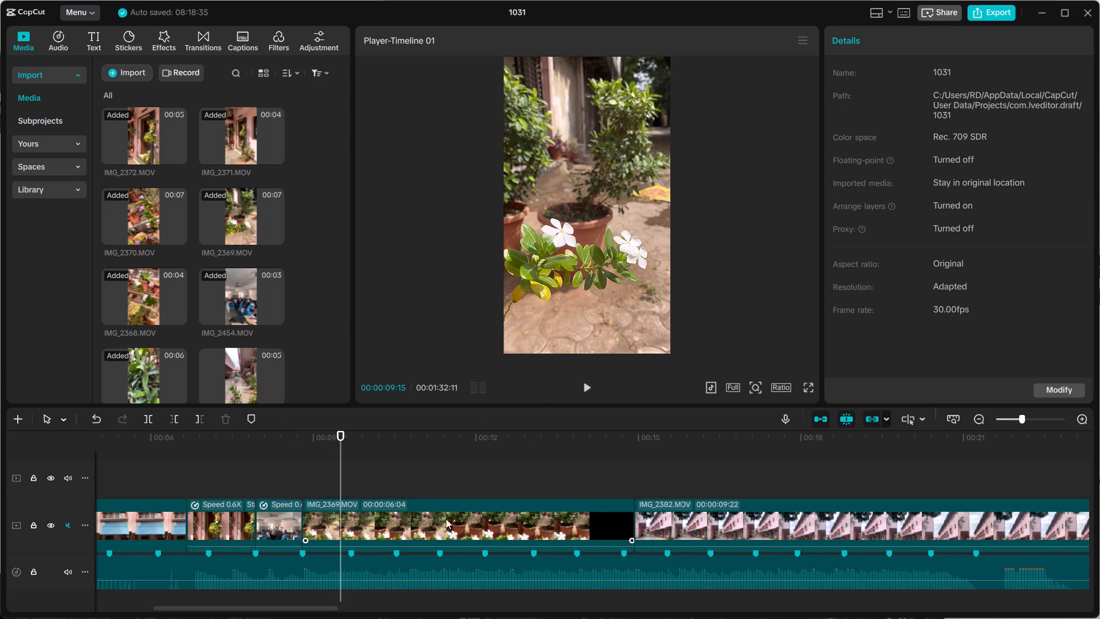
drag(632, 526, 349, 531)
click(443, 421)
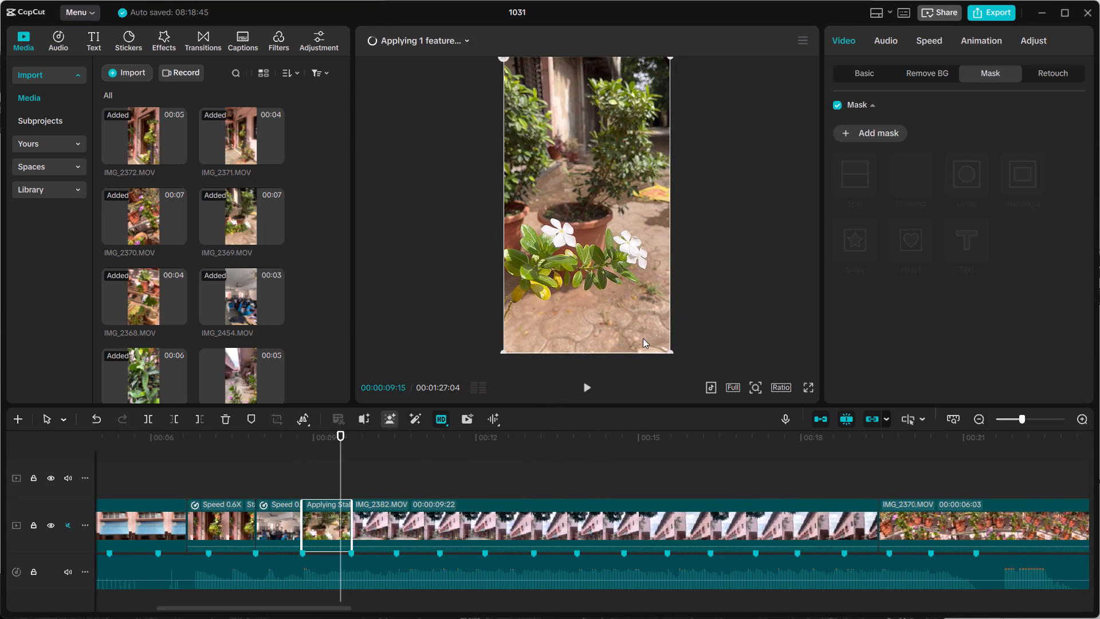
Slow the trimmed IMG_2369.MOV clip to 0.75x speed and play back its cut into IMG_2382.MOV.
click(933, 38)
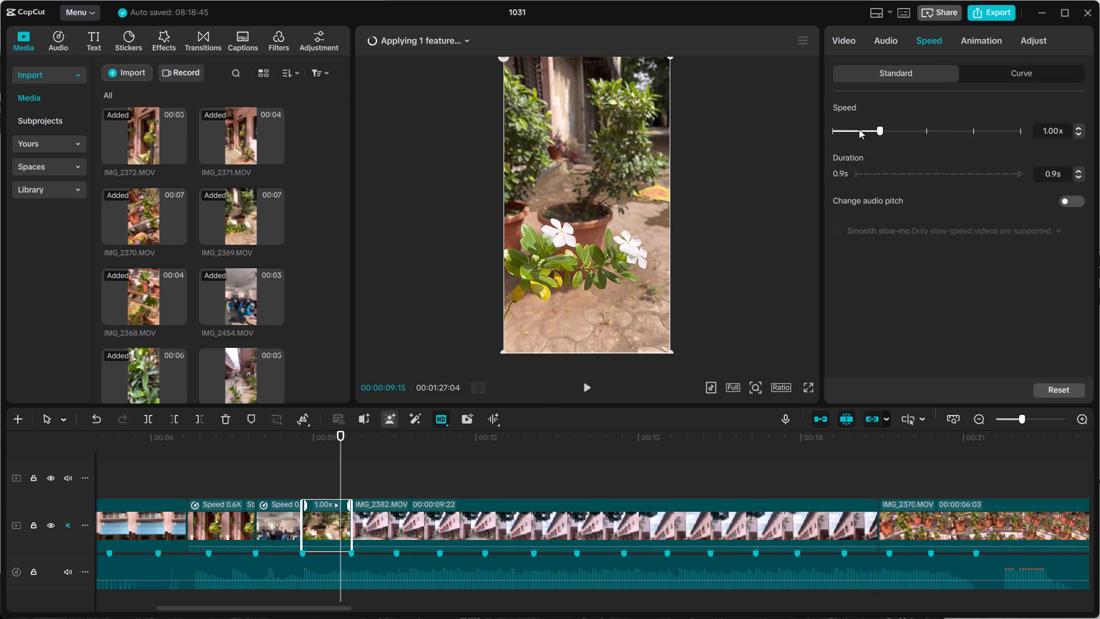
click(859, 129)
drag(859, 129, 867, 128)
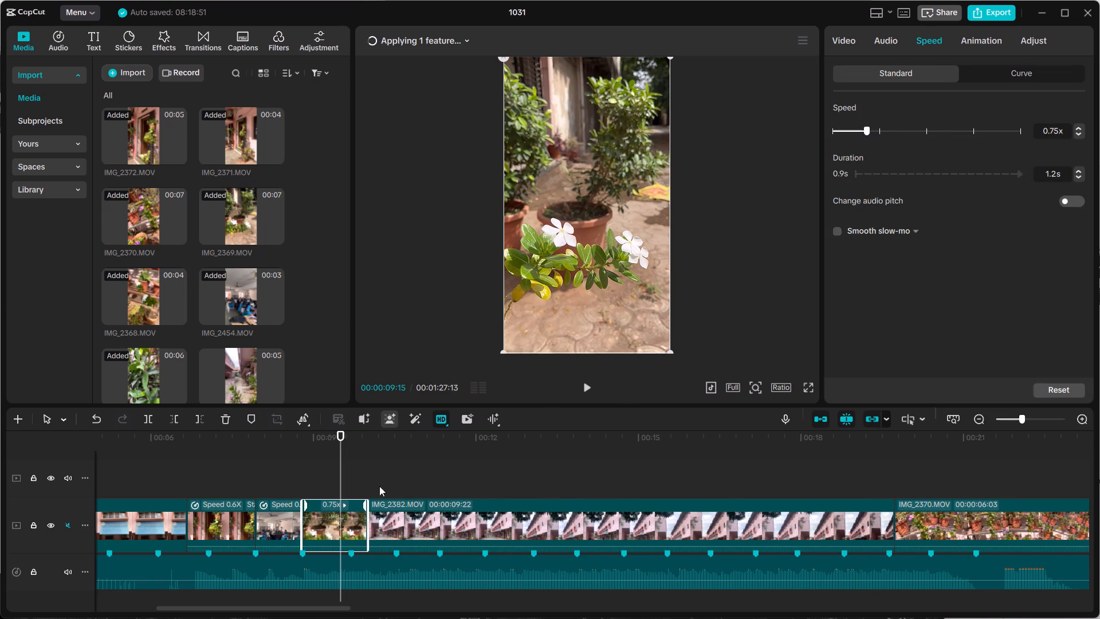
click(314, 489)
click(584, 388)
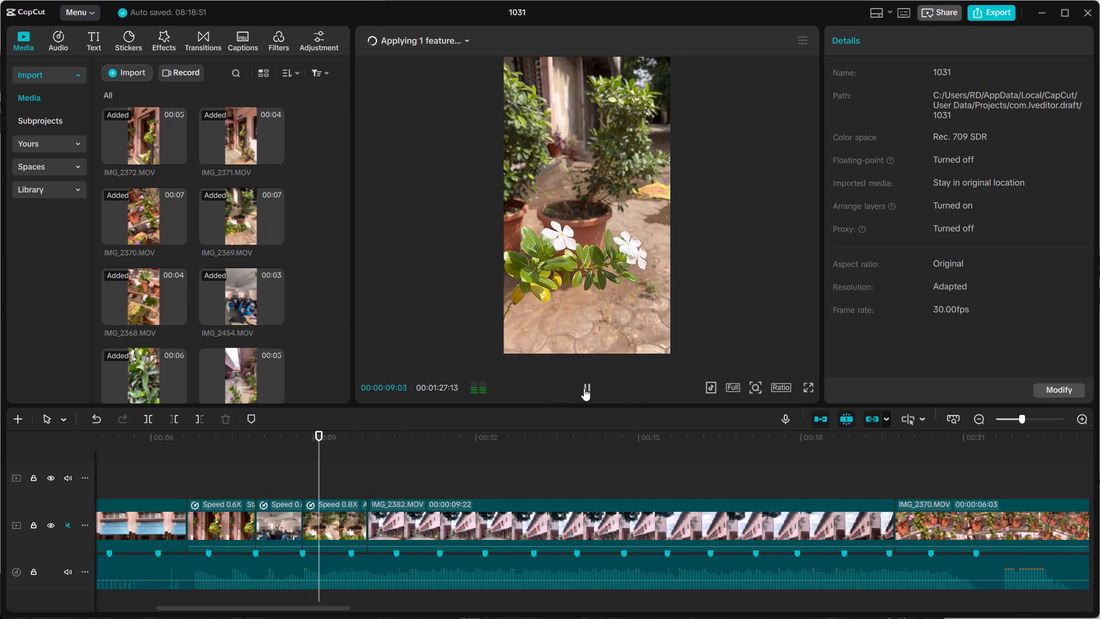
click(584, 388)
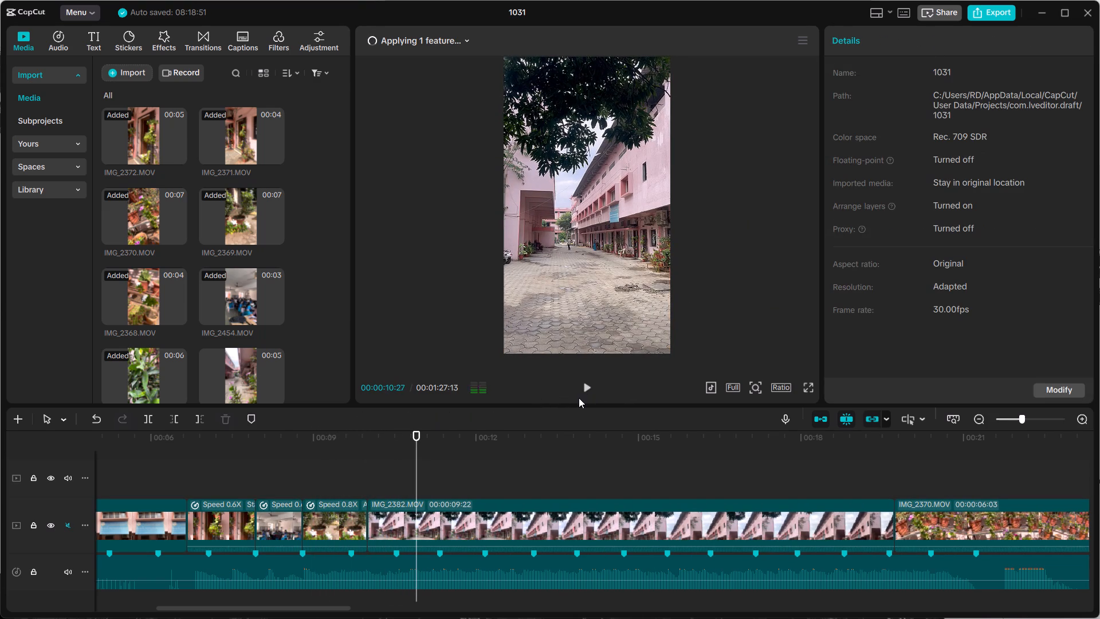
click(587, 386)
click(587, 386)
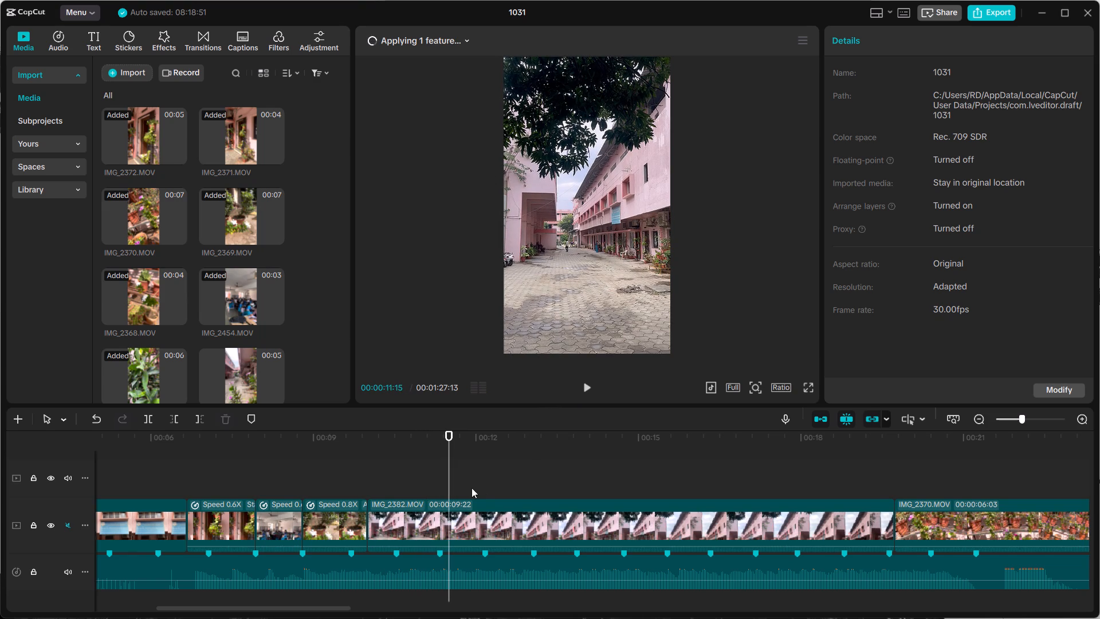
Split IMG_2382.MOV at the beat marker at 00:00:14:22.
drag(451, 474, 477, 468)
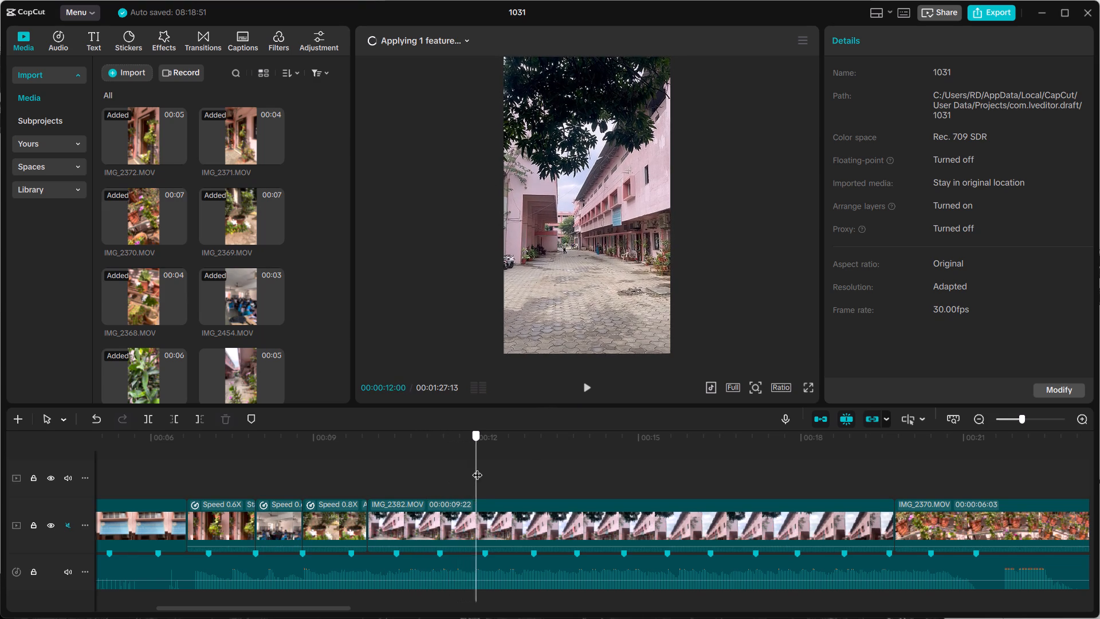
drag(477, 468, 442, 476)
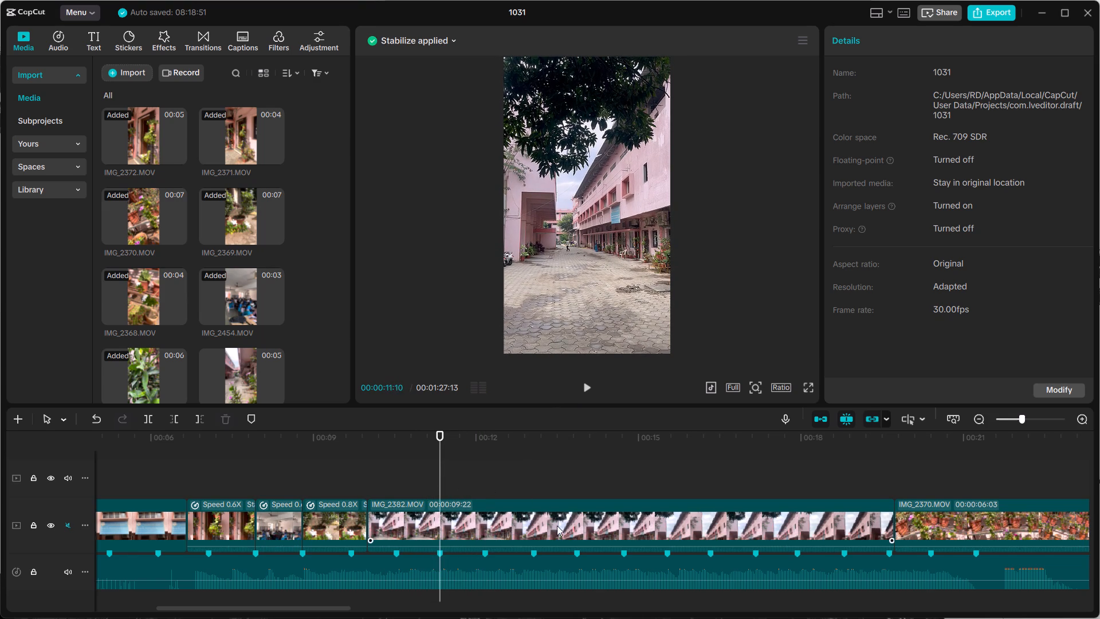
click(558, 521)
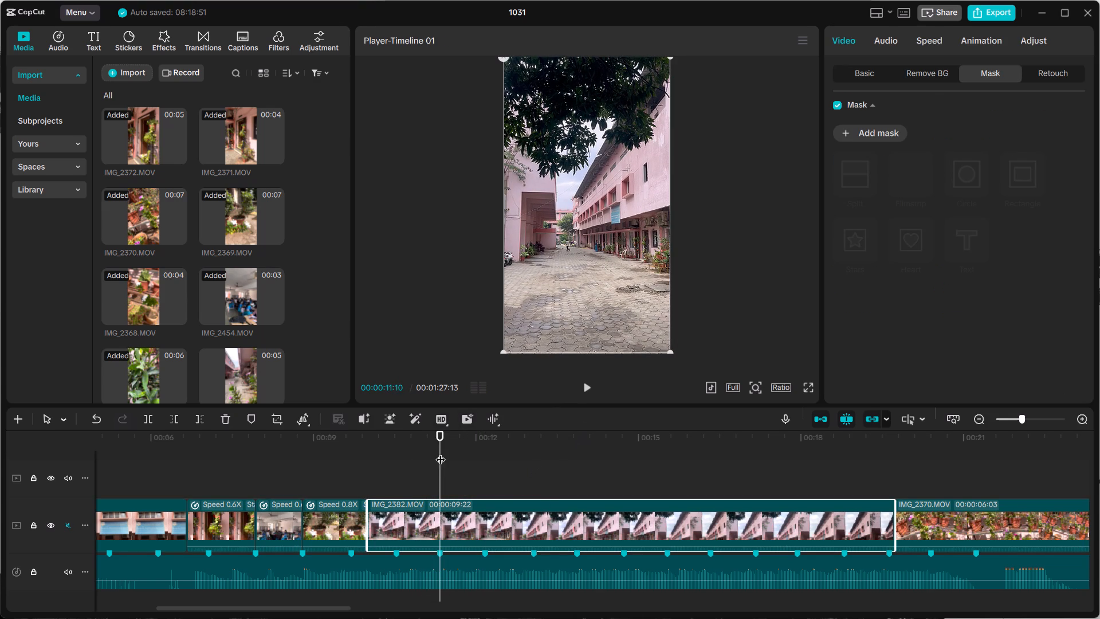
drag(441, 453, 661, 458)
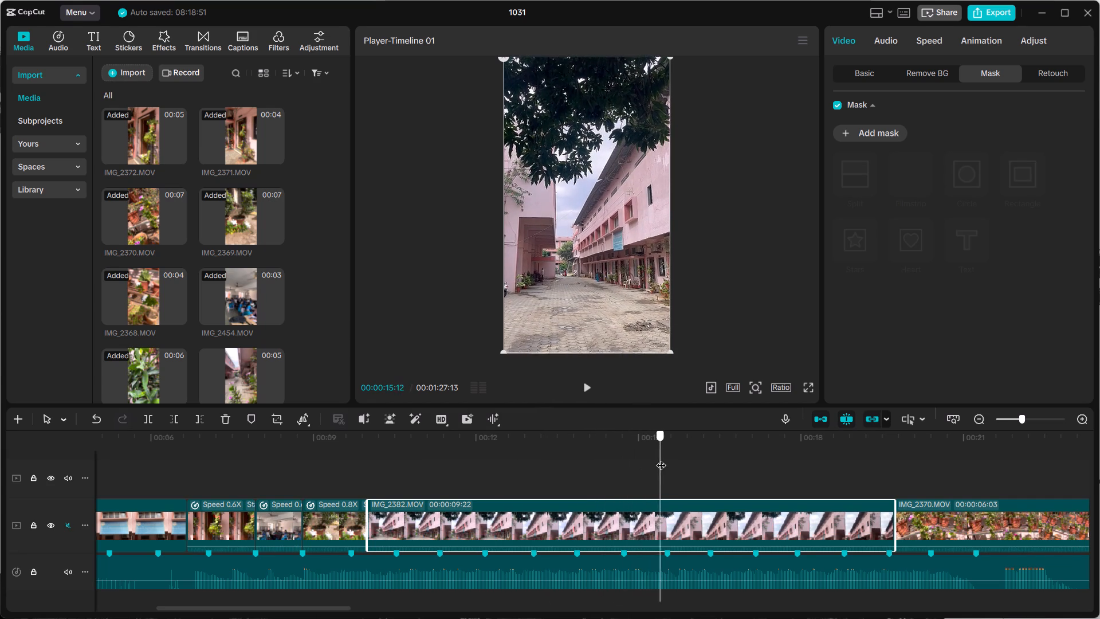
drag(661, 458, 625, 466)
click(586, 523)
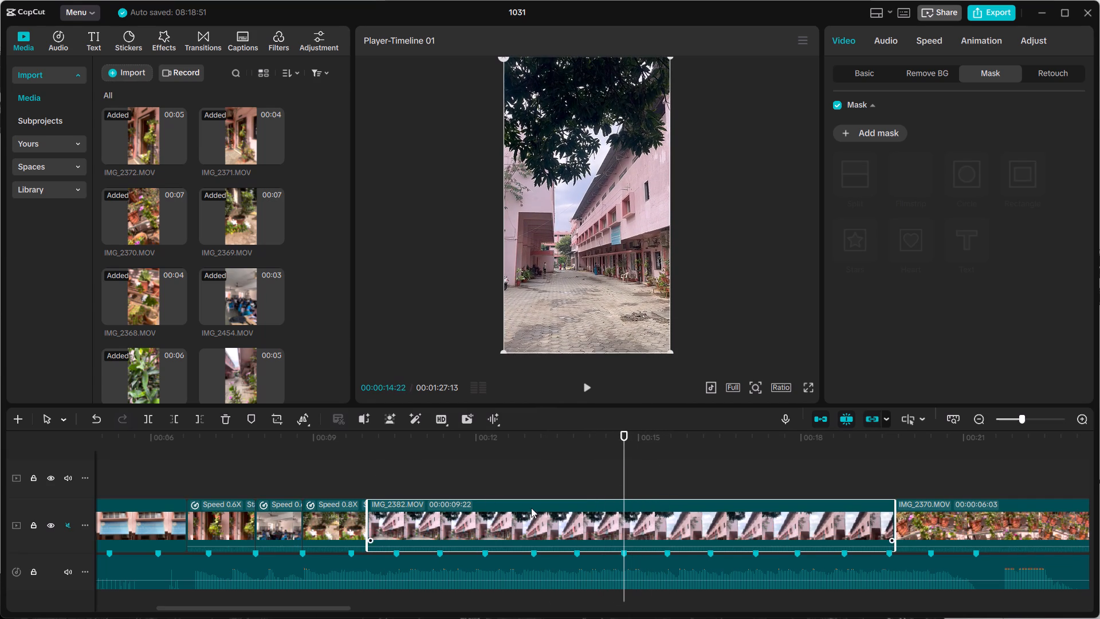
click(153, 420)
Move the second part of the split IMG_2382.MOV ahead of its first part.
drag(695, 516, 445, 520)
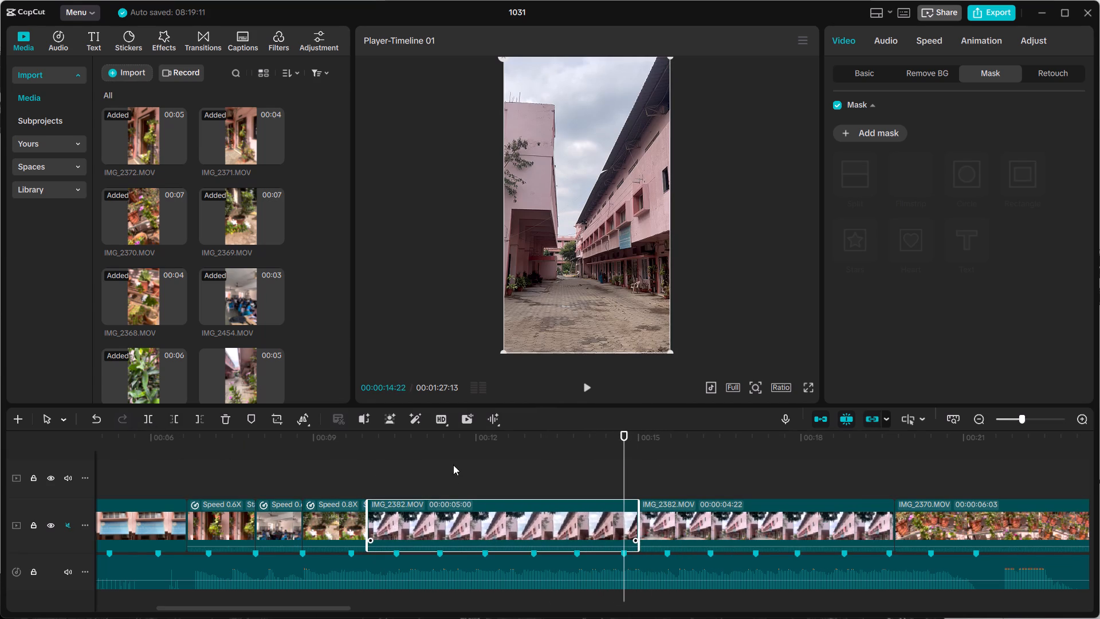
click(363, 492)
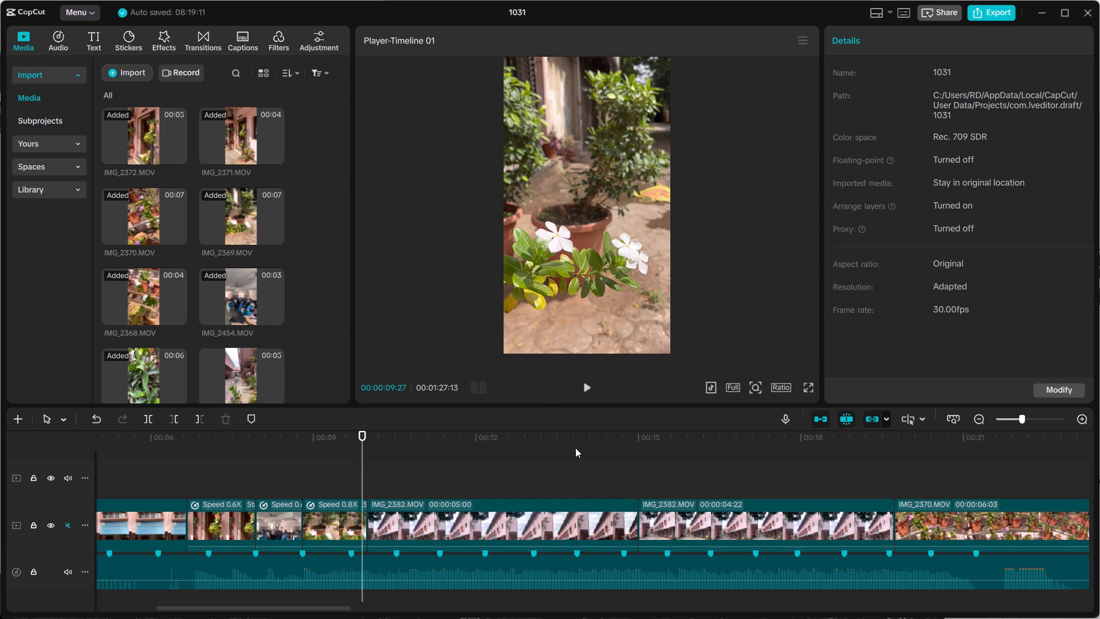
Return the 00:00:05:00 part of IMG_2382.MOV to after the 00:00:04:22 part and stabilize it.
click(557, 520)
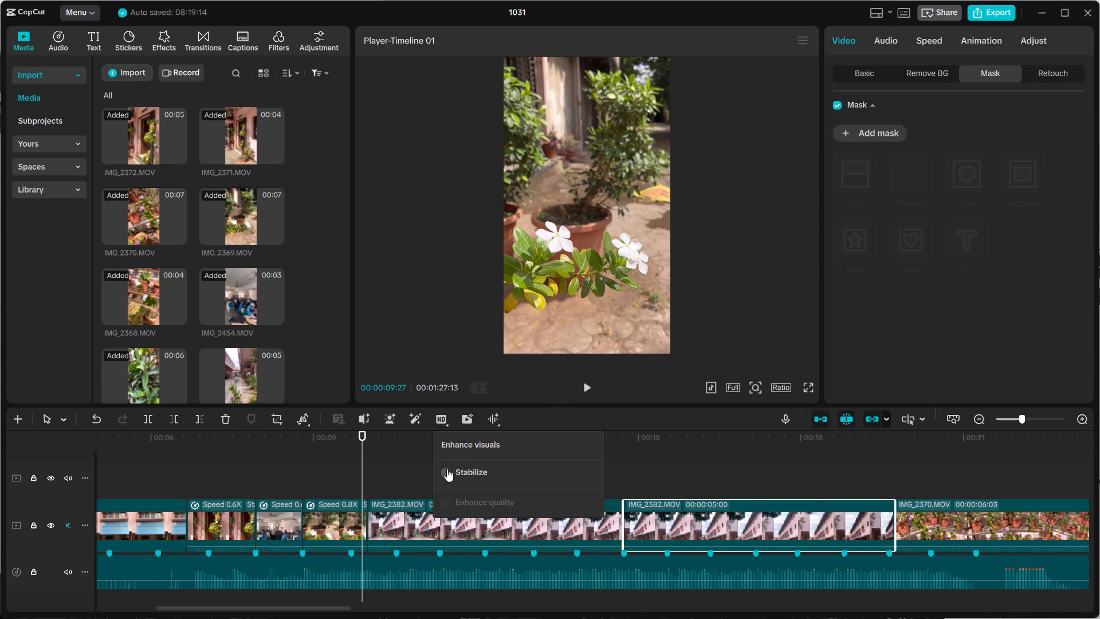
click(444, 471)
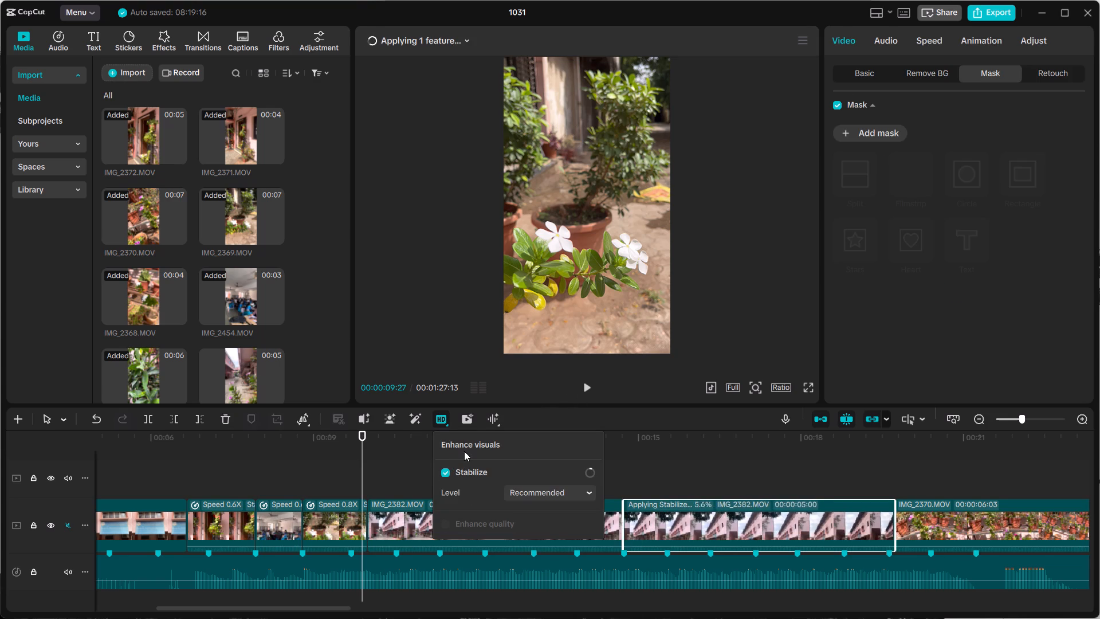
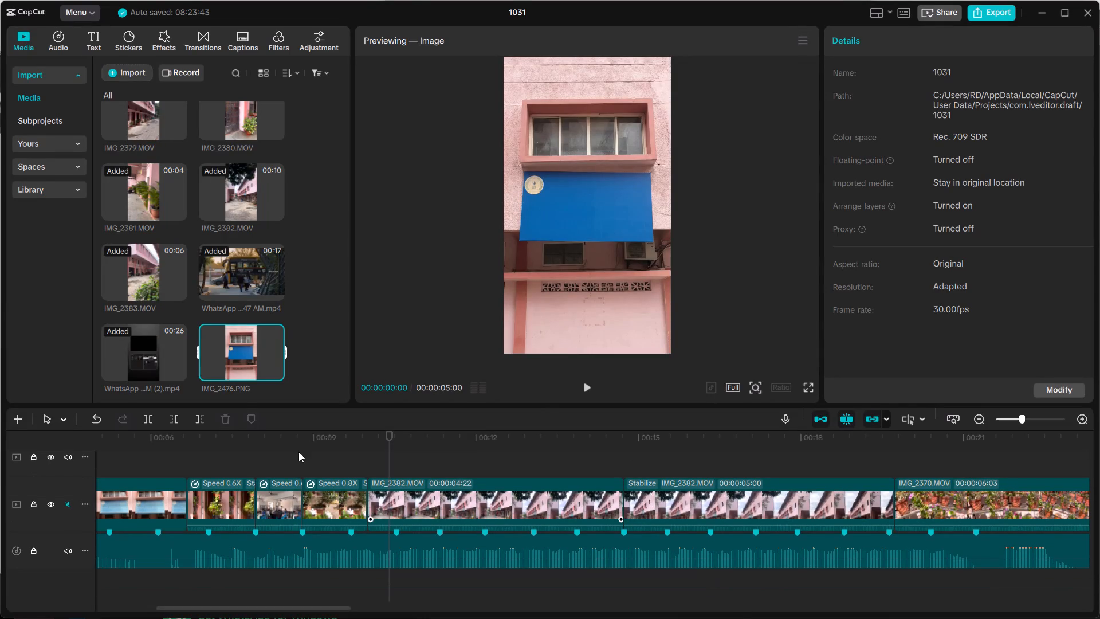
Replace the building clip just before the 0.6X speed clip on the main track with IMG_2476.PNG, keeping the original video effect.
drag(238, 345, 137, 492)
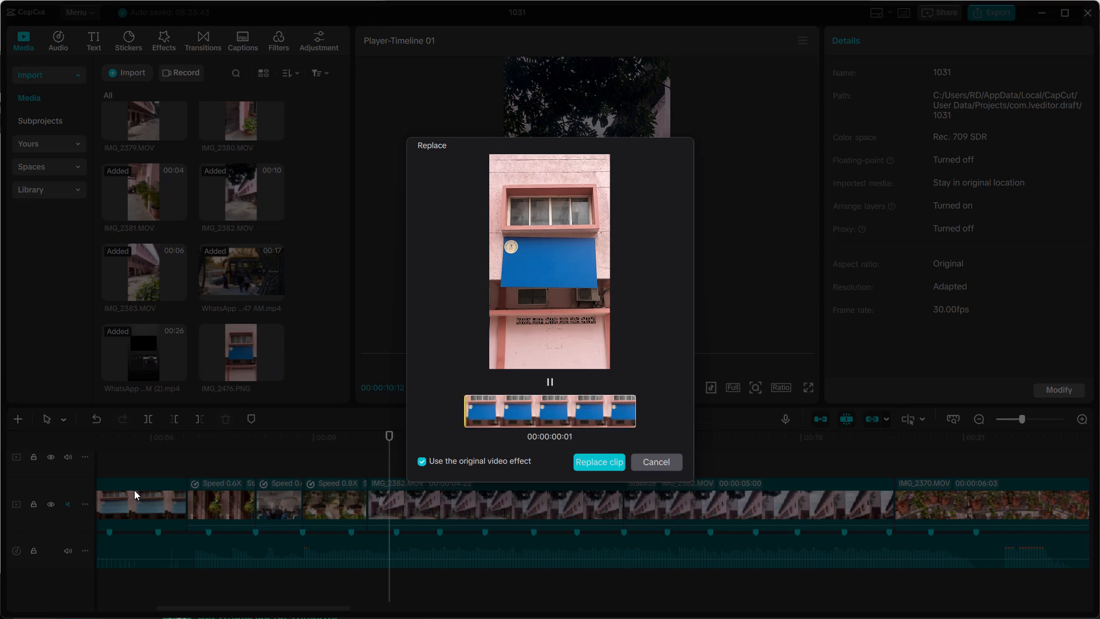
click(615, 463)
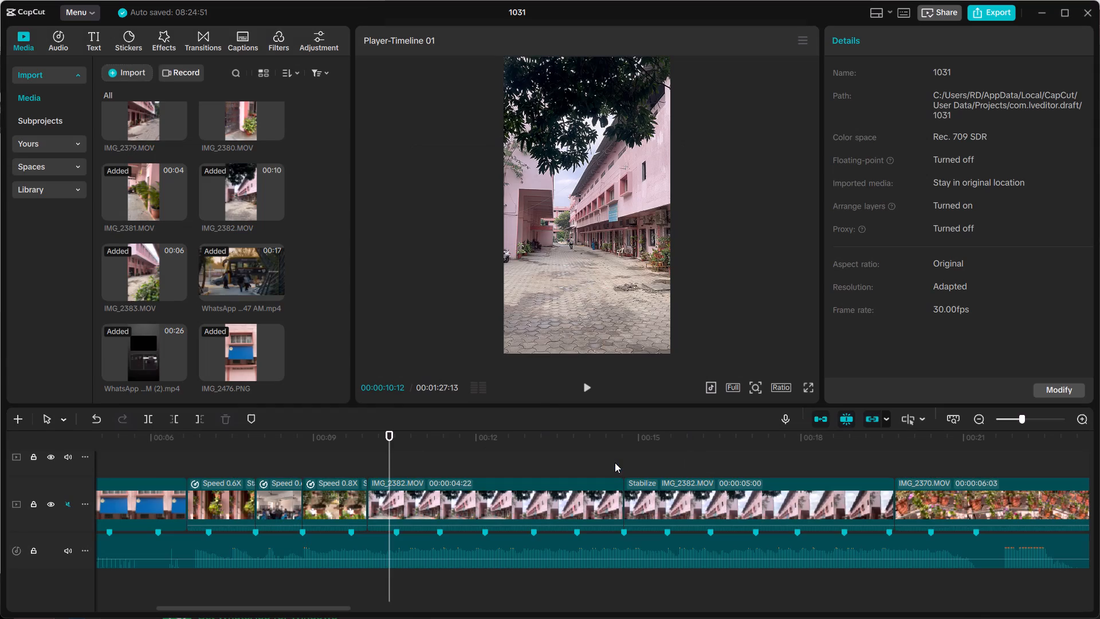
Scrub back through the replaced image to its start at 00:00:01:20, under the black overlay clips.
drag(387, 436, 31, 496)
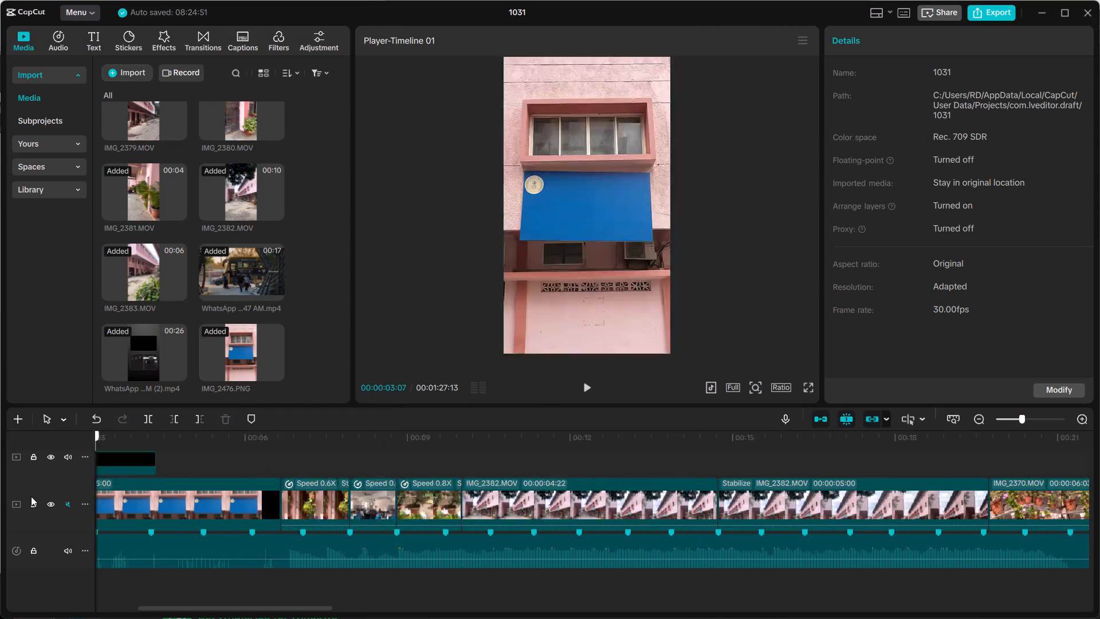
drag(31, 496, 224, 500)
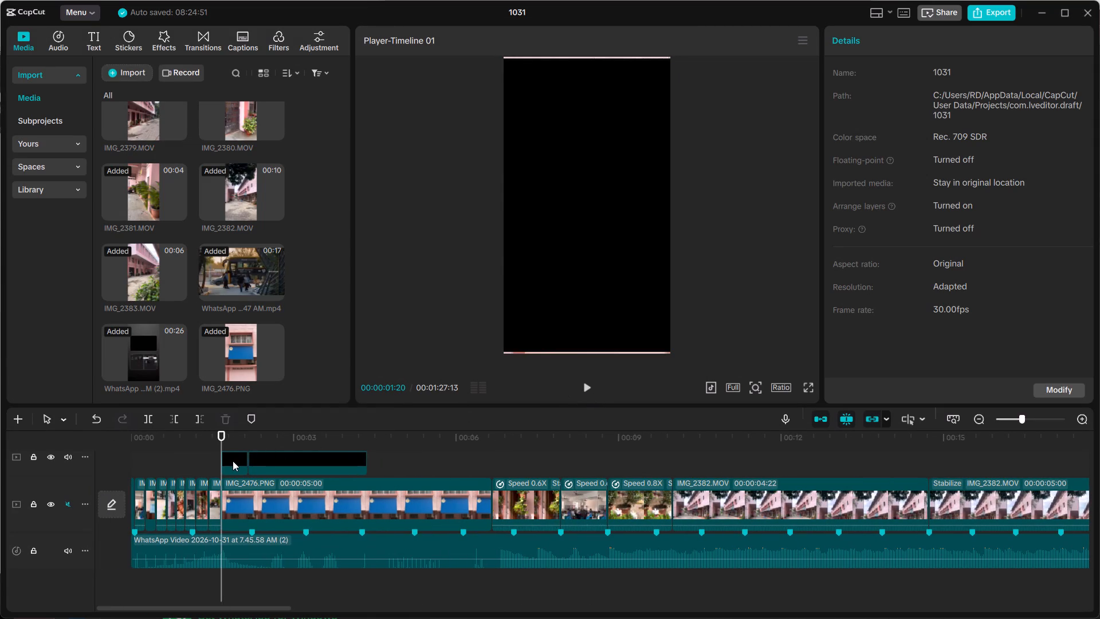
Scale the first, shorter black overlay clip up slightly so that it covers the full frame over IMG_2476.PNG.
click(232, 461)
drag(671, 352, 689, 359)
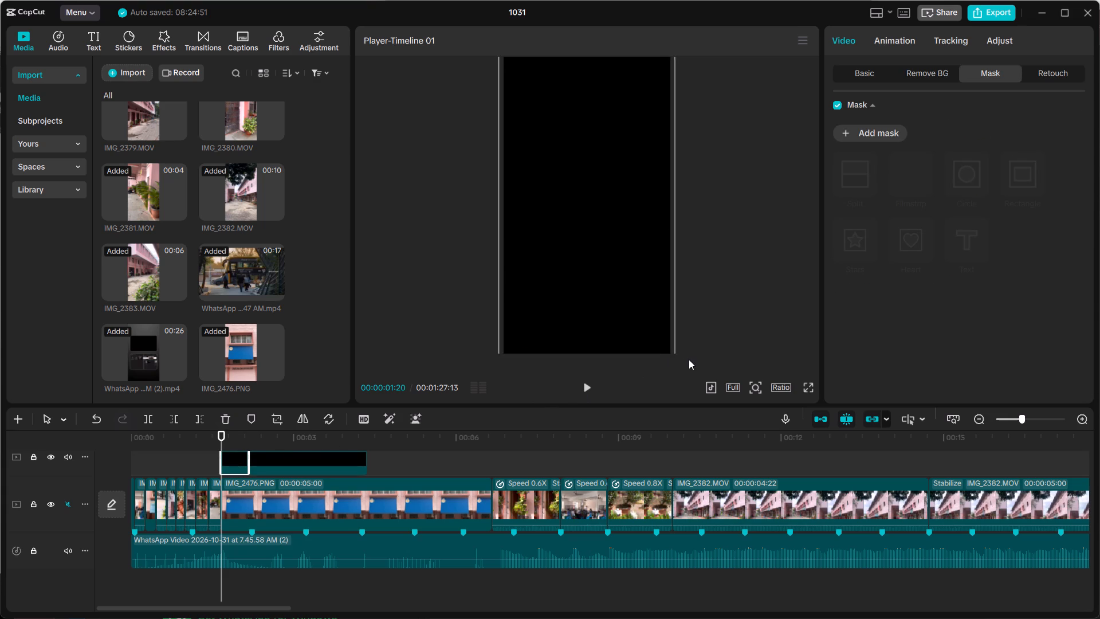
drag(689, 359, 690, 359)
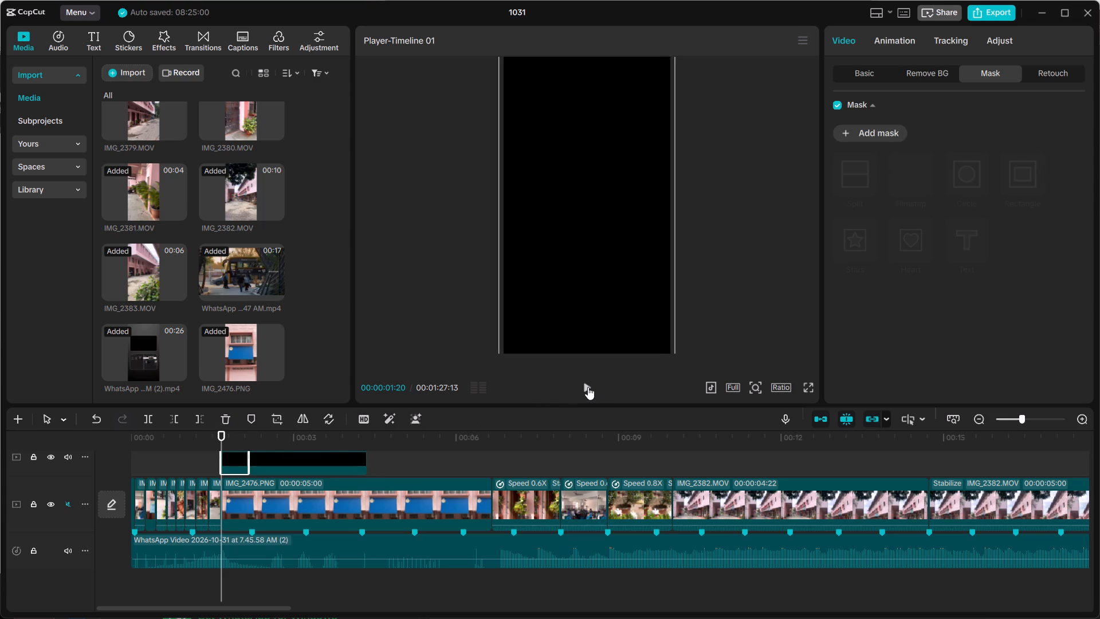
Play the IMG_2476.PNG section with its black overlay clips from 00:00:01:20 and stop at 00:00:05:02.
click(584, 386)
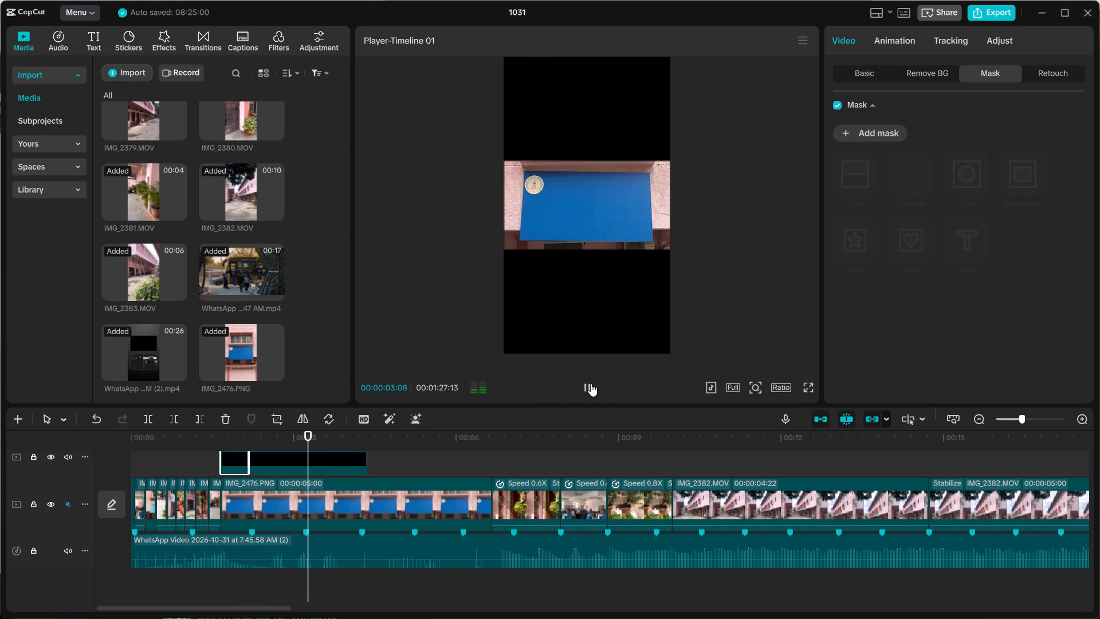
click(591, 383)
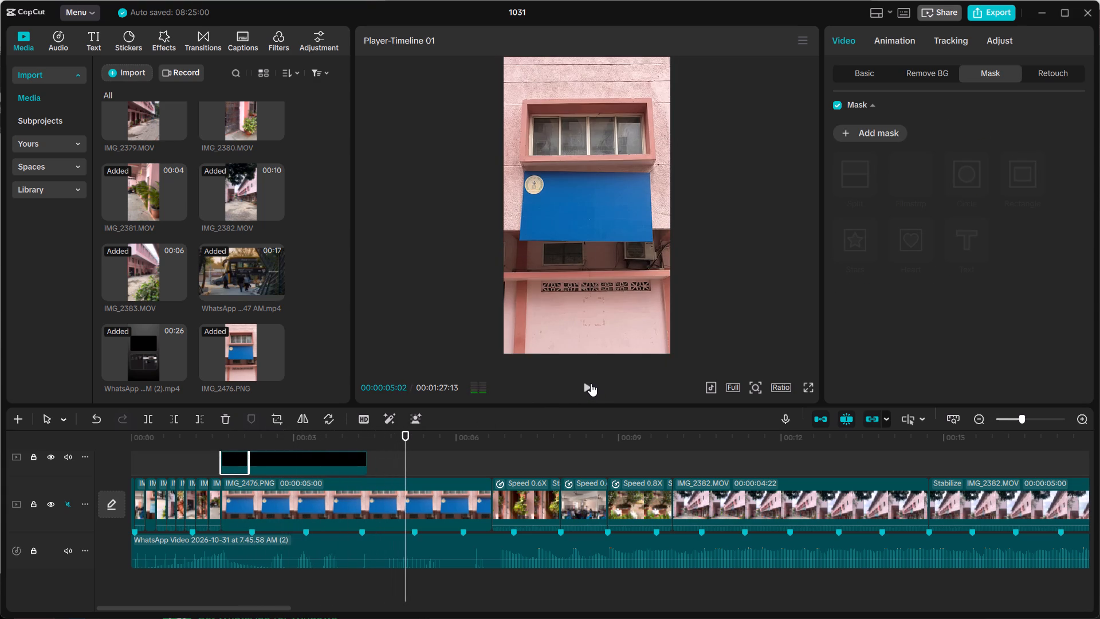
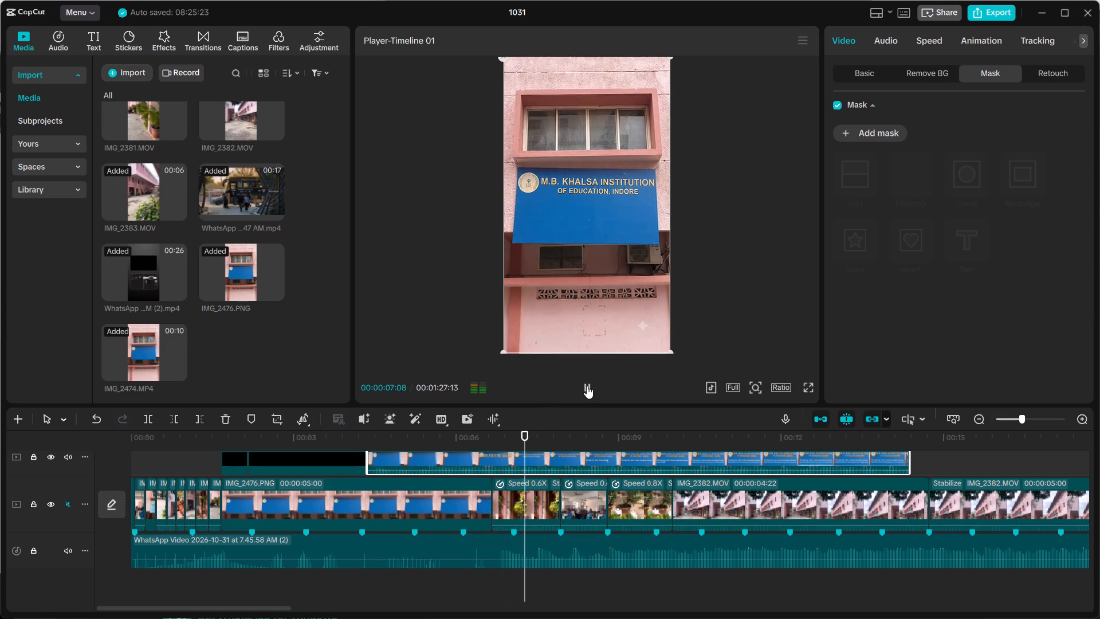
Pause the preview at 00:00:09:00 and select the IMG_2476.PNG clip on the main track.
click(588, 385)
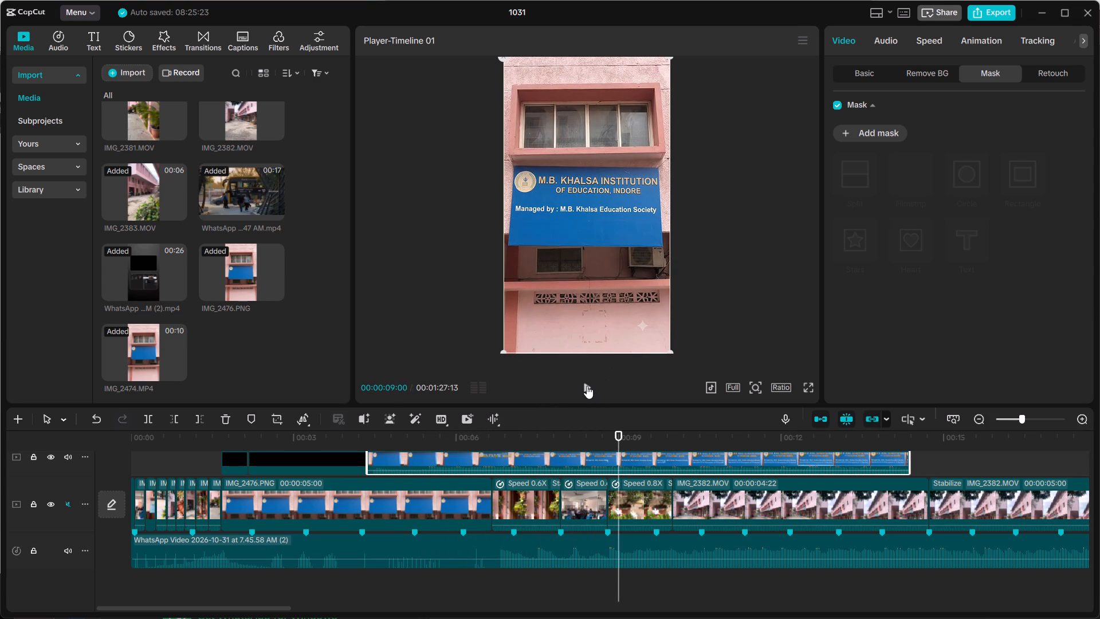
click(387, 504)
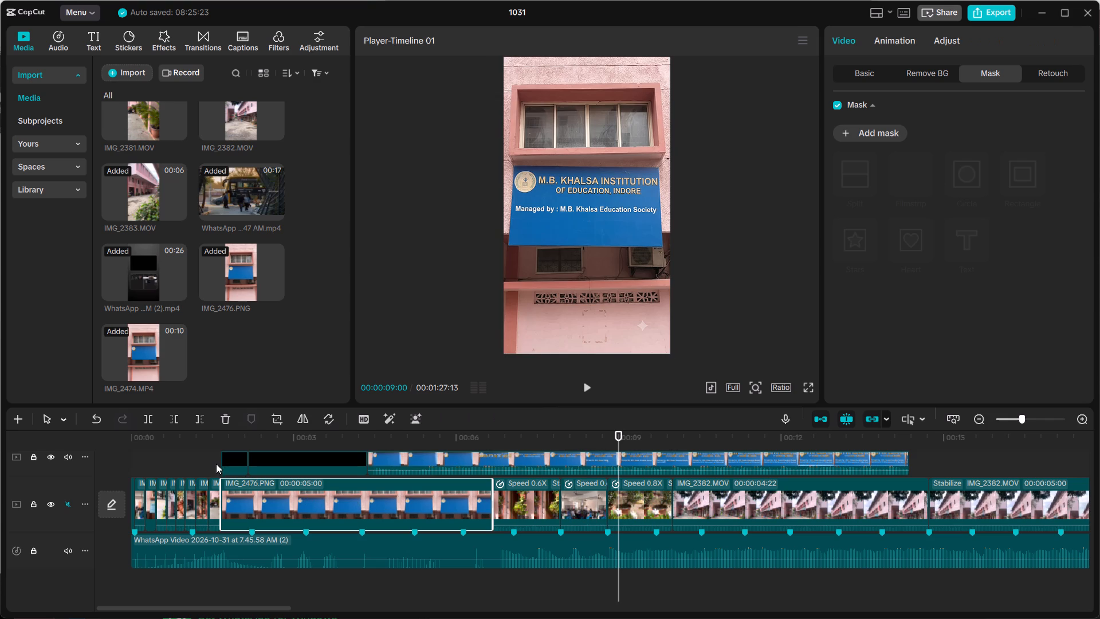
Mute the overlay track that holds the black clips and the institution sign clip, and open the sign clip's audio settings.
click(808, 458)
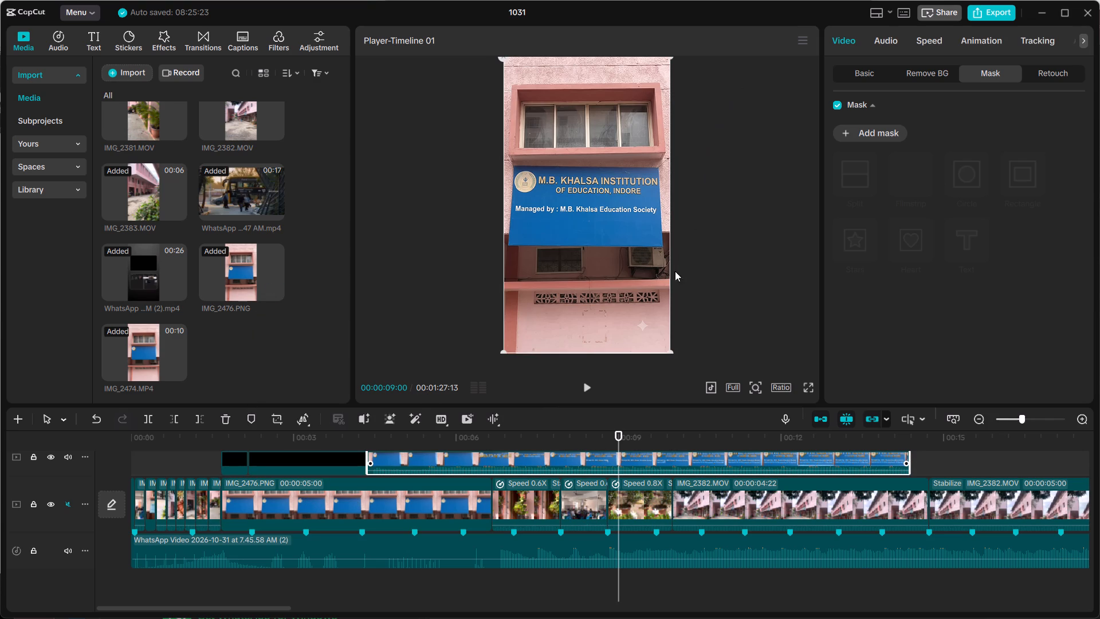
click(69, 460)
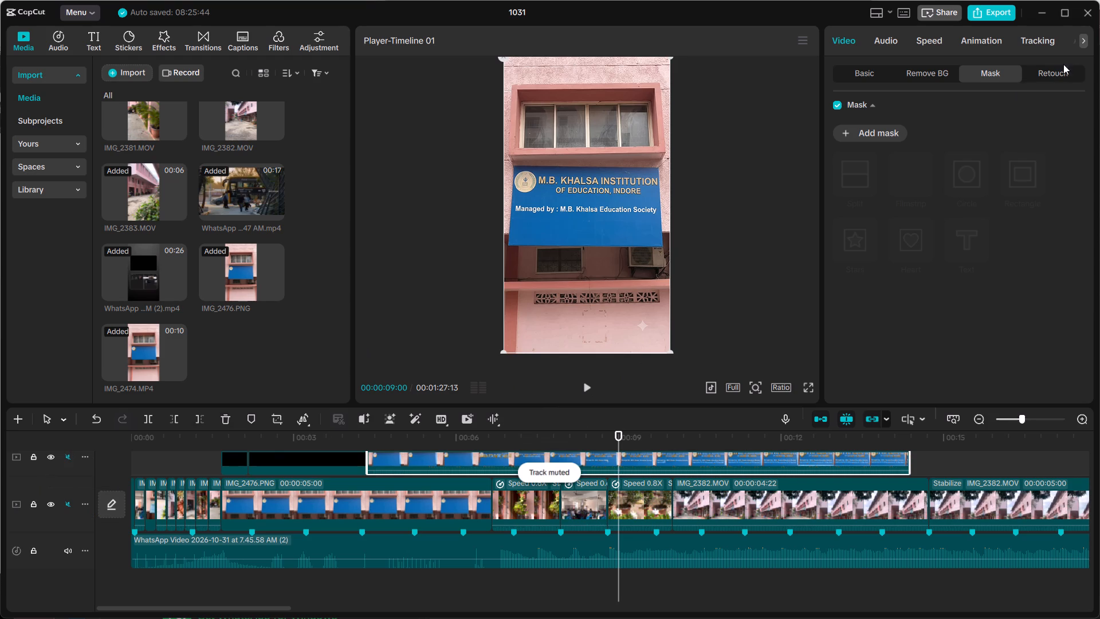
click(890, 39)
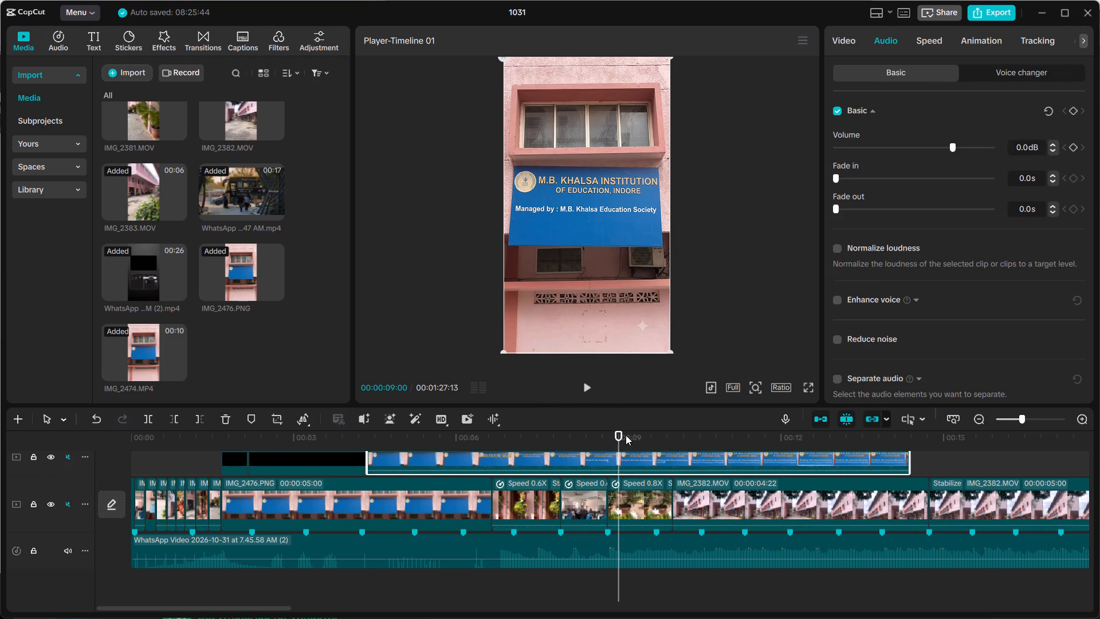
Scrub back to the start of the institution sign overlay clip and play its lettering animation against the beat markers.
drag(617, 435, 519, 440)
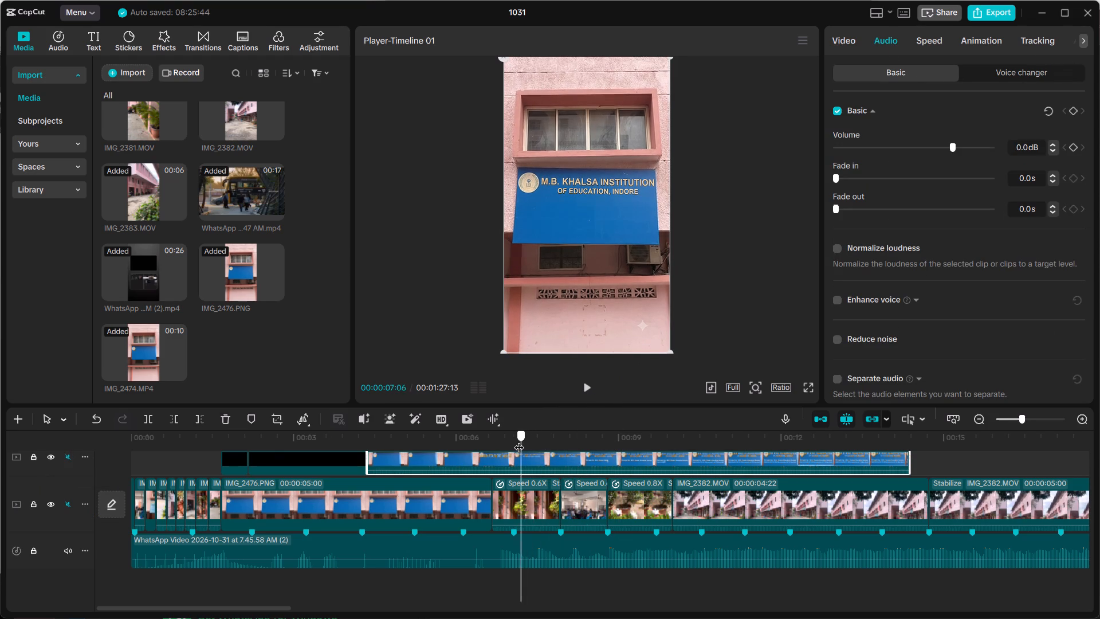
drag(519, 440, 433, 438)
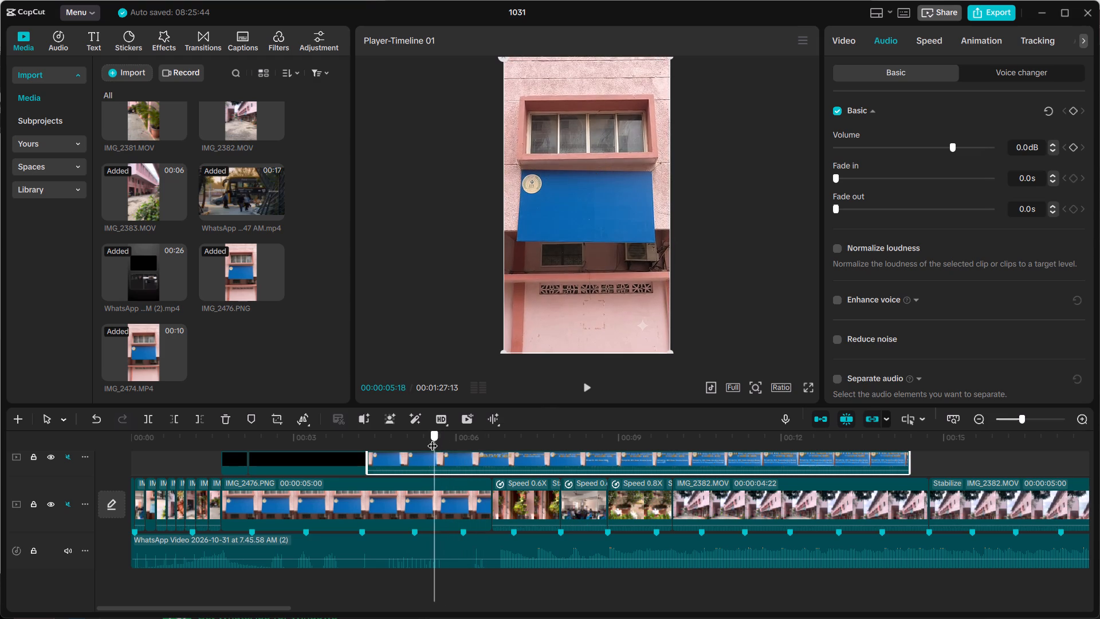
drag(433, 438, 433, 445)
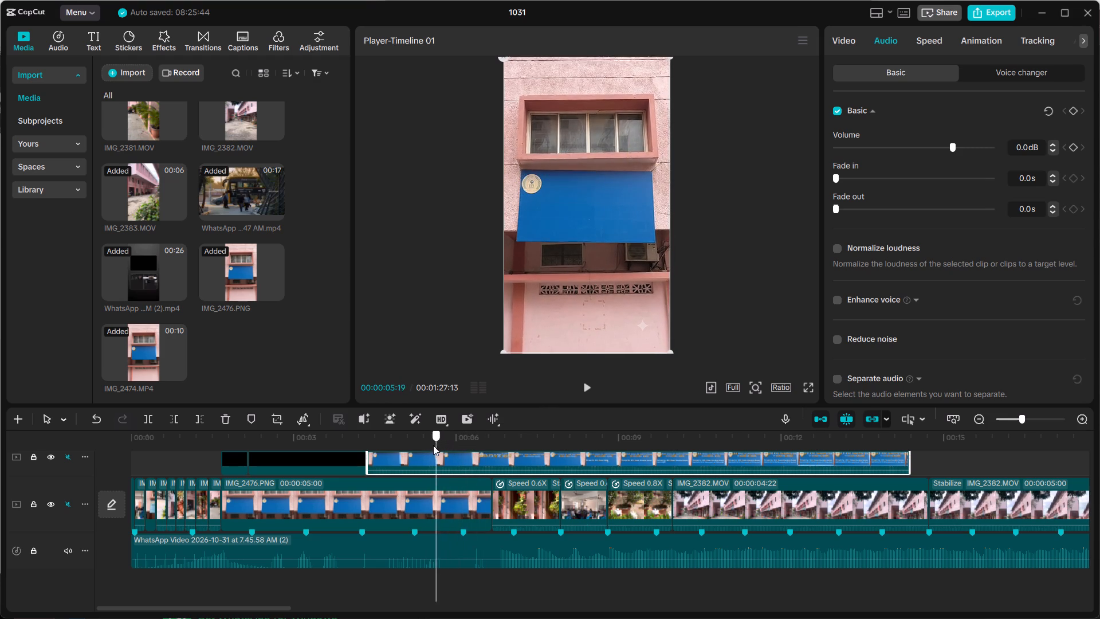
drag(433, 445, 349, 465)
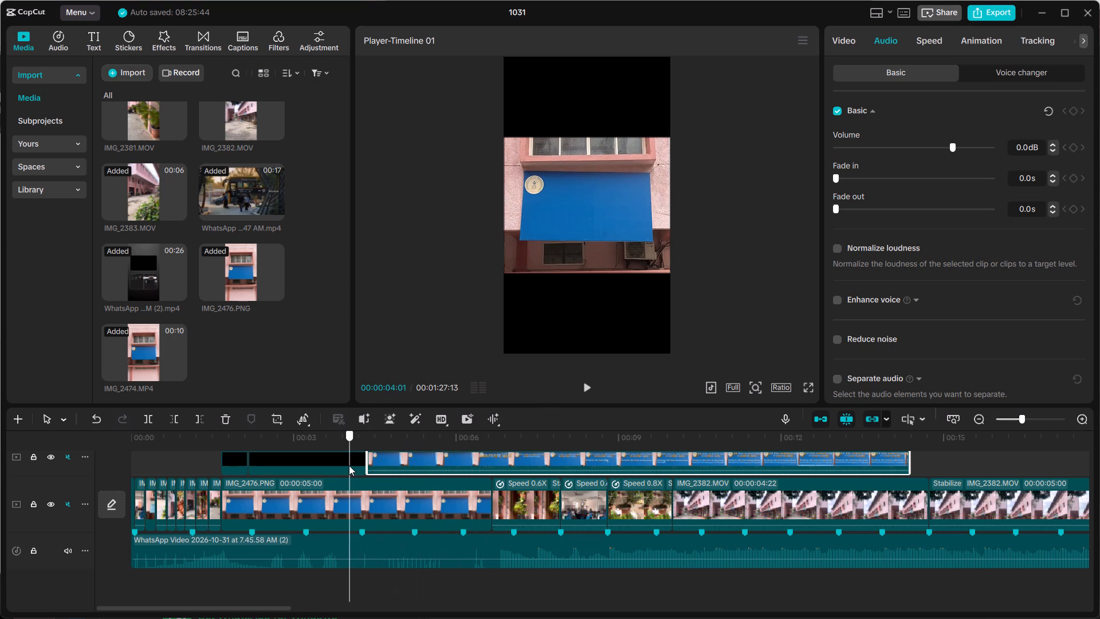
drag(349, 465, 351, 465)
click(584, 387)
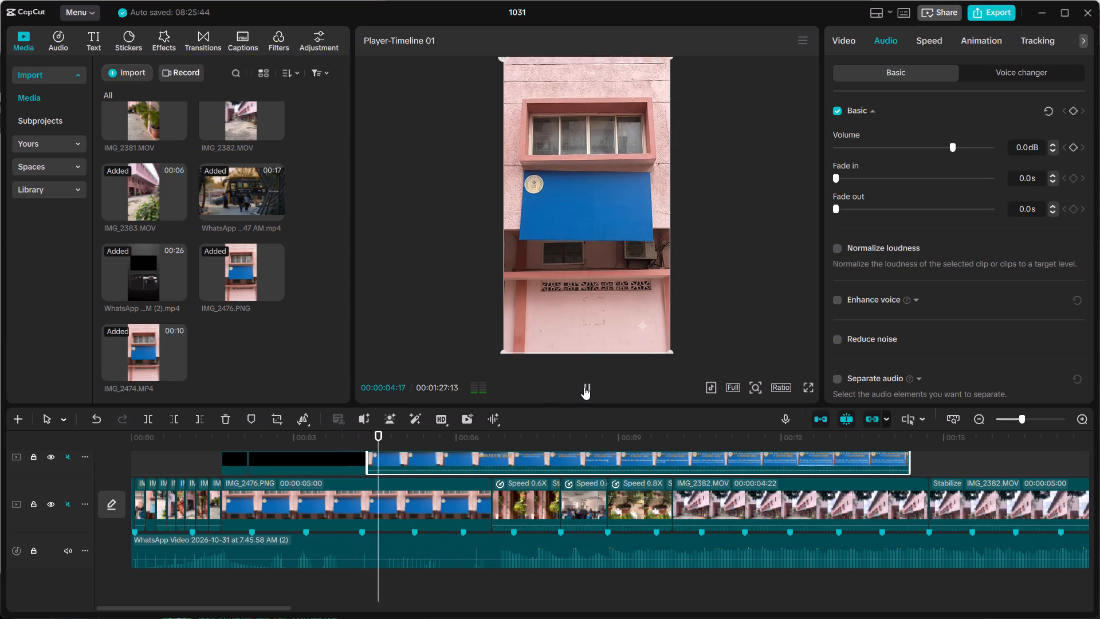
click(585, 387)
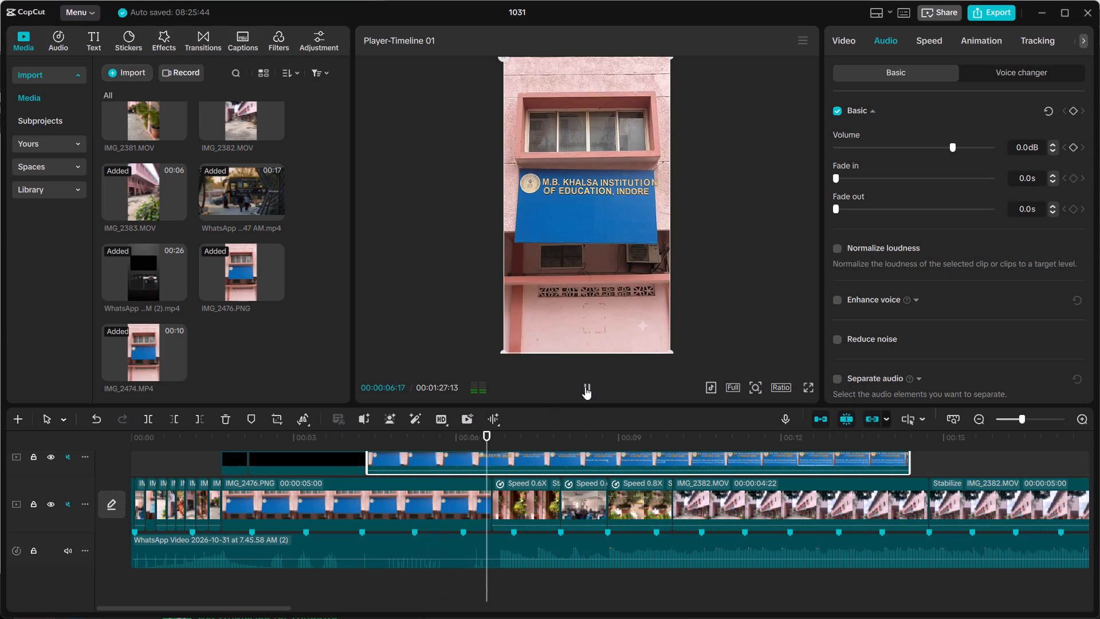
drag(484, 440, 398, 454)
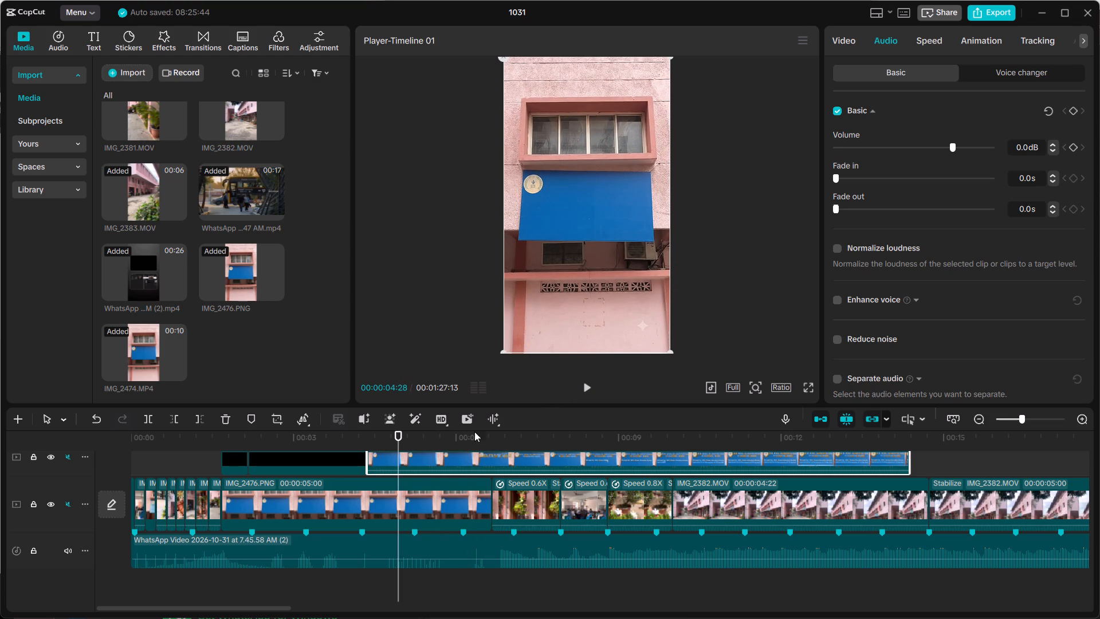
double_click(587, 390)
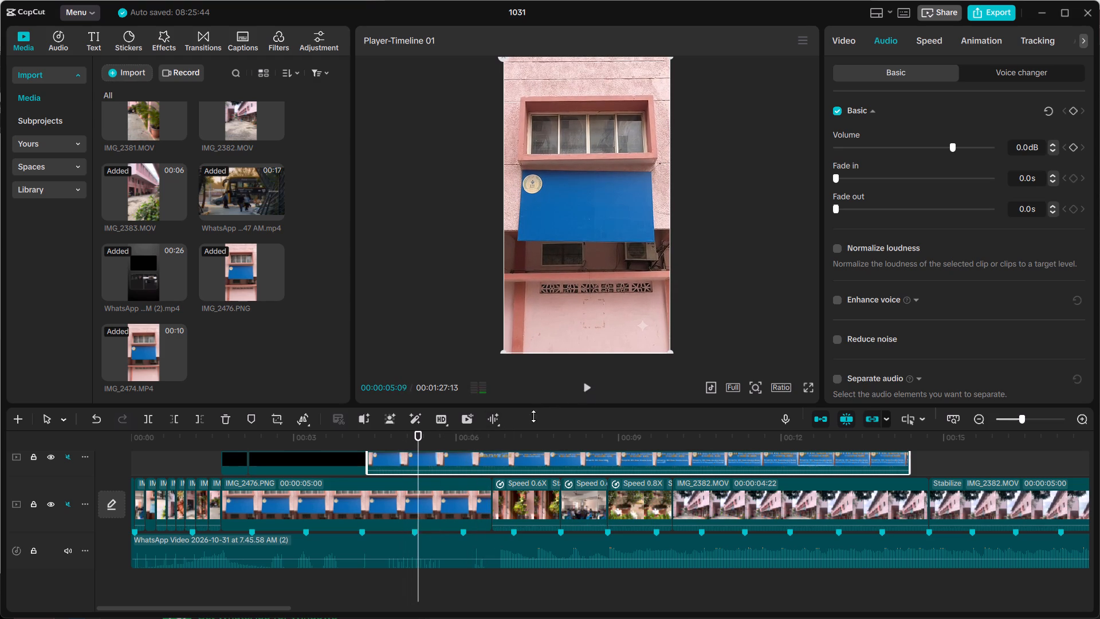
triple_click(586, 387)
click(586, 387)
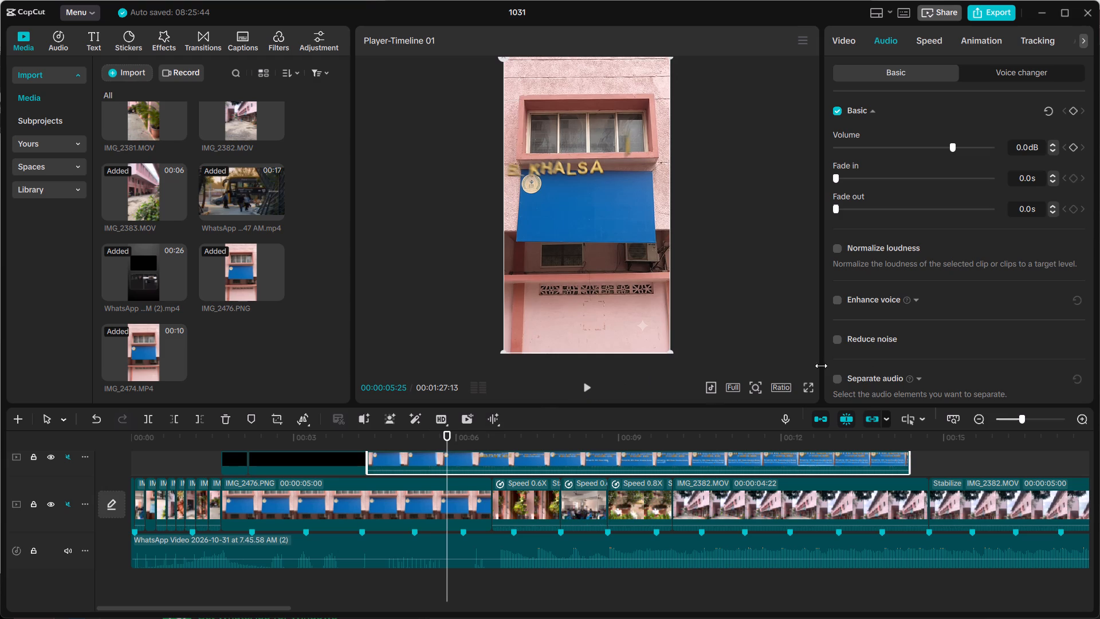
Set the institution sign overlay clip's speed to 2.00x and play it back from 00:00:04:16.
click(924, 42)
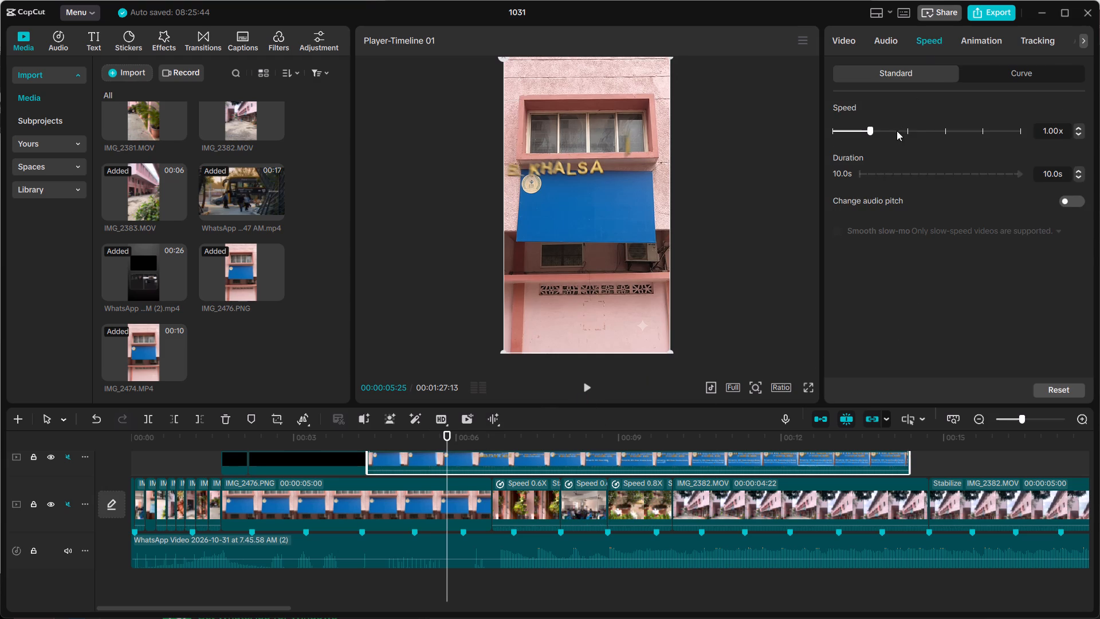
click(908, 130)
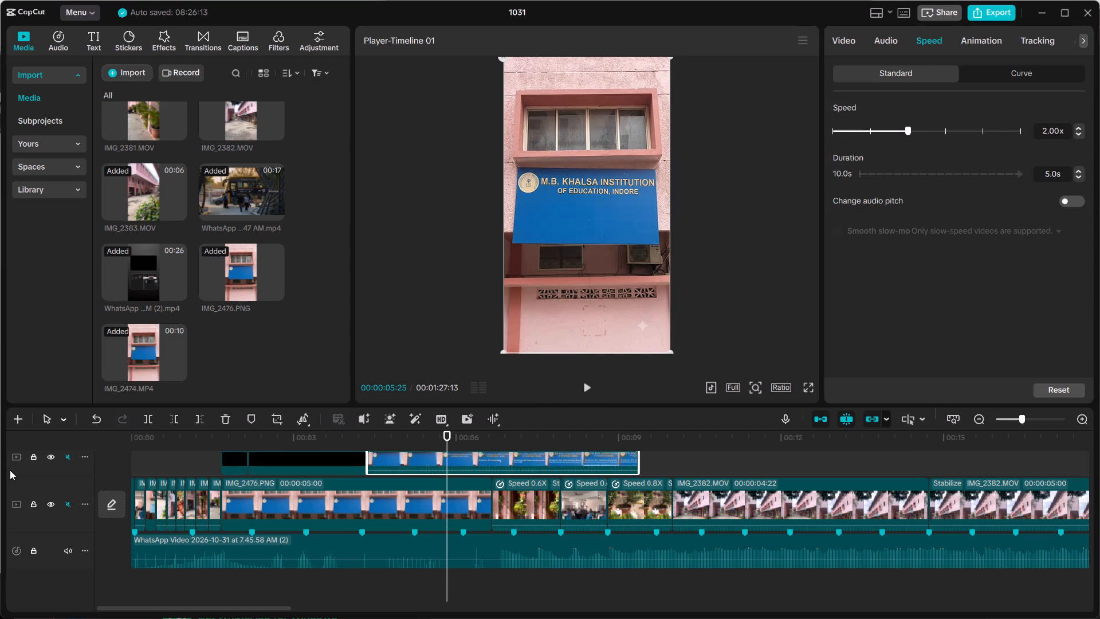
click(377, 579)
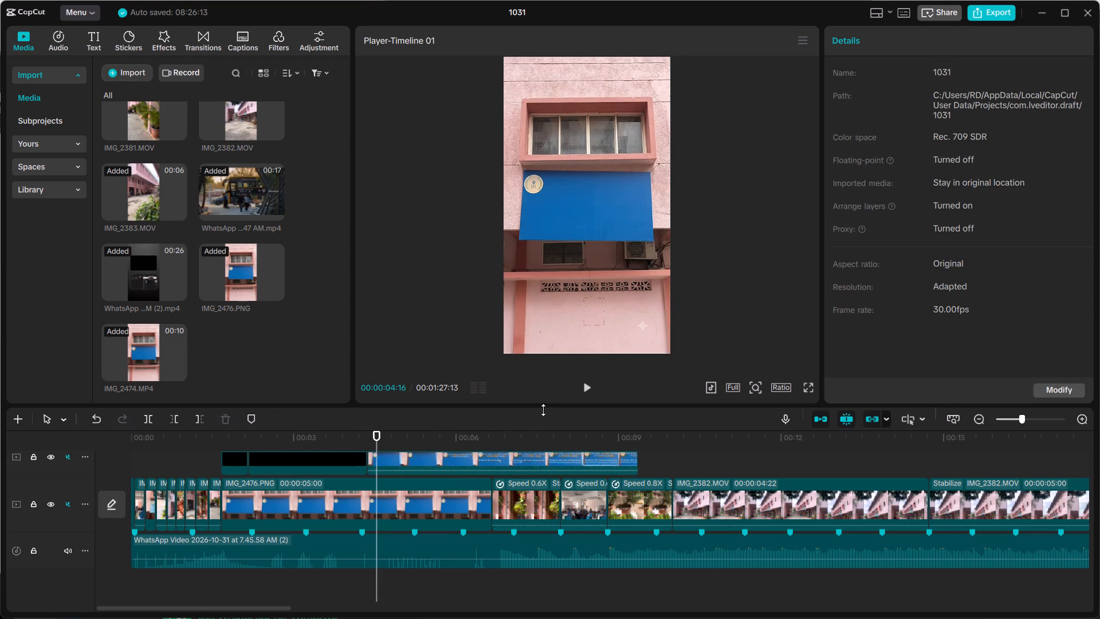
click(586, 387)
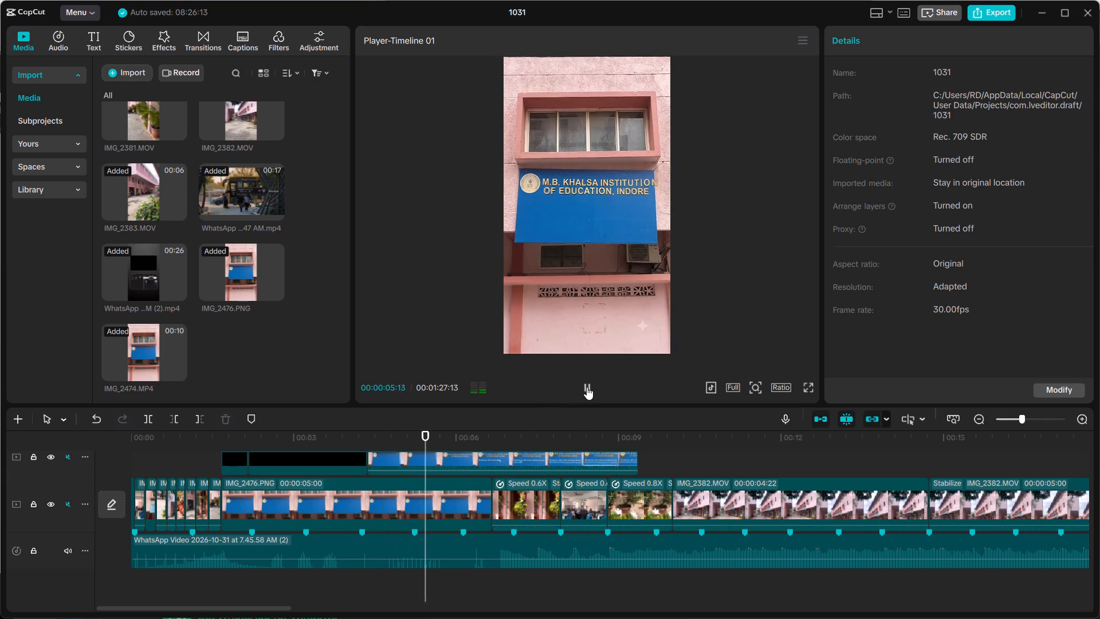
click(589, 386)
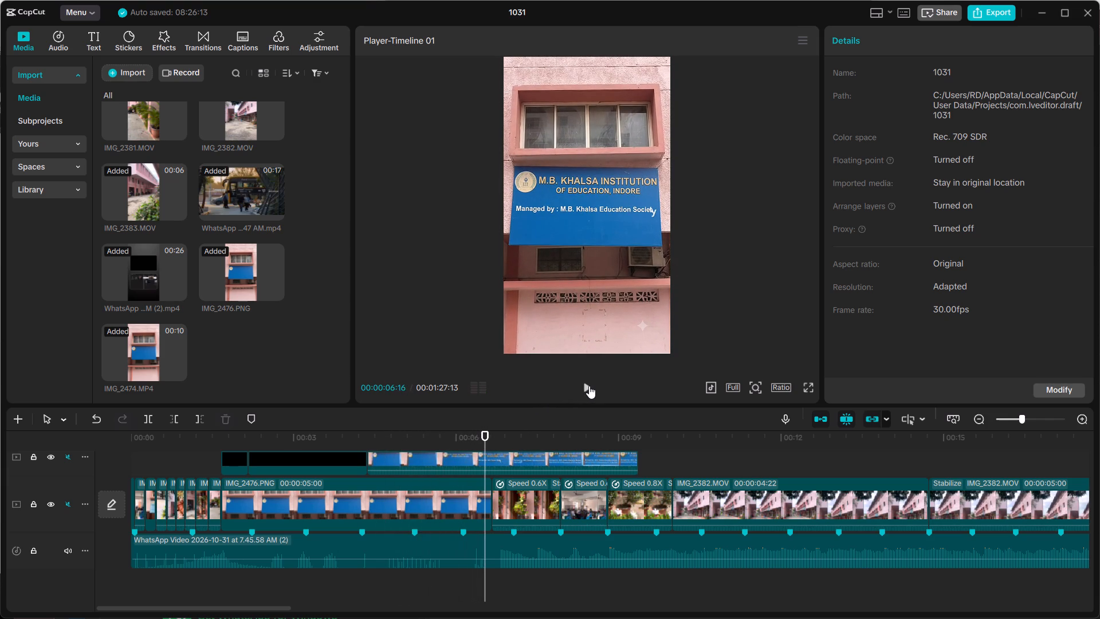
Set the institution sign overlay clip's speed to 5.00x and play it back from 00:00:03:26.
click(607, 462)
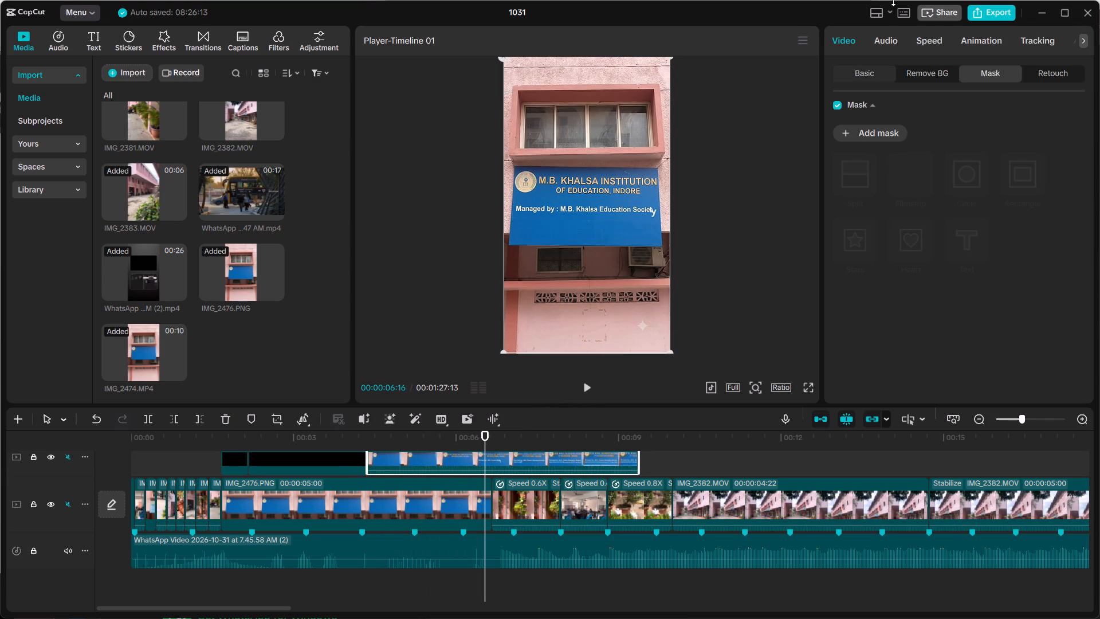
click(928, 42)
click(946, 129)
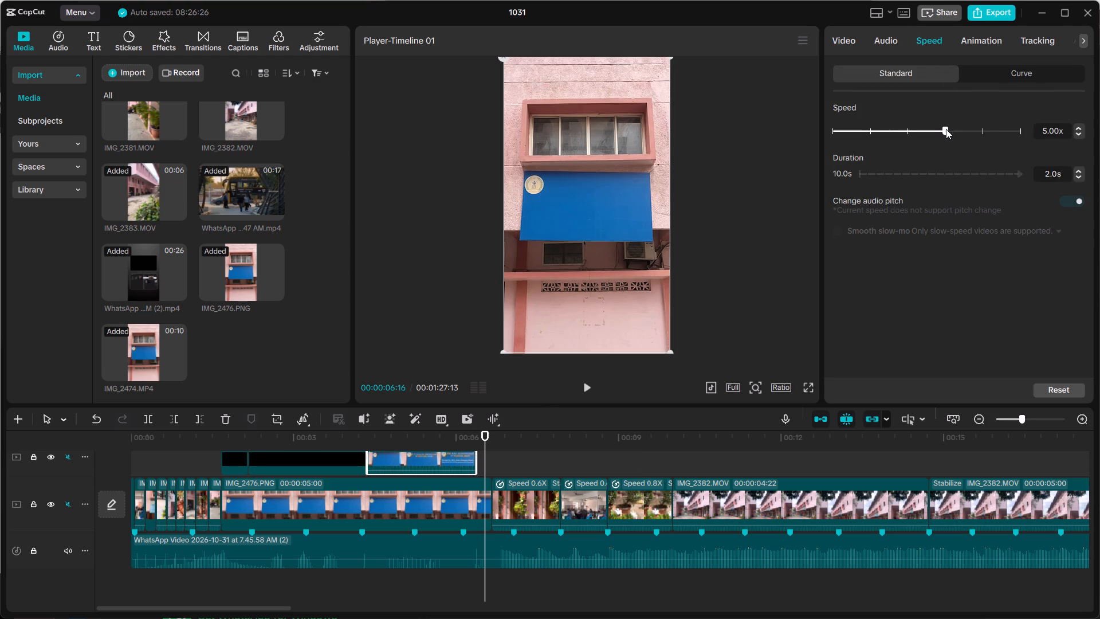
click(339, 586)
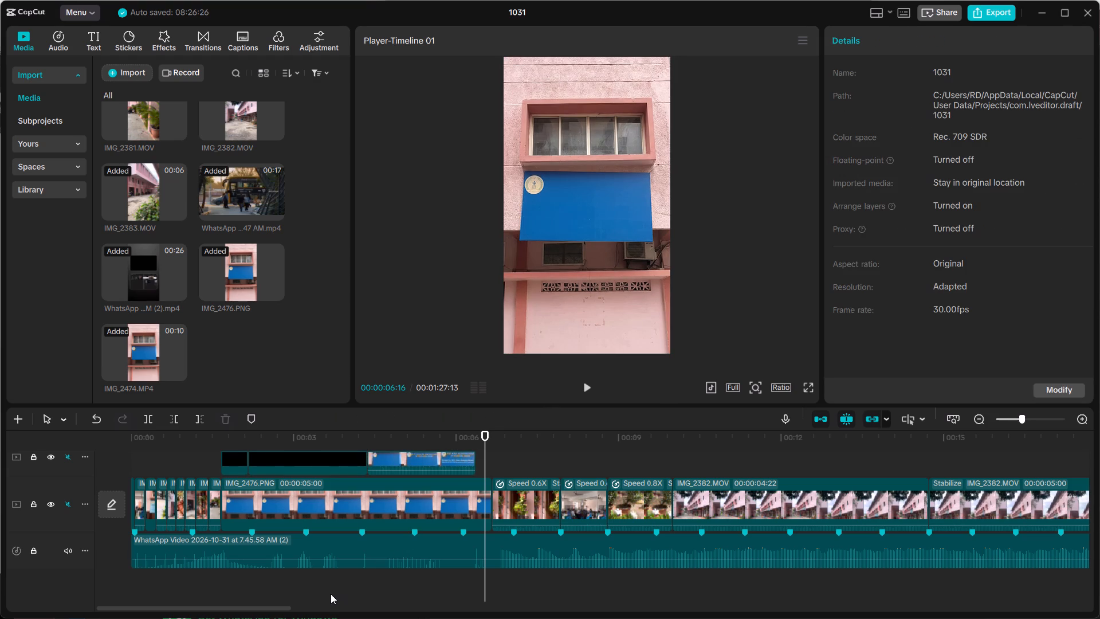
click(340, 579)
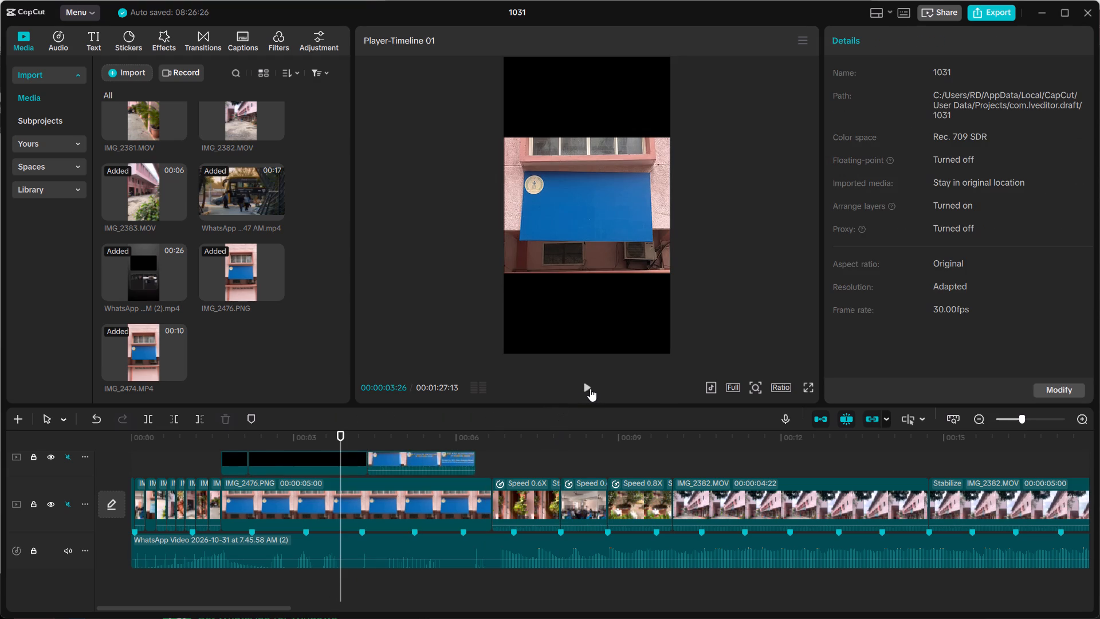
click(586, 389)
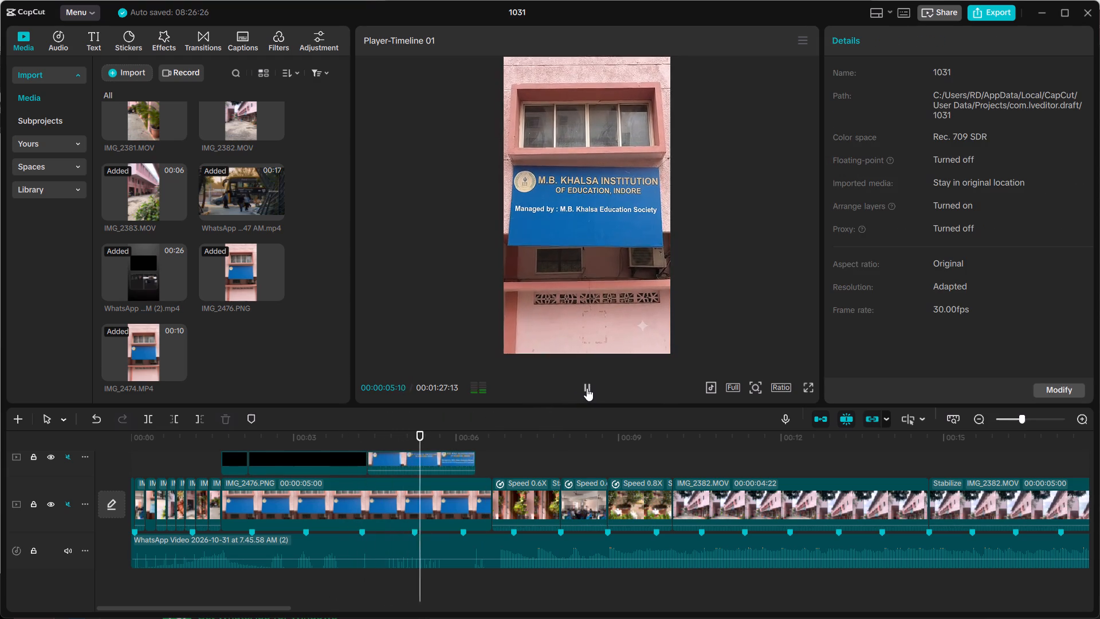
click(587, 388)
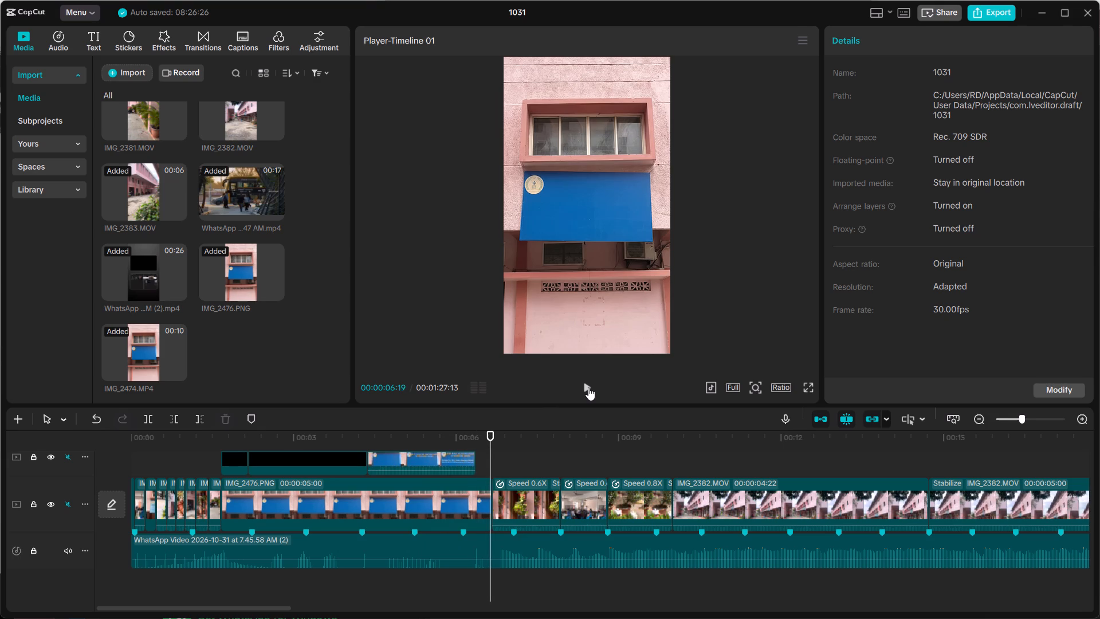
Set the institution sign overlay clip's speed to 4.26x.
click(446, 455)
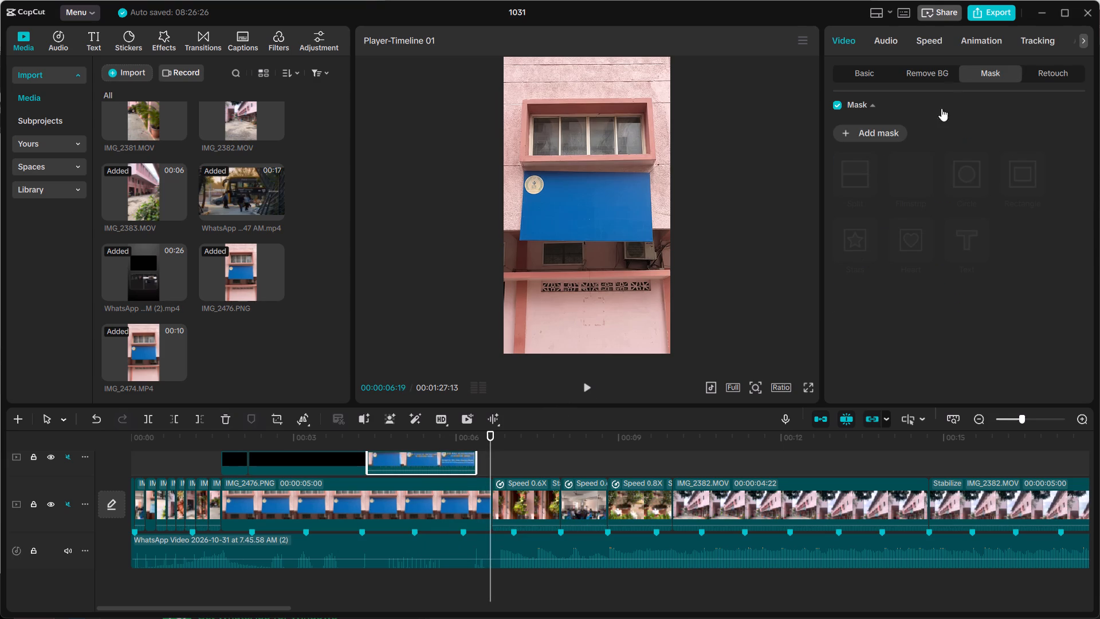
click(926, 37)
click(936, 131)
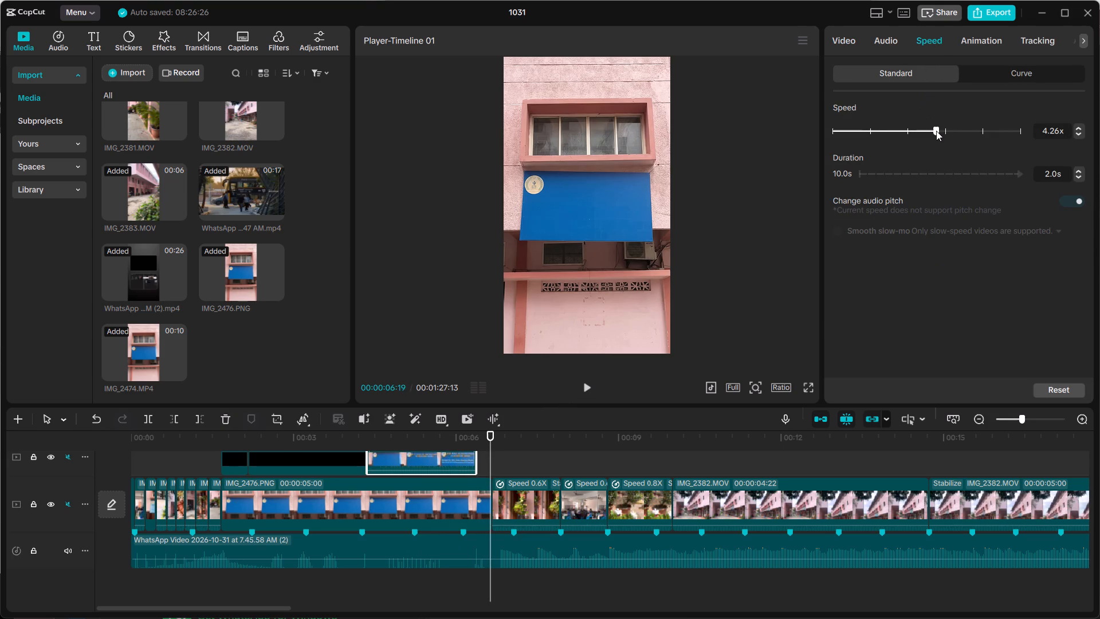
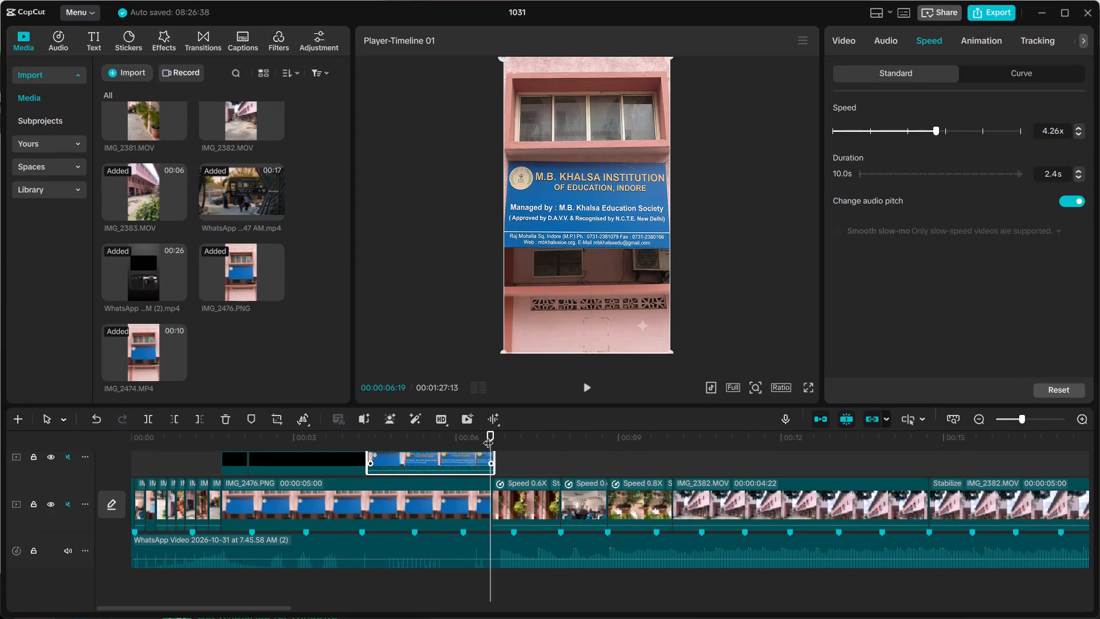
Scrub the institution sign overlay clip and play back the clips following it against the beat markers.
drag(488, 434, 376, 444)
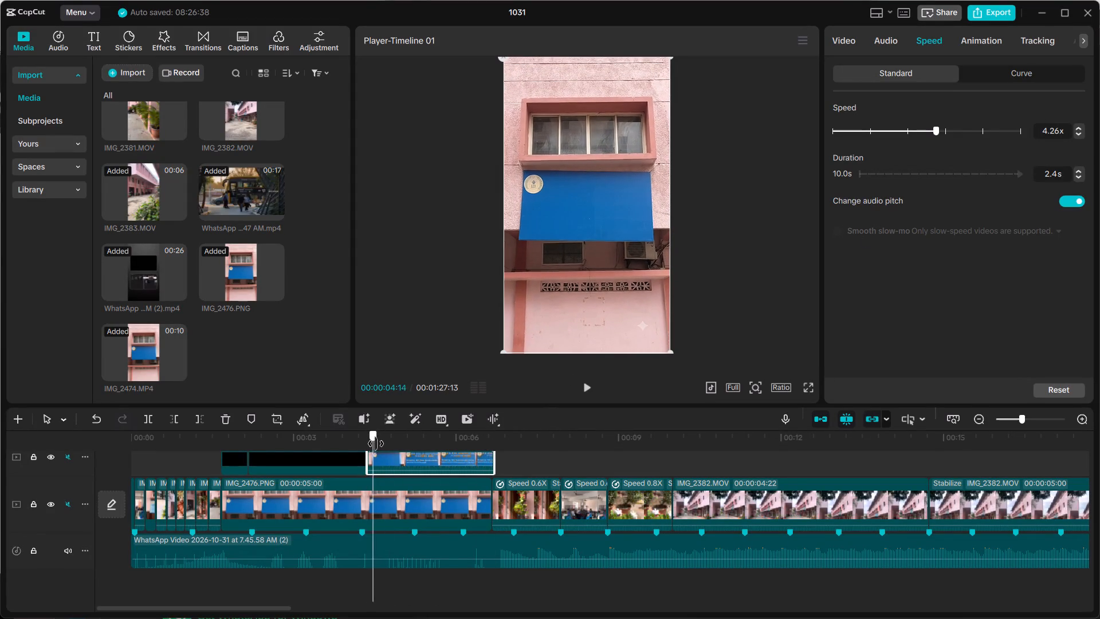
drag(376, 444, 501, 457)
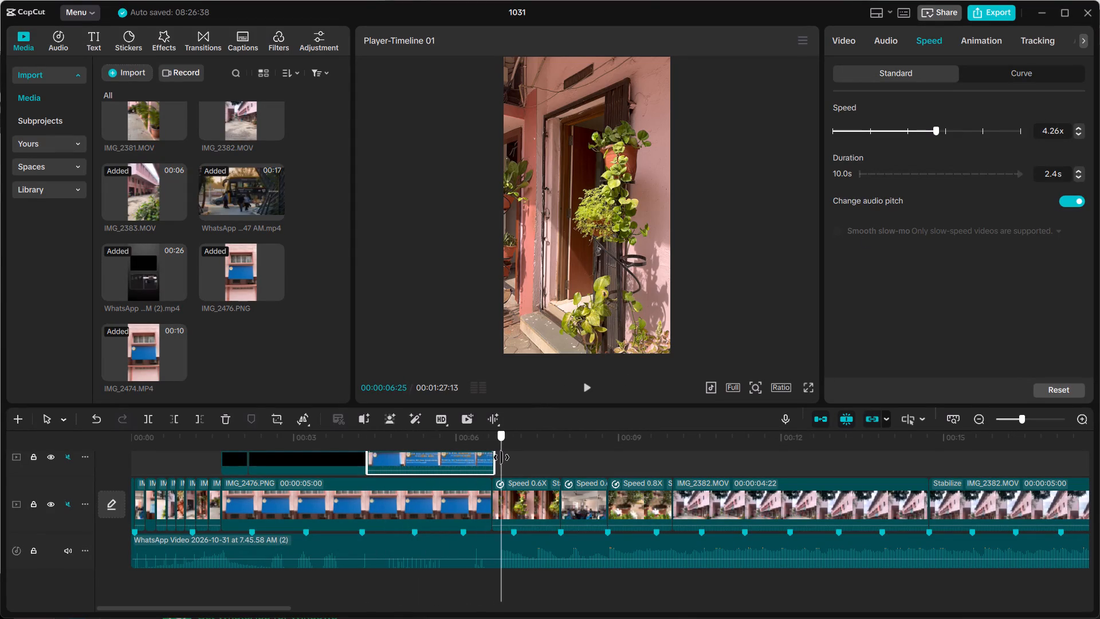
drag(501, 457, 501, 459)
click(586, 389)
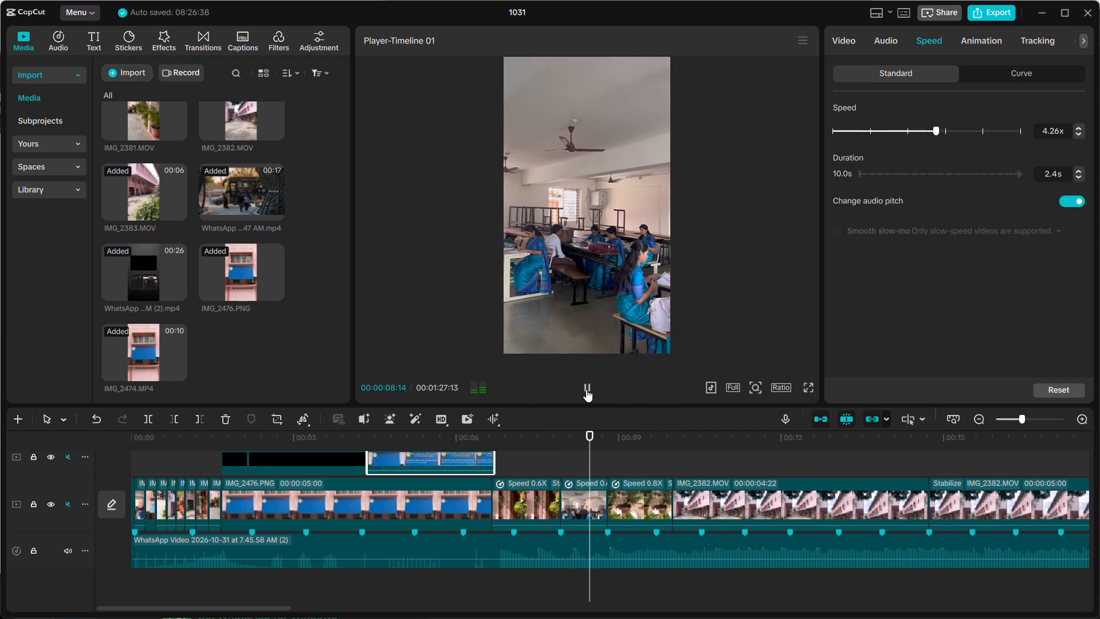
click(586, 389)
click(529, 457)
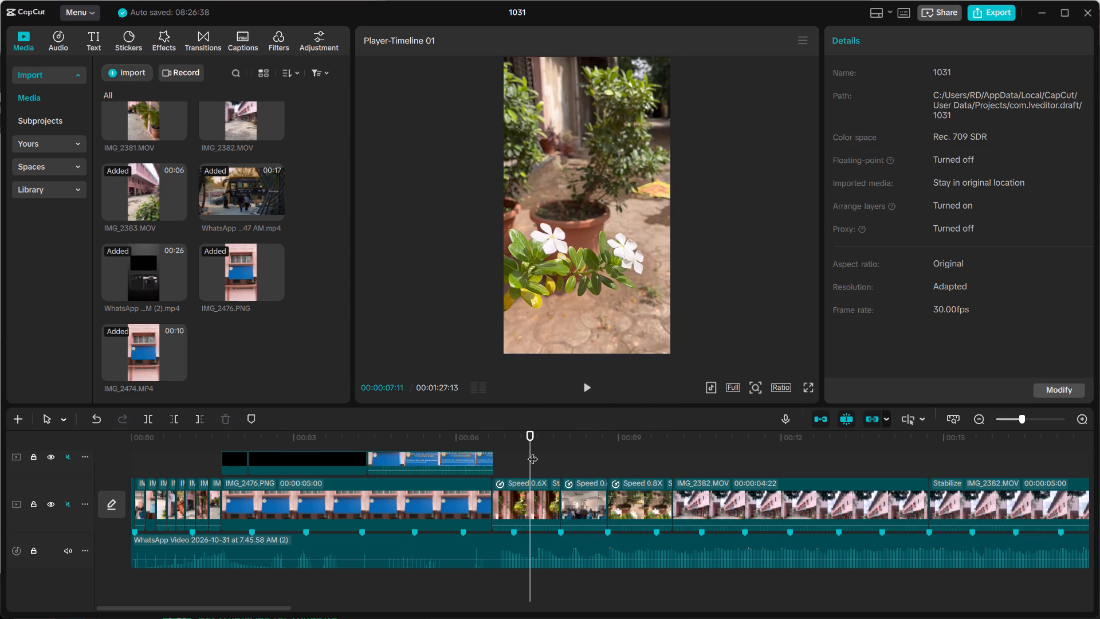
click(587, 387)
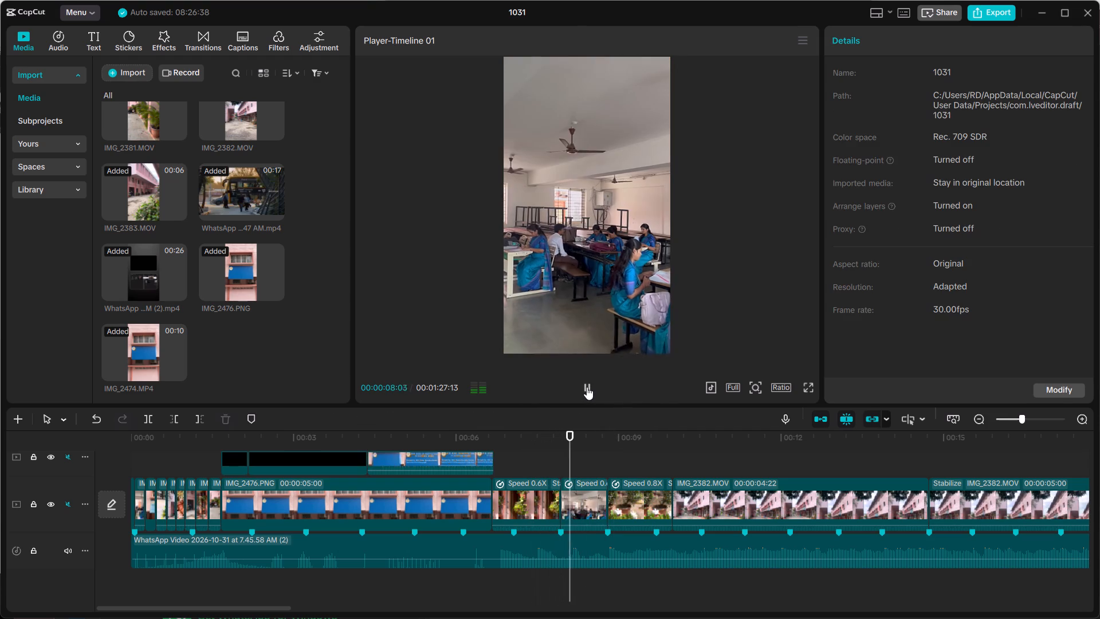
click(587, 387)
click(583, 388)
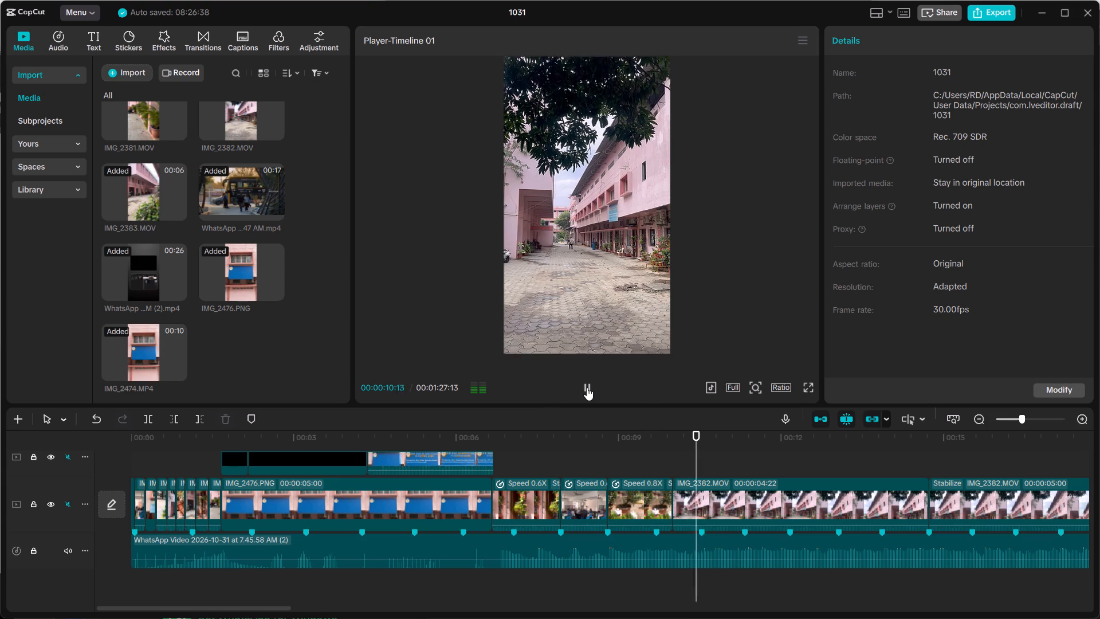
click(590, 387)
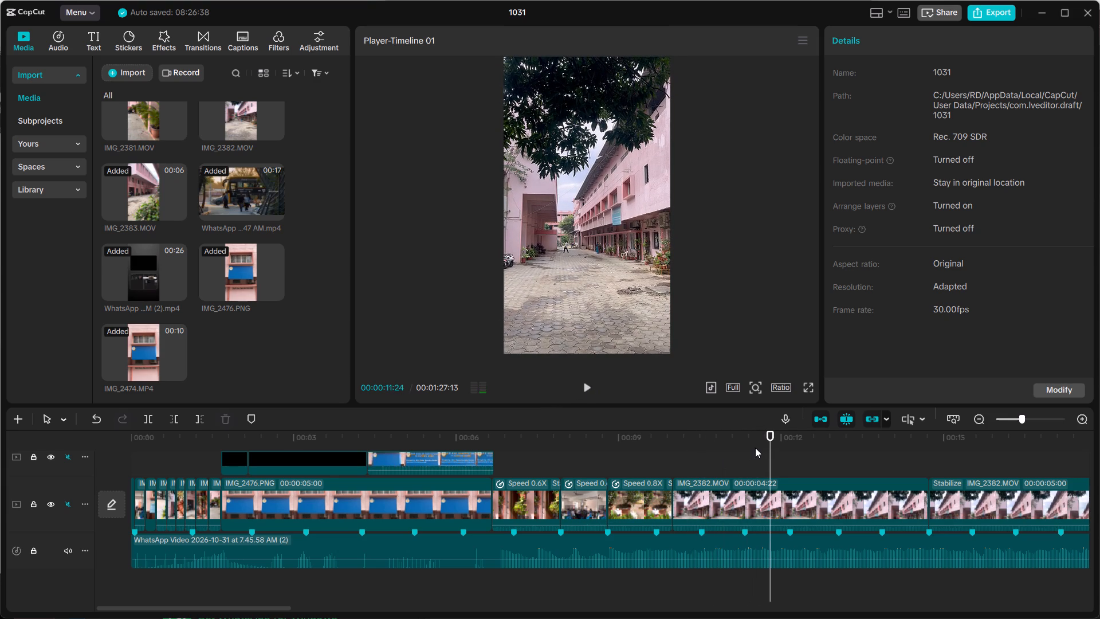
Move the stabilized IMG_2382.MOV clip ahead of the unstabilized IMG_2382.MOV clip on the main track.
drag(772, 454, 668, 457)
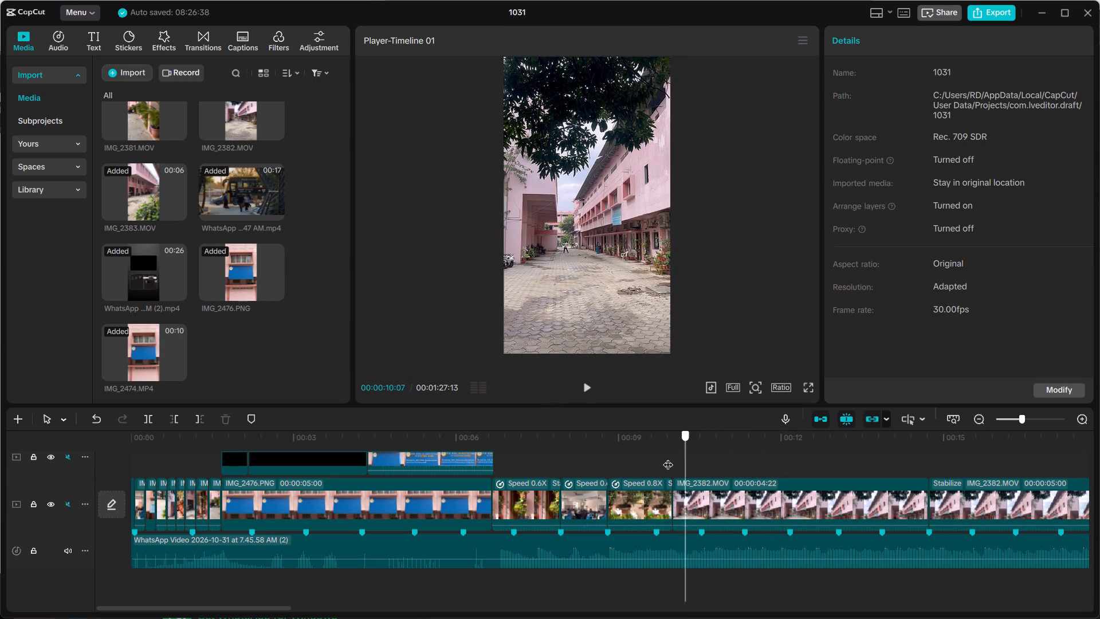
drag(668, 457, 949, 458)
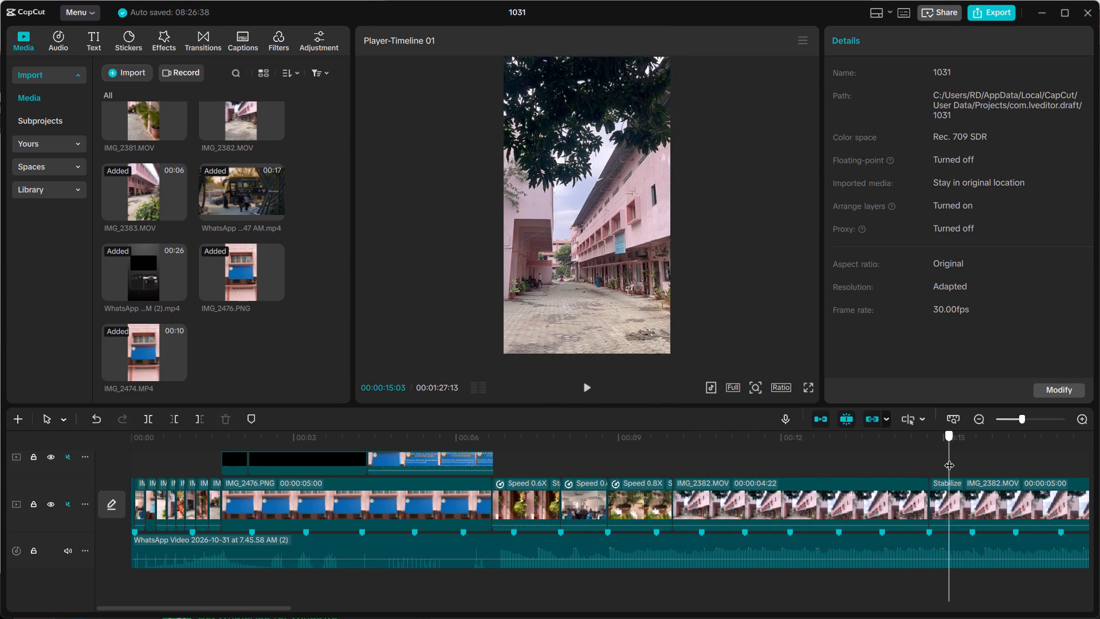
drag(949, 458, 891, 457)
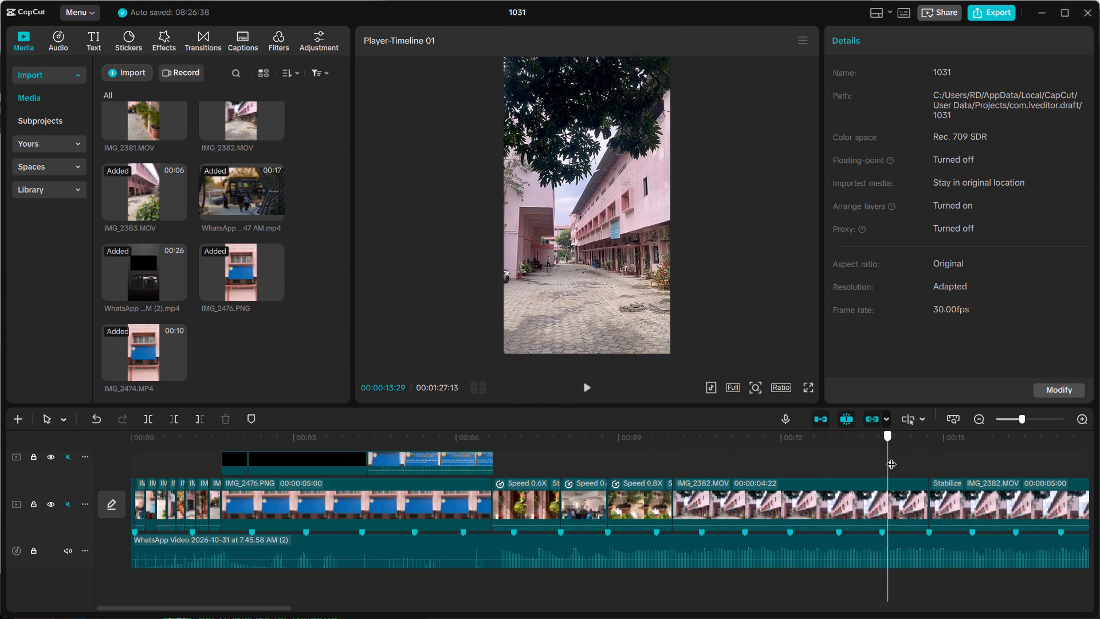
drag(891, 457, 921, 465)
drag(988, 500, 761, 512)
Trim the end of the 0.8X flower pot clip back to the beat marker at 00:00:09:21.
click(664, 467)
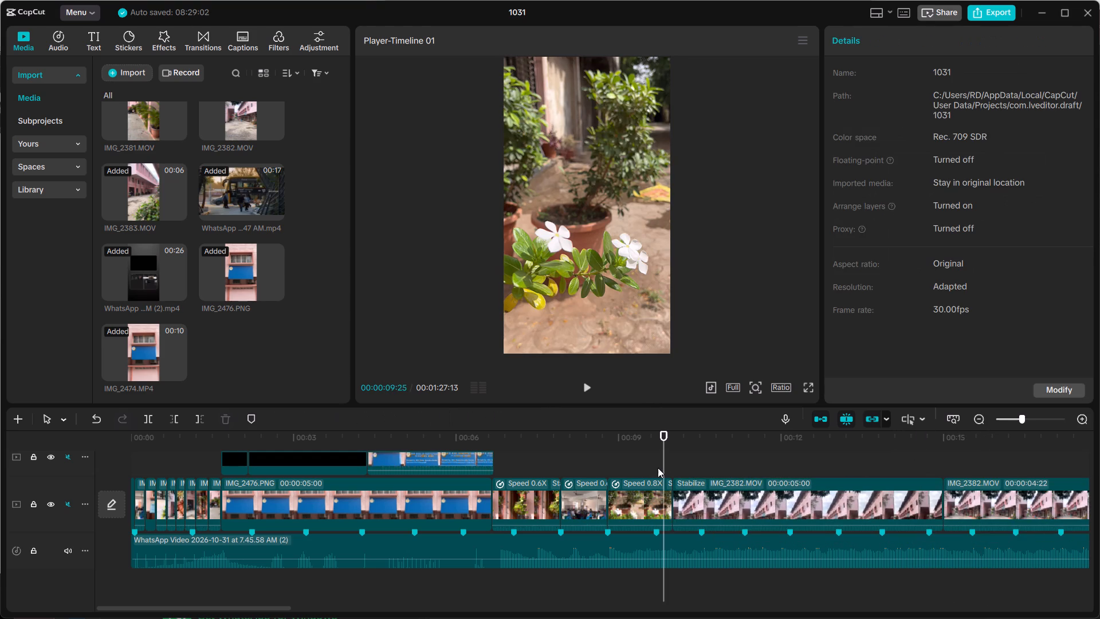
click(782, 489)
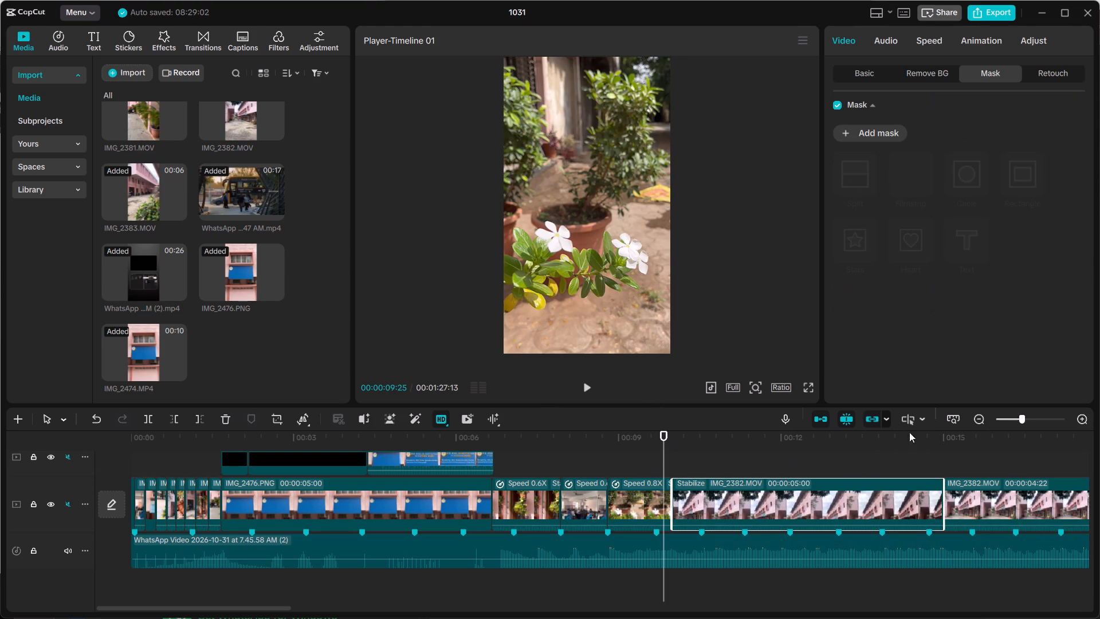
drag(1023, 414, 1031, 414)
drag(1019, 418, 1025, 420)
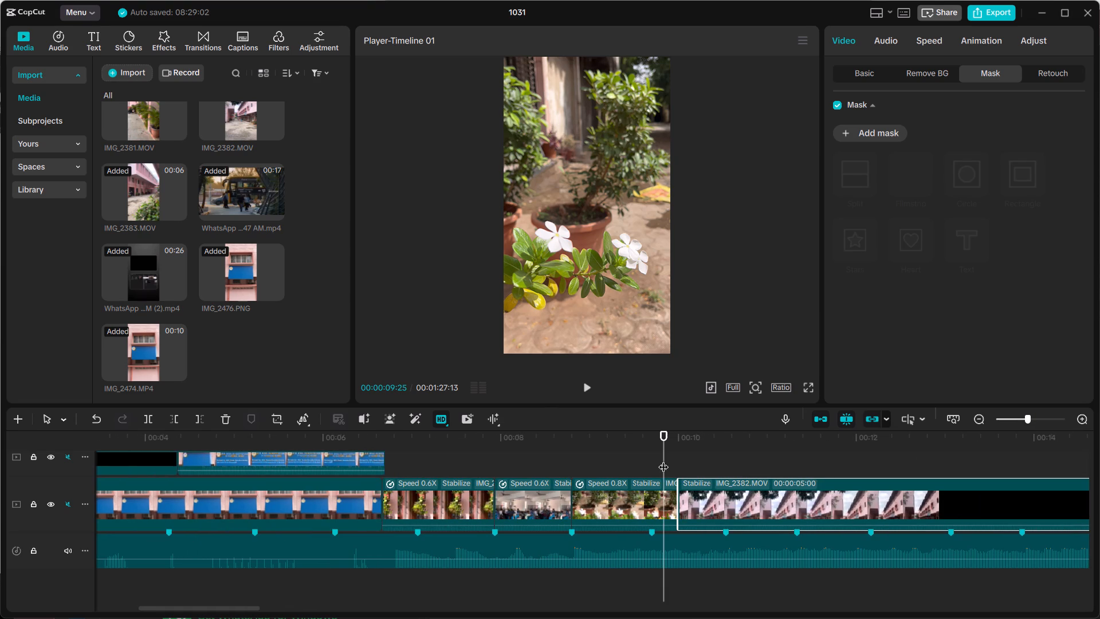
drag(663, 460, 453, 461)
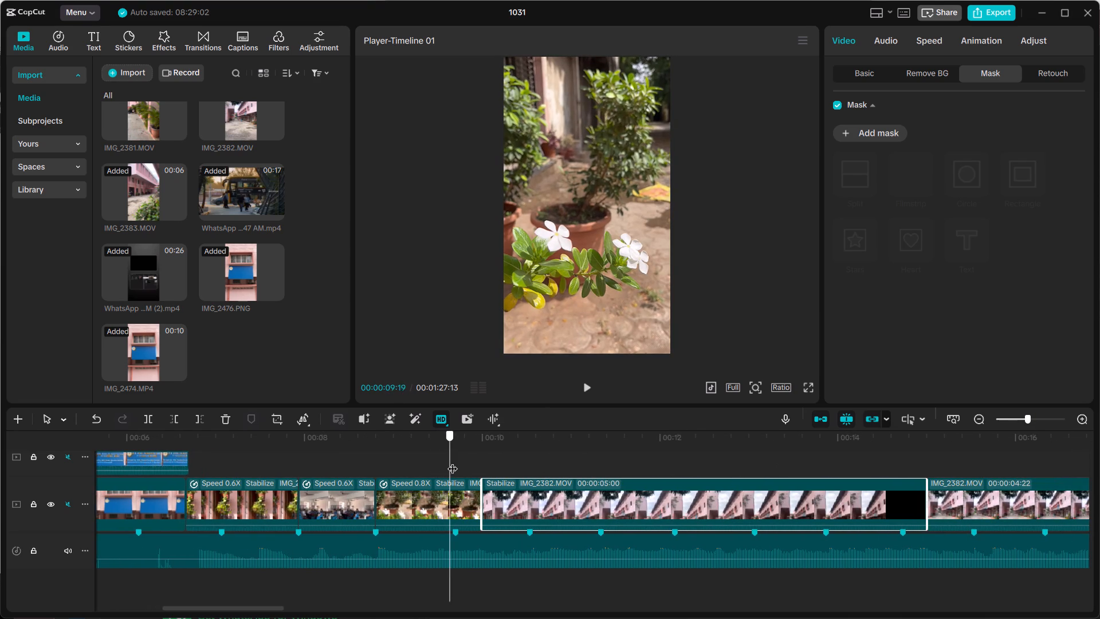
drag(453, 461, 454, 461)
click(468, 497)
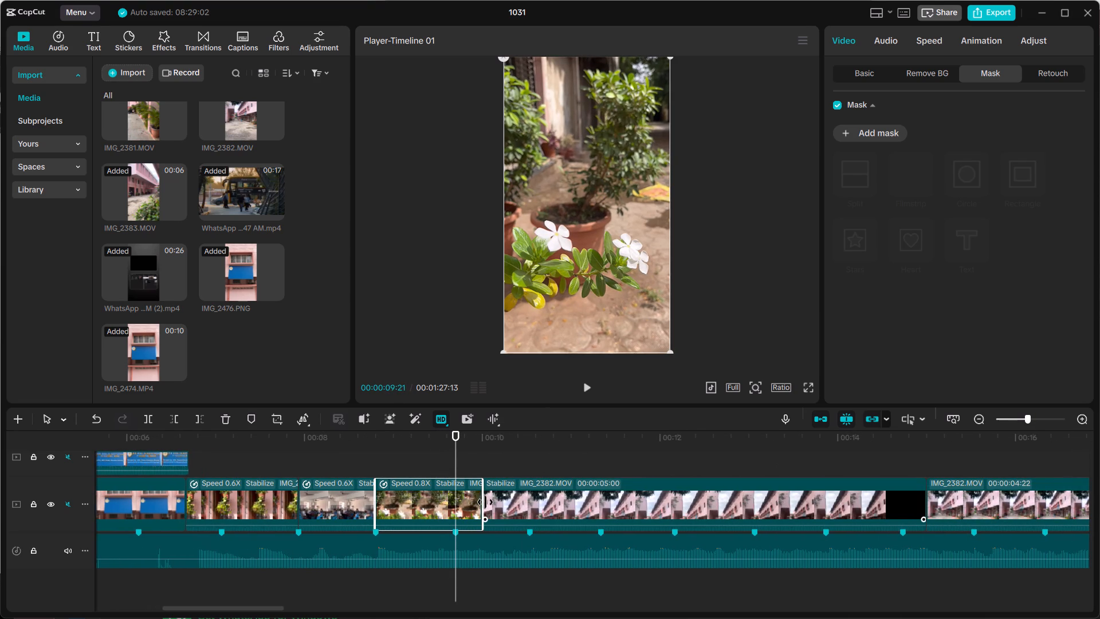
drag(484, 503, 453, 504)
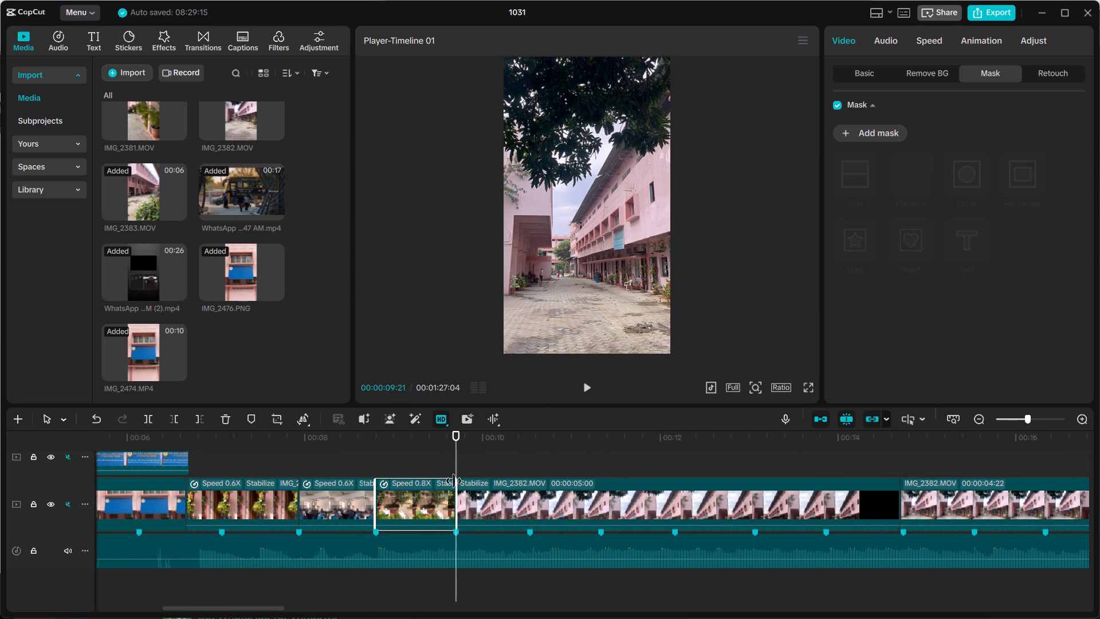
Cut off the stabilized IMG_2382.MOV clip's remainder after the beat marker at 00:00:11:10.
click(575, 511)
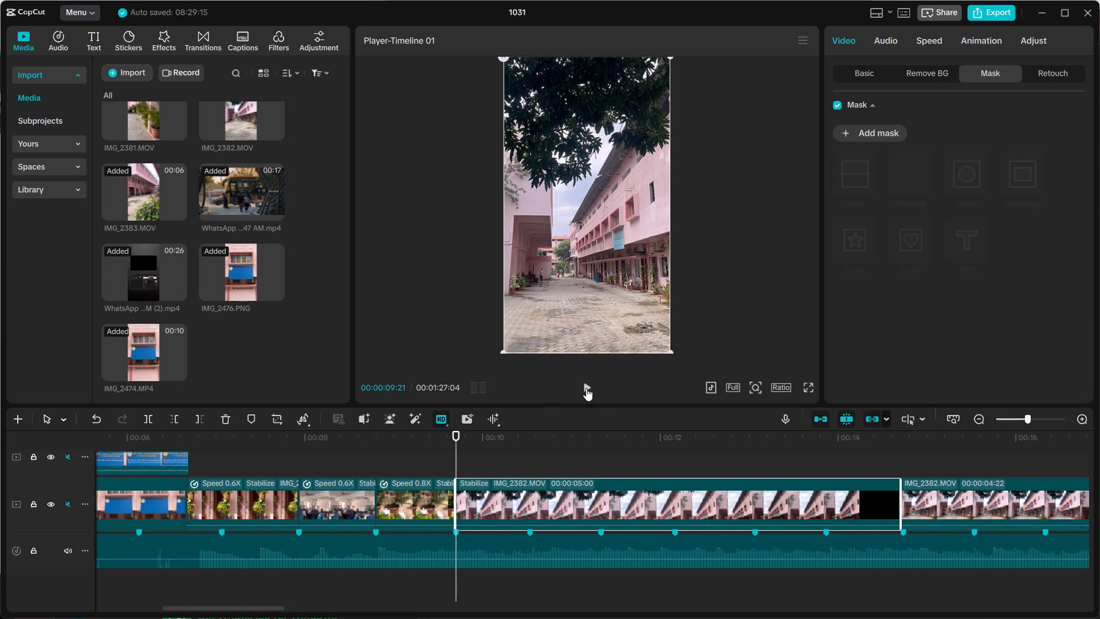
click(586, 387)
click(586, 387)
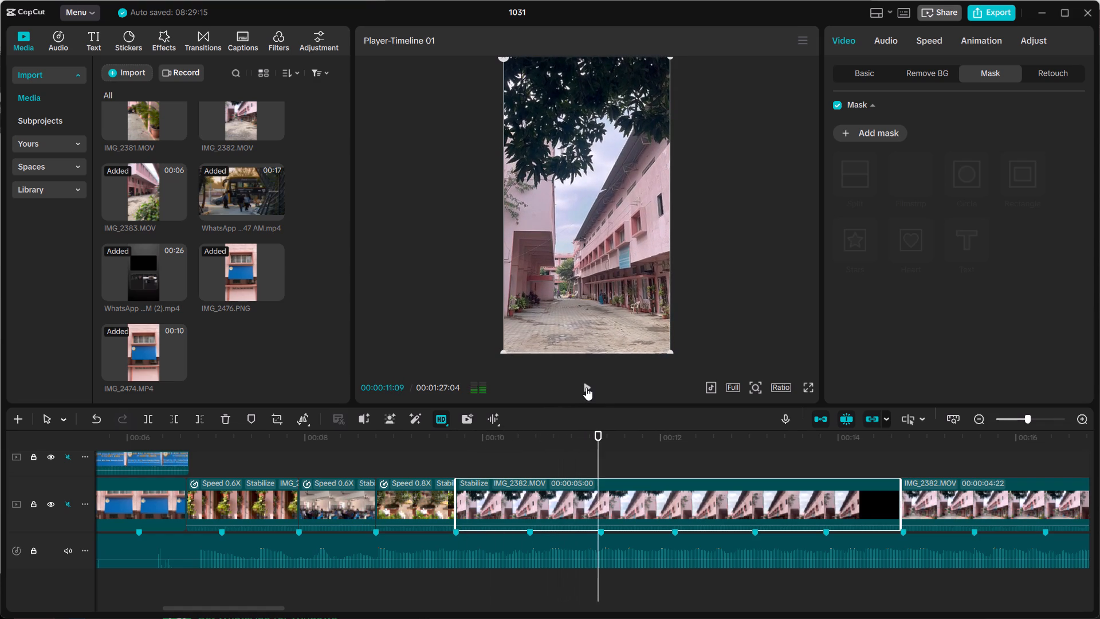
click(596, 459)
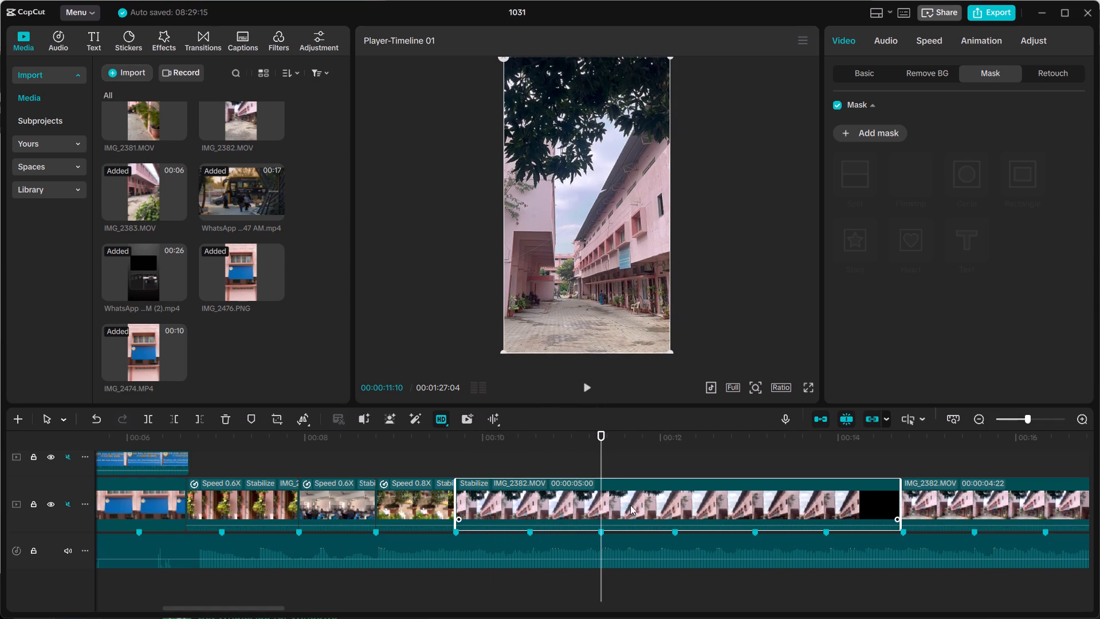
click(638, 505)
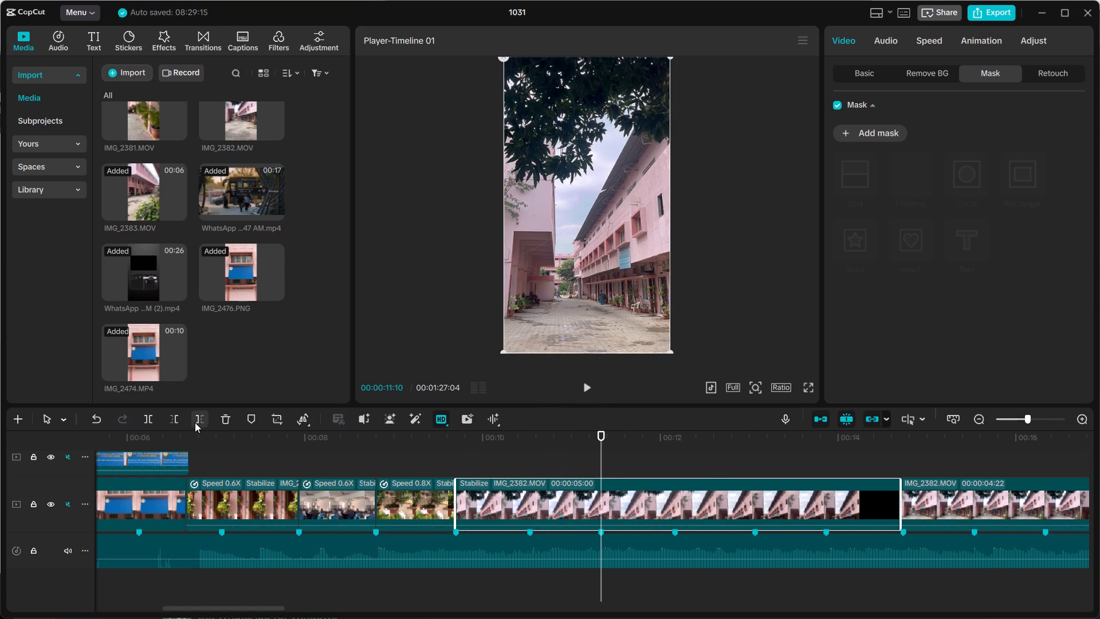
click(195, 422)
Play on past the cut and delete the unstabilized IMG_2382.MOV clip that follows it.
click(583, 386)
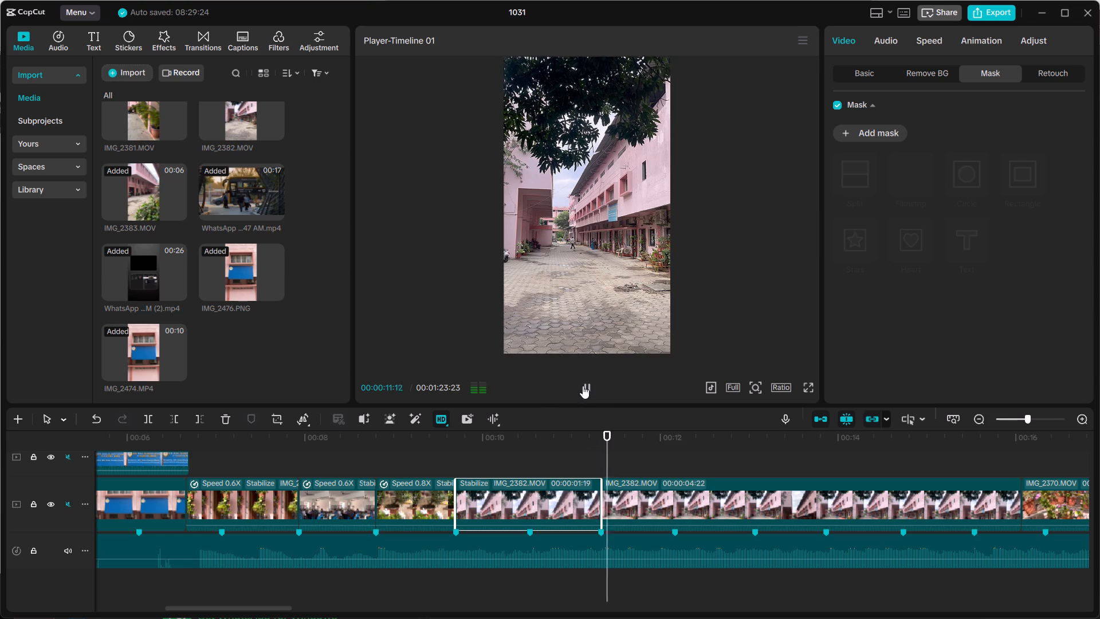
click(583, 386)
click(970, 495)
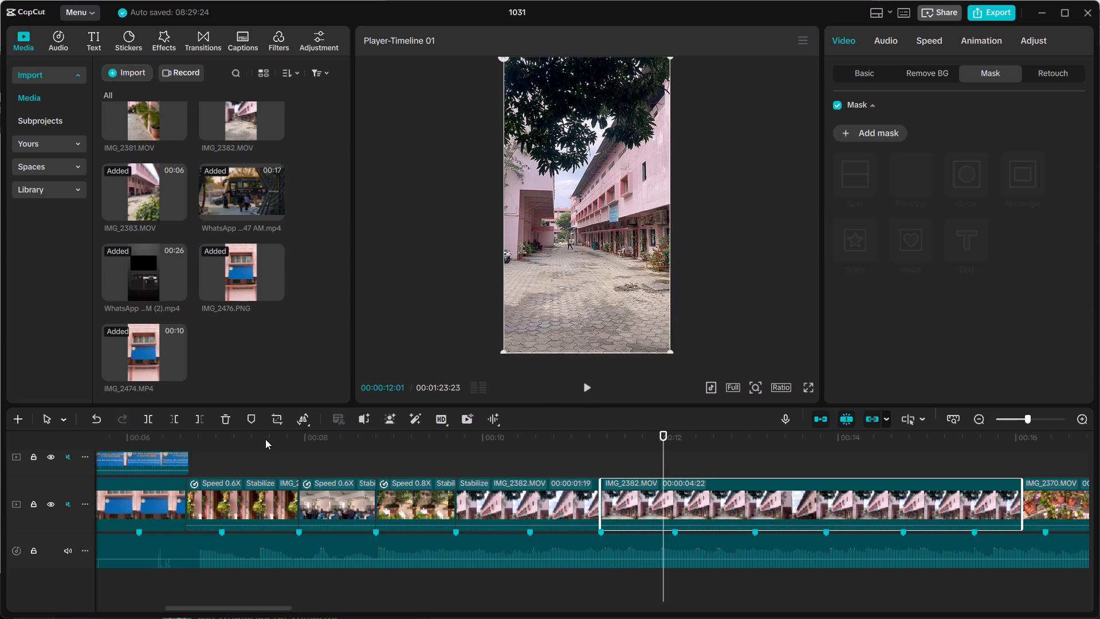
click(227, 416)
Cut off the remainder of the IMG_2370.MOV clip after the beat marker at 00:00:12:05.
drag(670, 449, 676, 450)
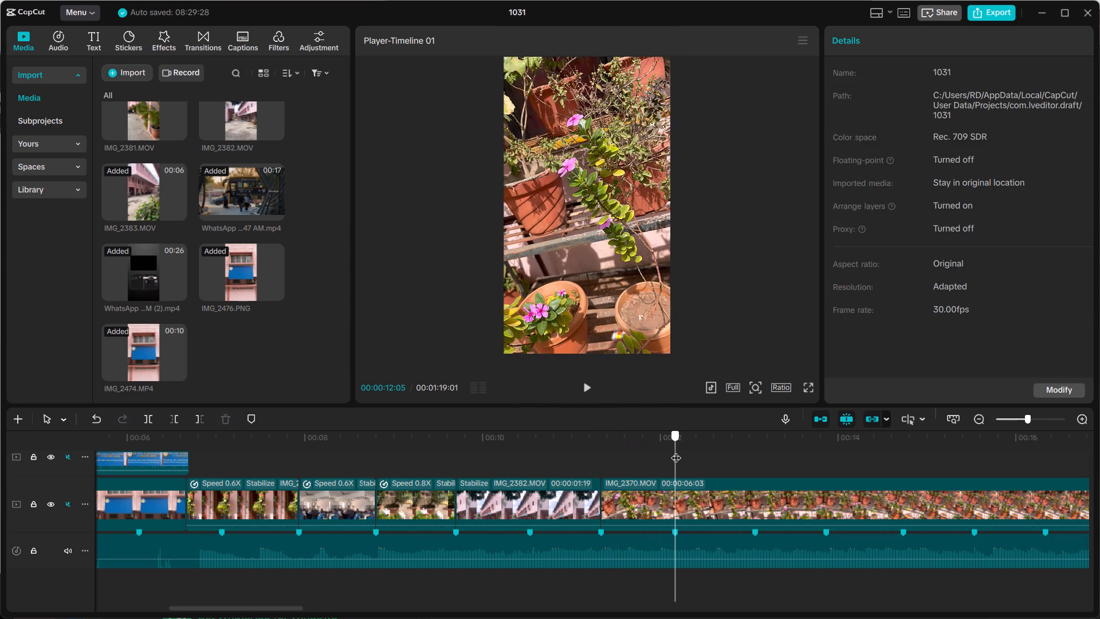
drag(676, 450, 677, 452)
click(738, 497)
click(198, 419)
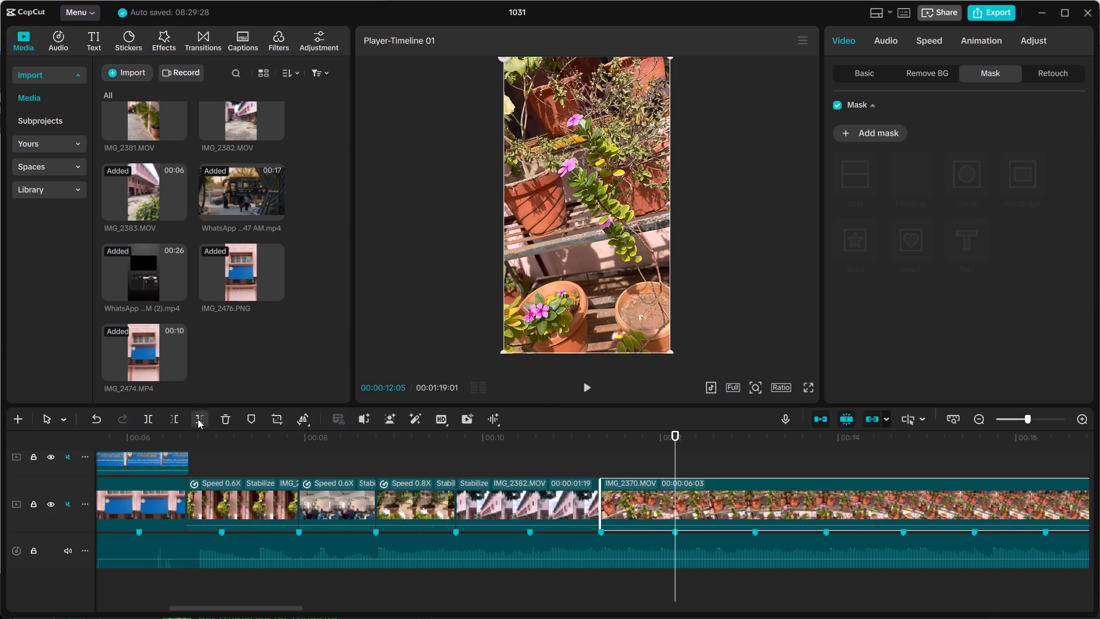
Stabilize the shortened IMG_2370.MOV clip and play back the cut leading into it.
click(636, 500)
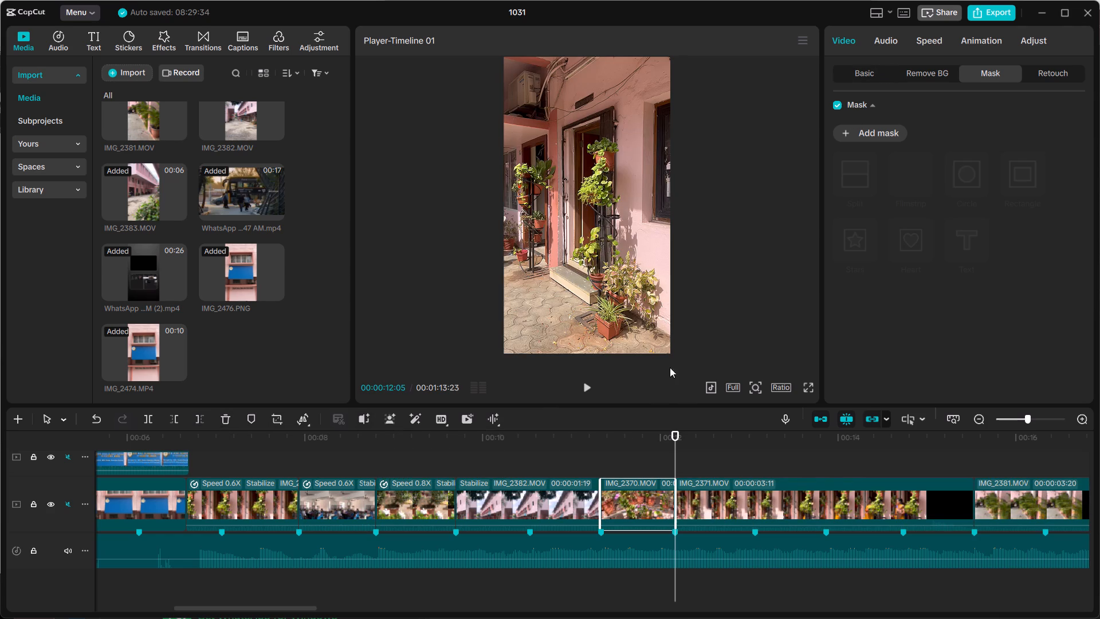
click(443, 417)
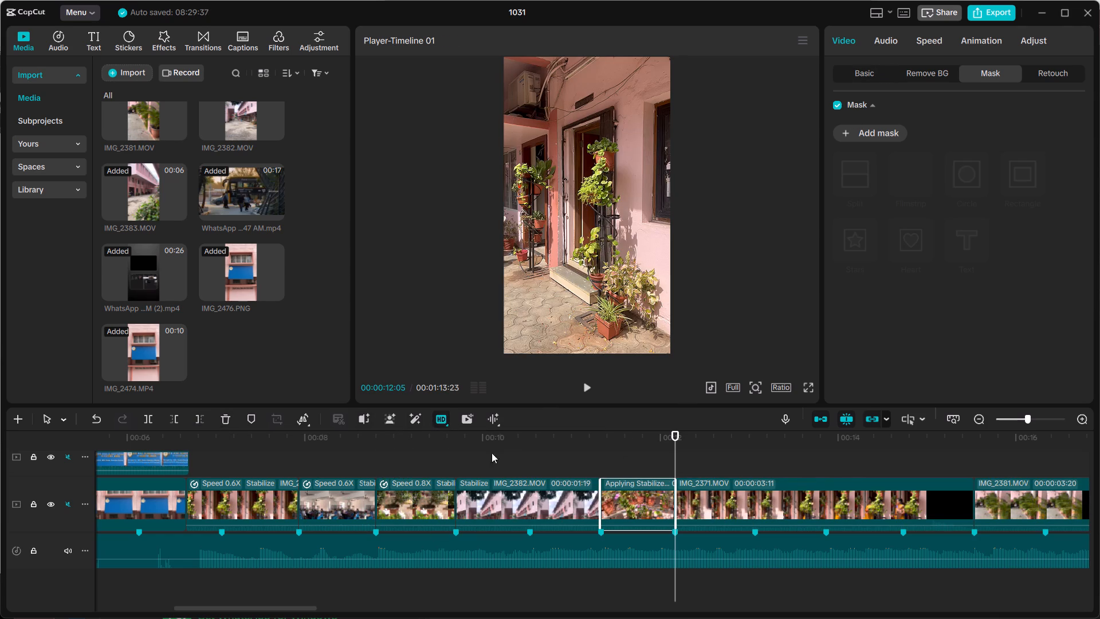
click(552, 458)
click(581, 382)
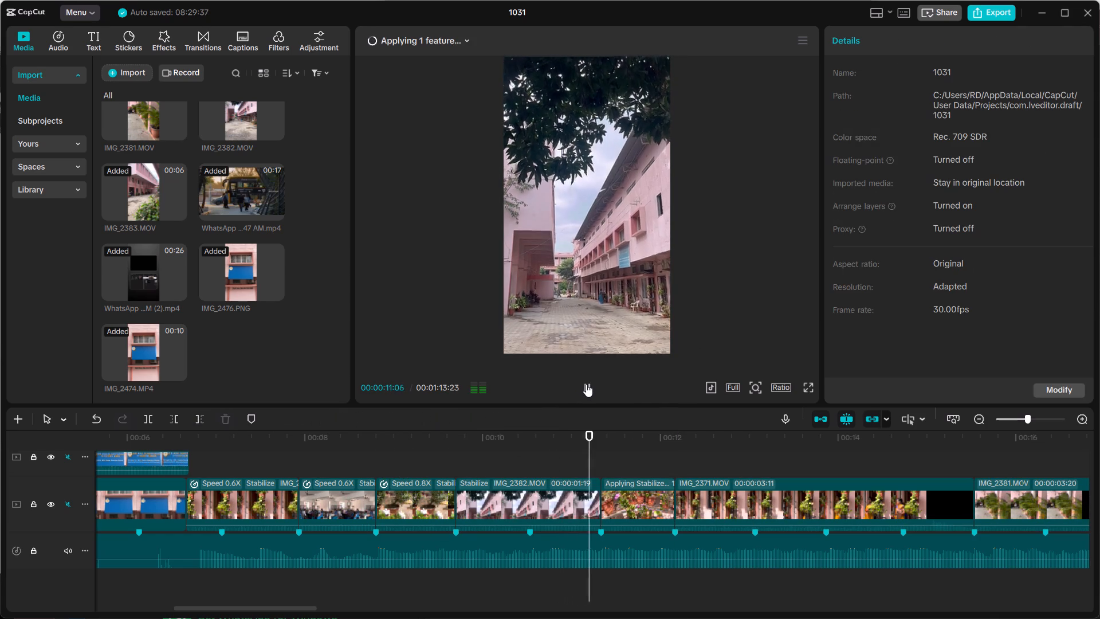
click(588, 385)
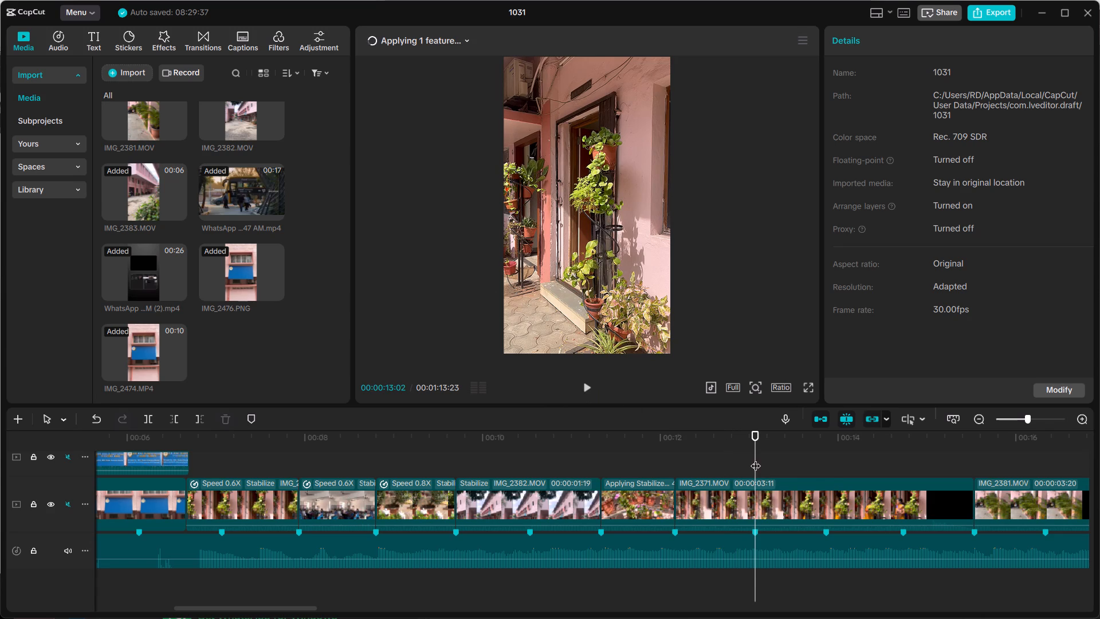
Set the speed of the IMG_2370.MOV flower pot clip to 0.60x.
drag(756, 459, 638, 458)
click(657, 494)
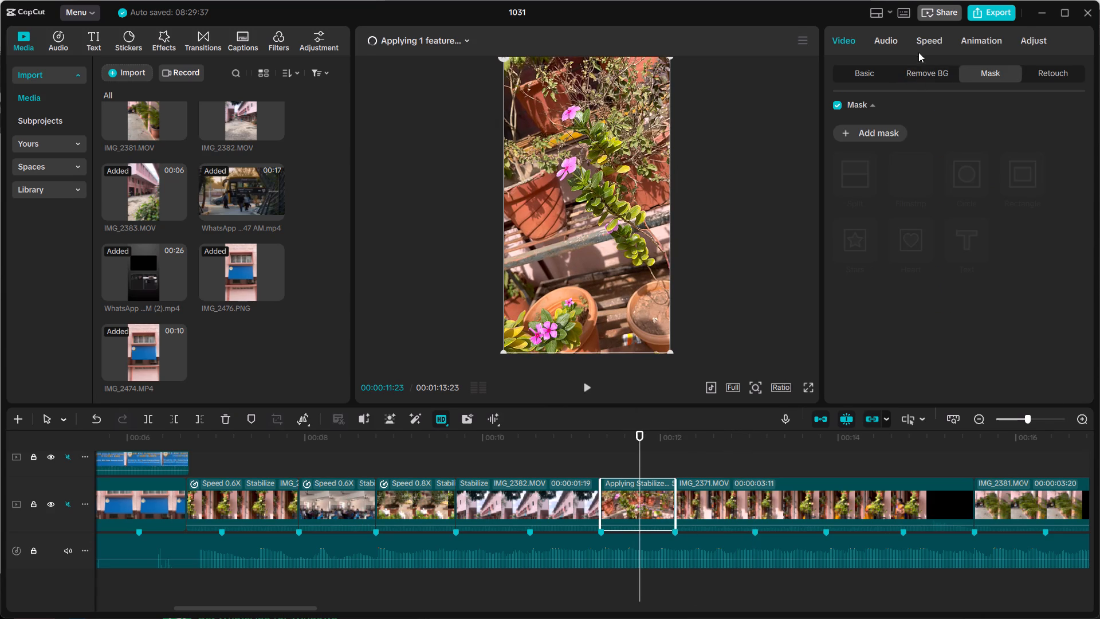
click(936, 32)
click(855, 131)
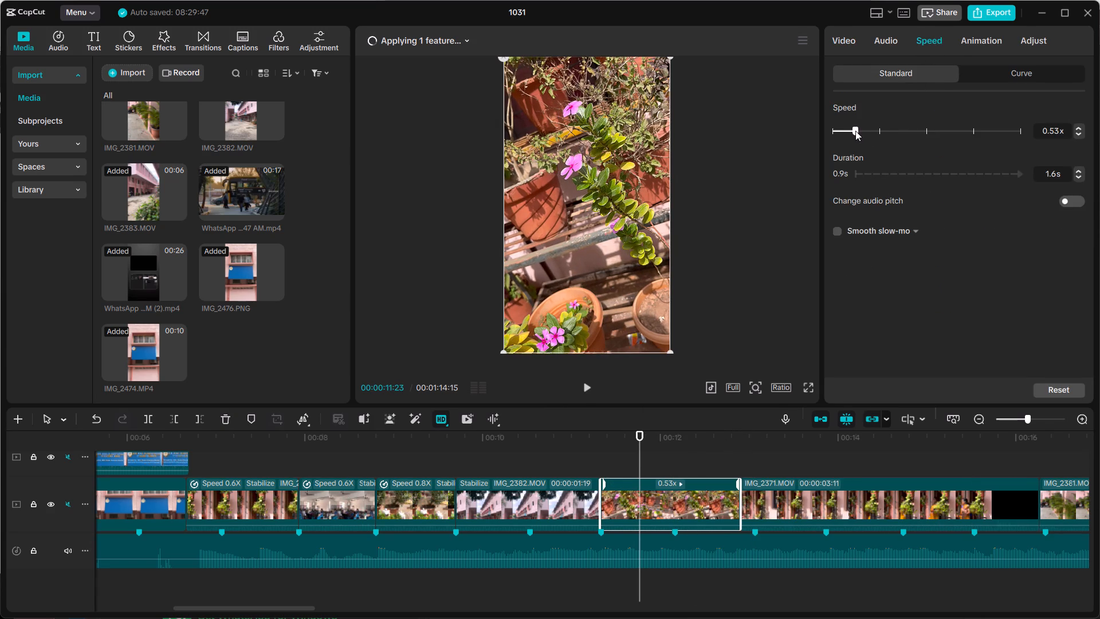
click(855, 131)
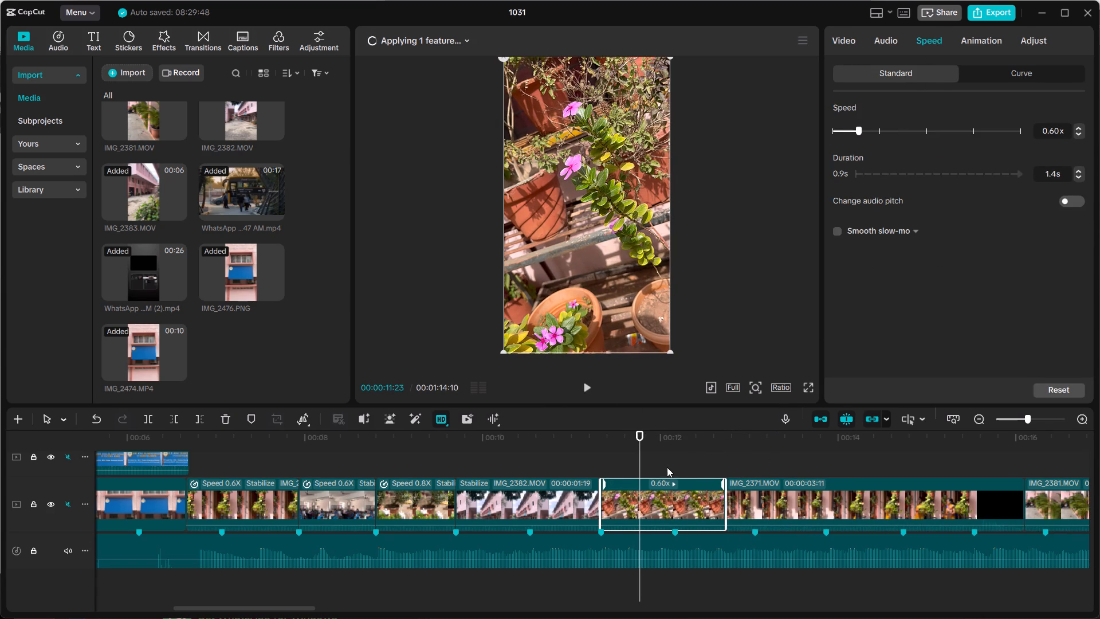
Scrub the slowed IMG_2370.MOV clip and trim its end back to the beat marker at 00:00:12:05.
drag(639, 456, 607, 456)
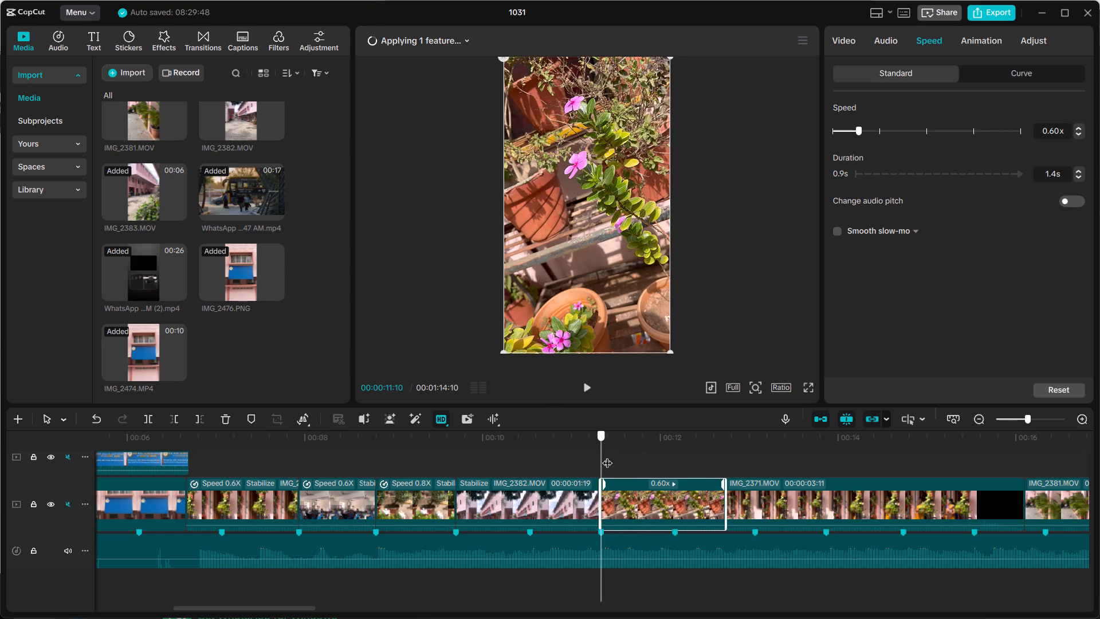
drag(607, 456, 685, 457)
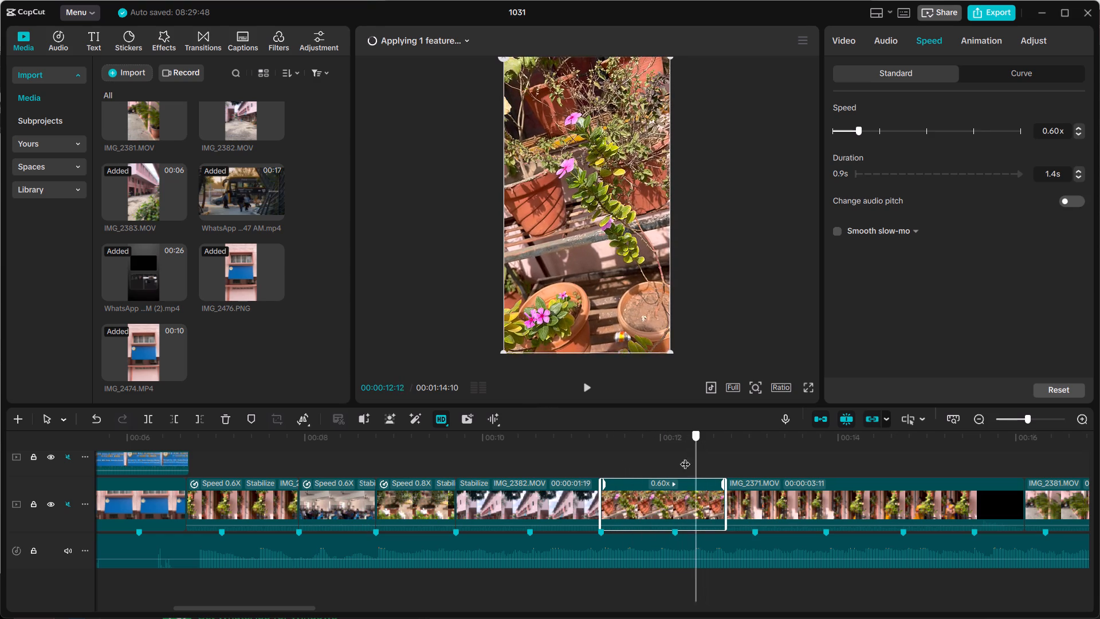
drag(685, 457, 598, 464)
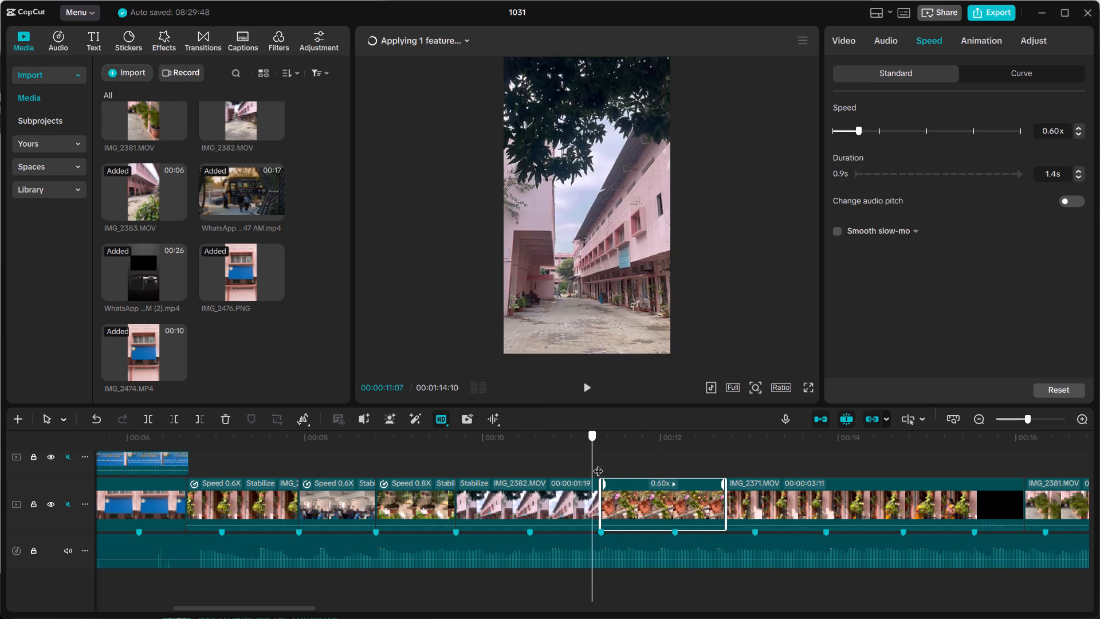
drag(598, 464, 677, 448)
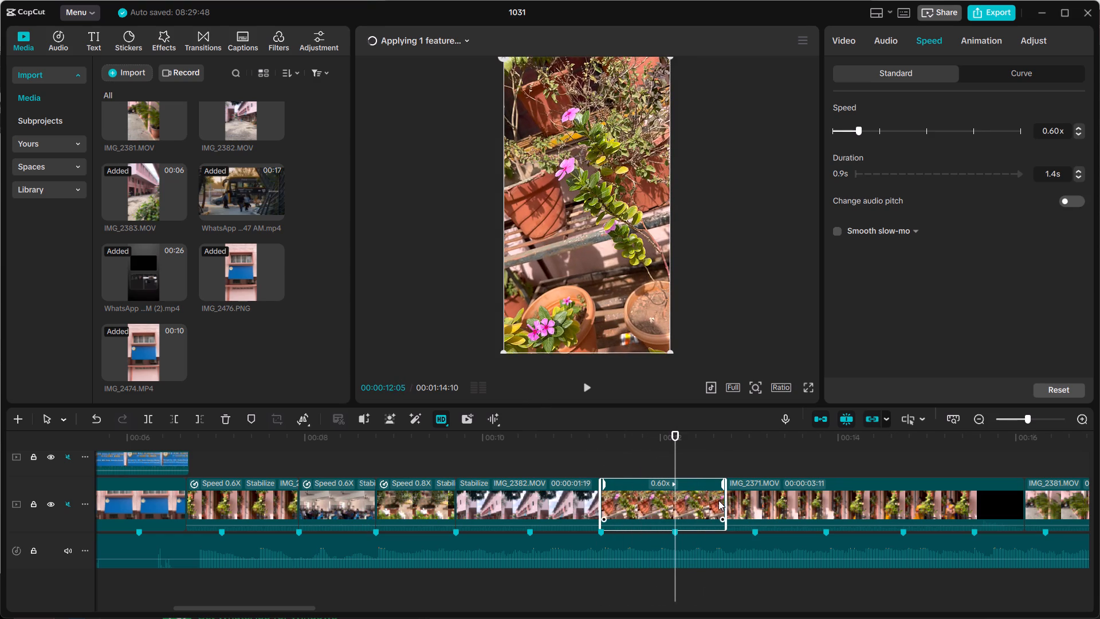
drag(725, 500, 677, 505)
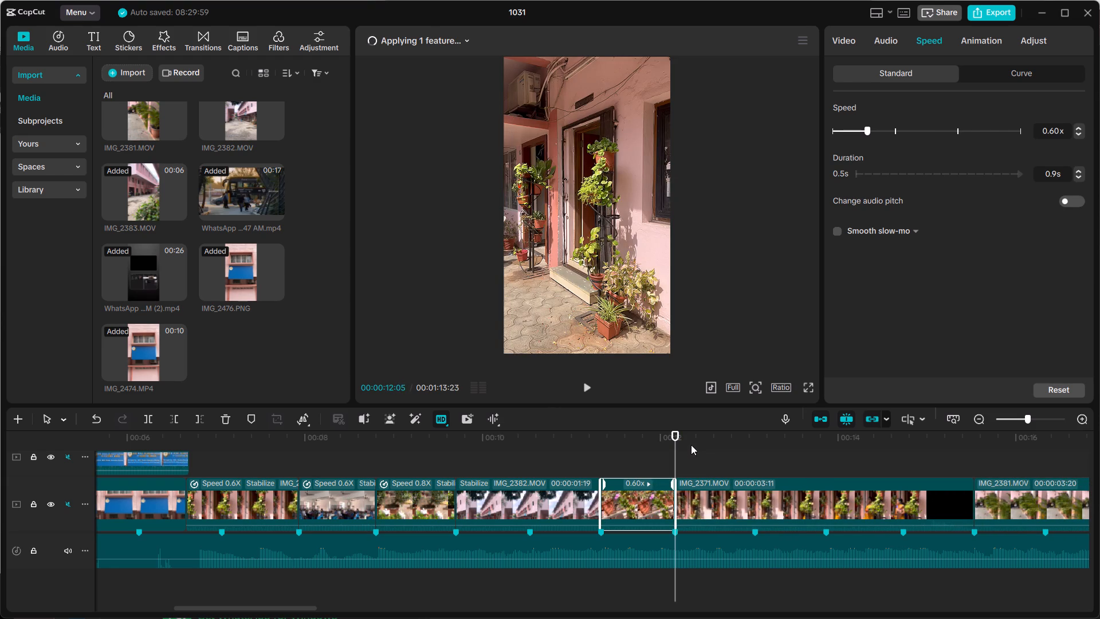
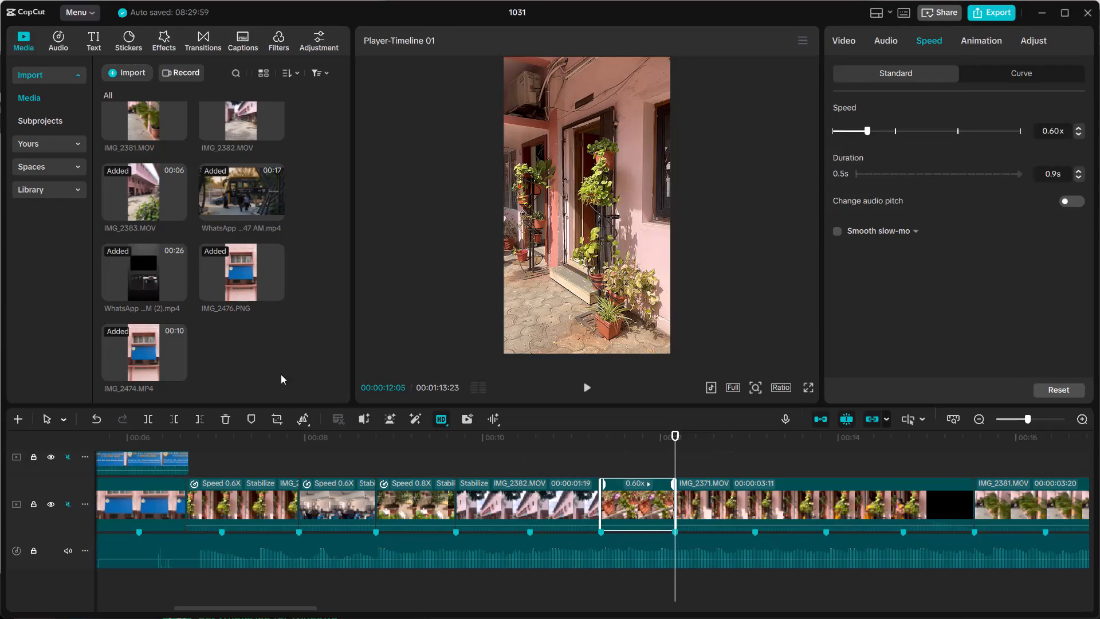
Scrub the timeline back from the IMG_2382.MOV clip to the 0.6x classroom clip to review the preceding cuts.
click(546, 455)
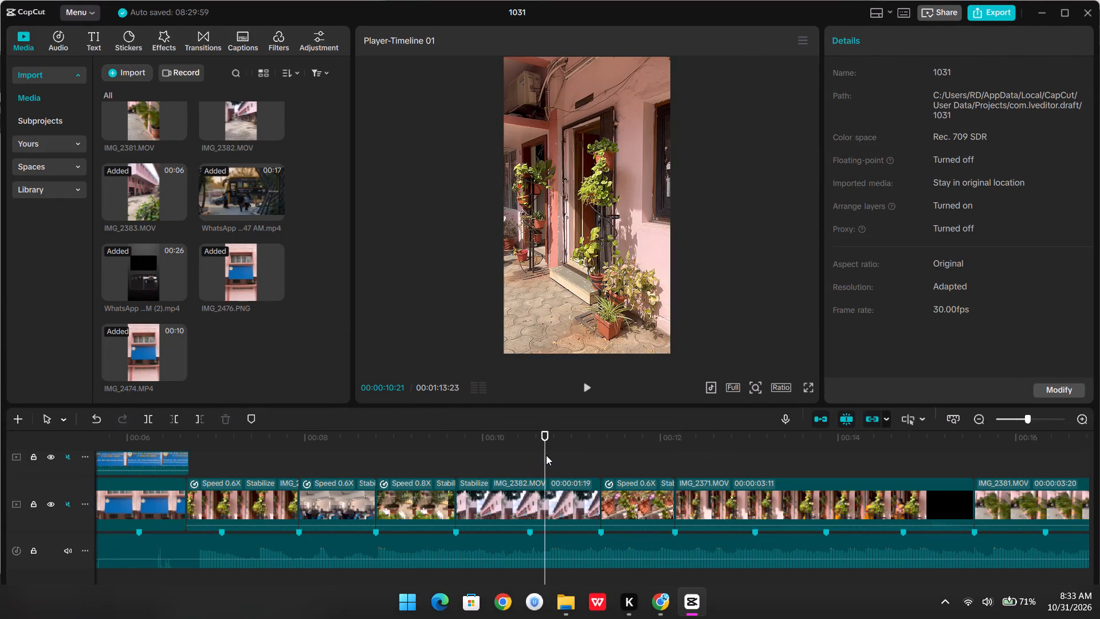
drag(546, 455, 338, 477)
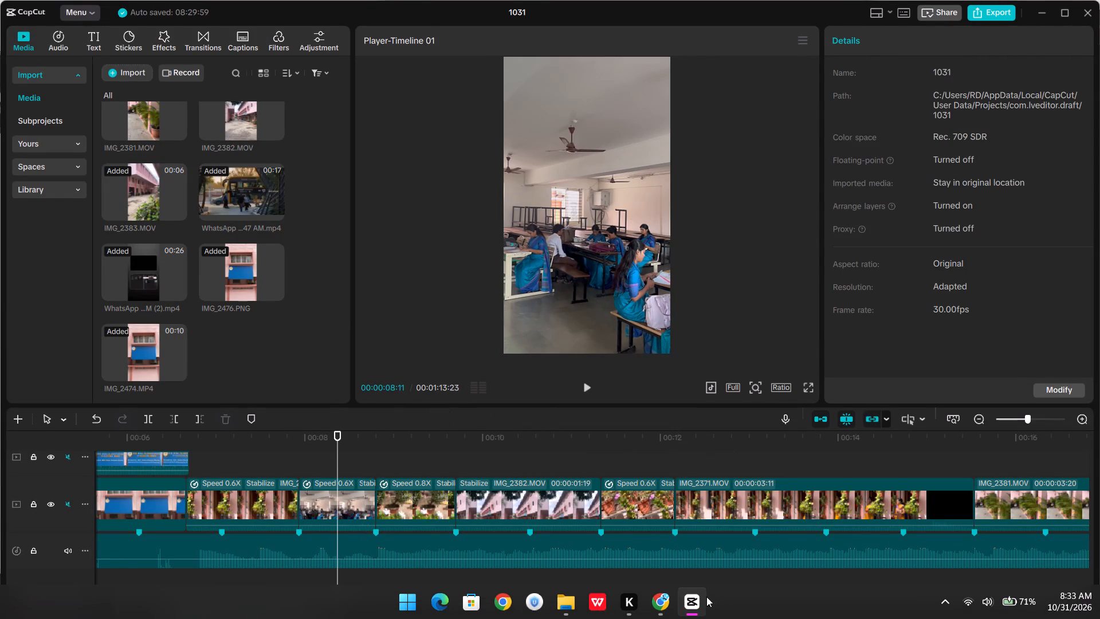
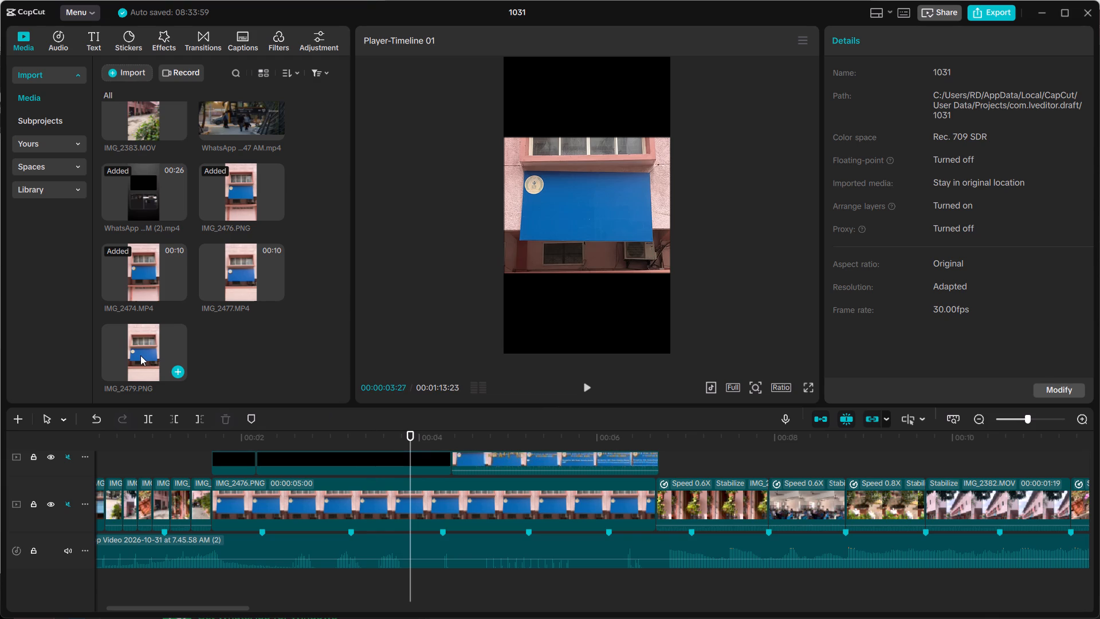
Replace the IMG_2476.PNG clip on the main track with IMG_2479.PNG, keeping the original video effect.
drag(140, 355, 411, 508)
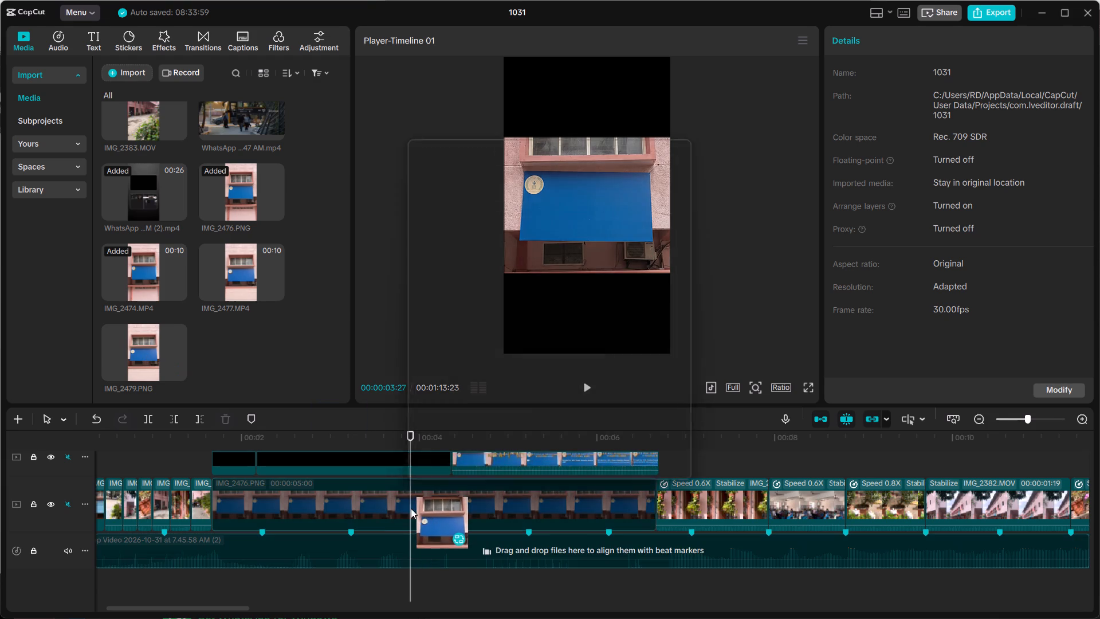
click(601, 460)
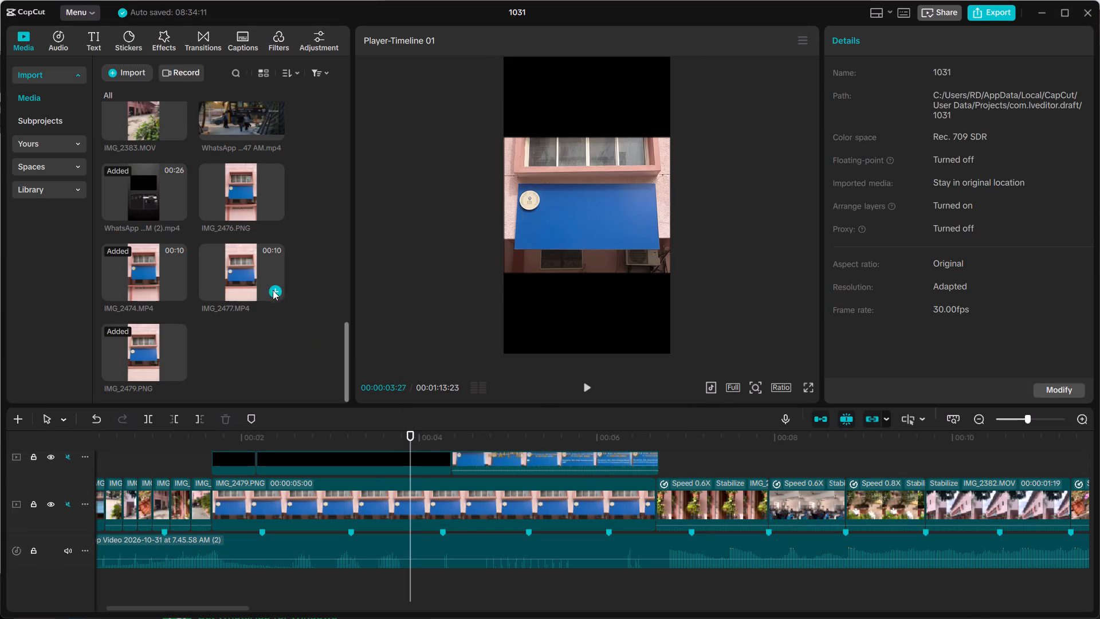
Replace the signboard video on the overlay track with IMG_2477.MP4, keeping the original video effect.
drag(237, 273, 535, 458)
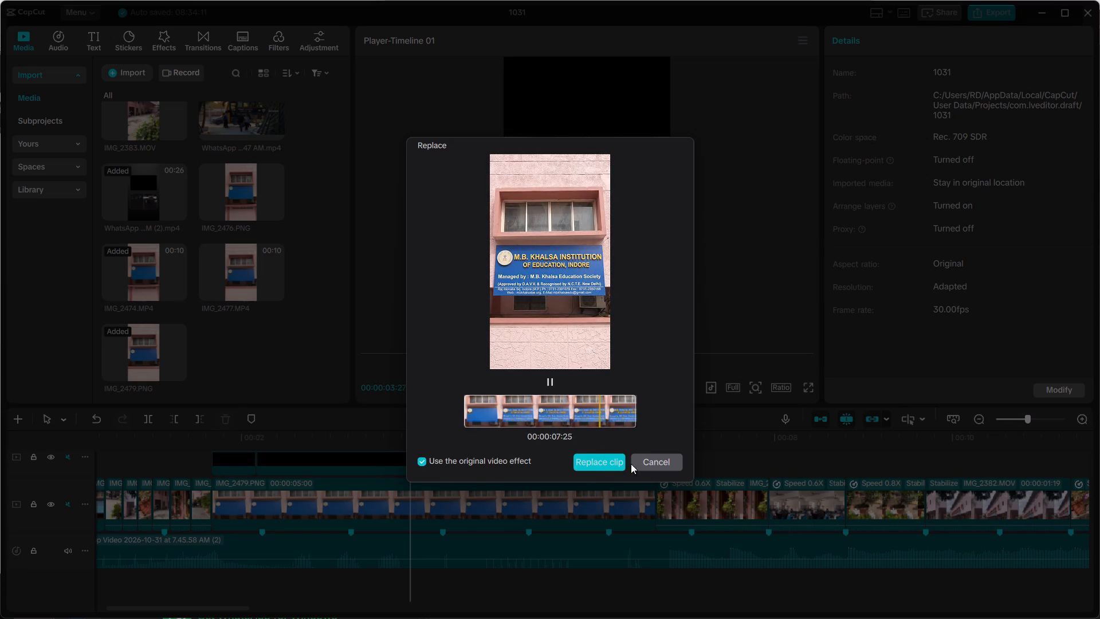
click(591, 460)
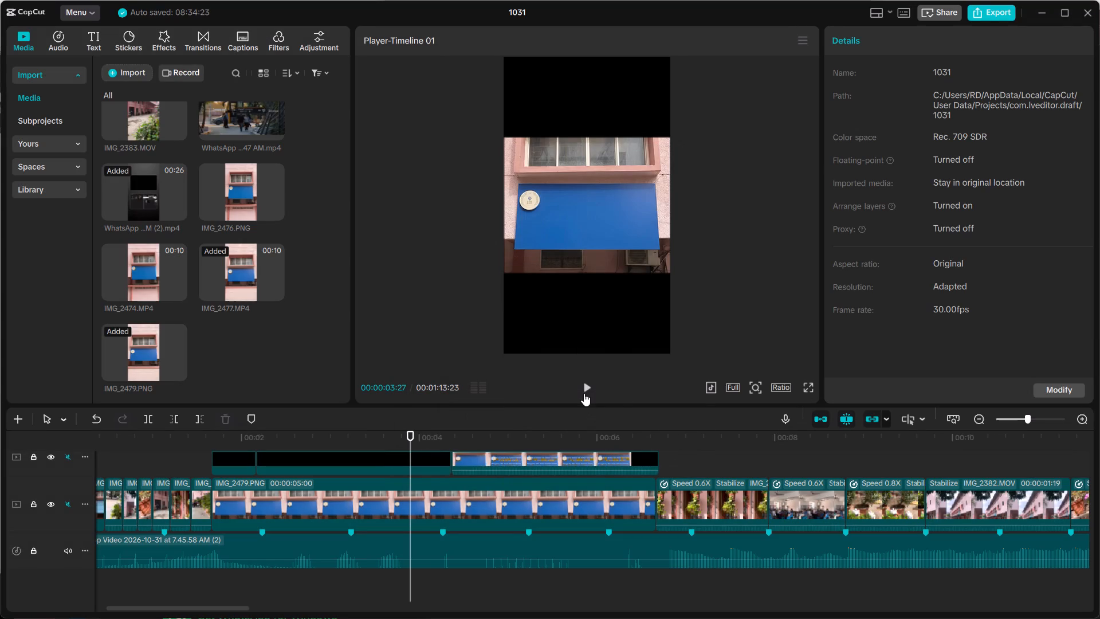
Play back the replaced signboard section and set the IMG_2477.MP4 overlay clip's speed to 1.00x.
click(584, 384)
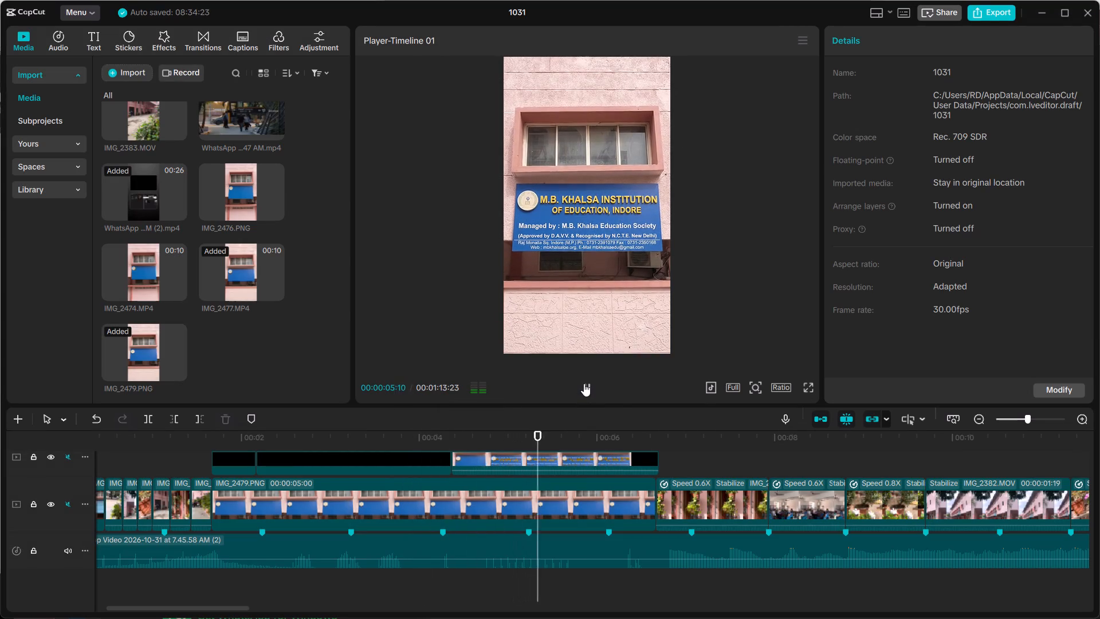
click(584, 383)
click(622, 464)
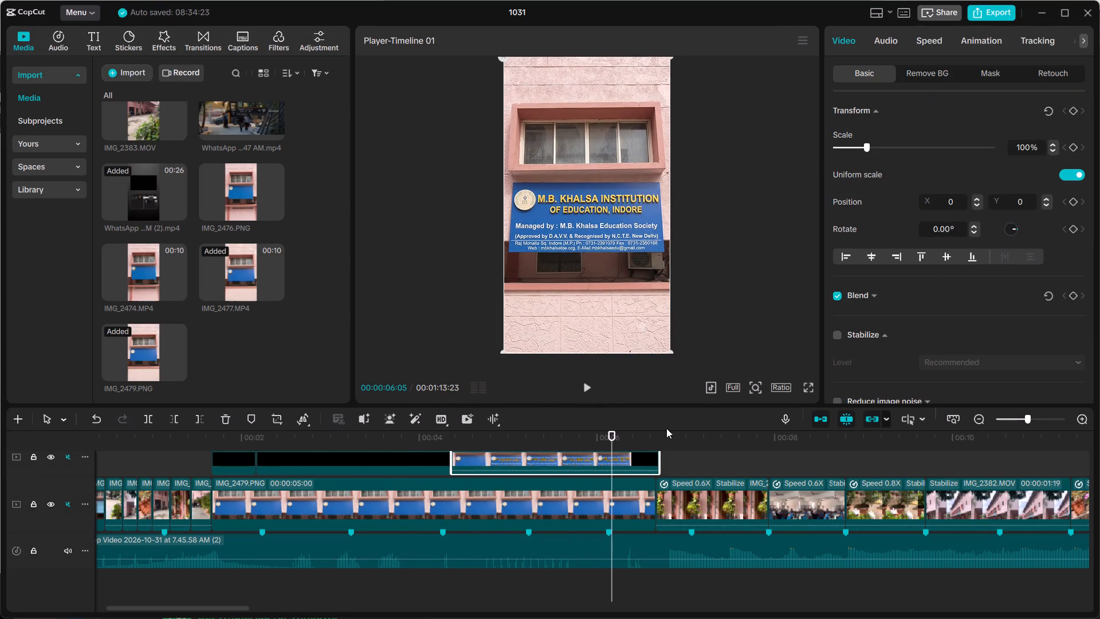
drag(612, 435, 557, 444)
click(931, 36)
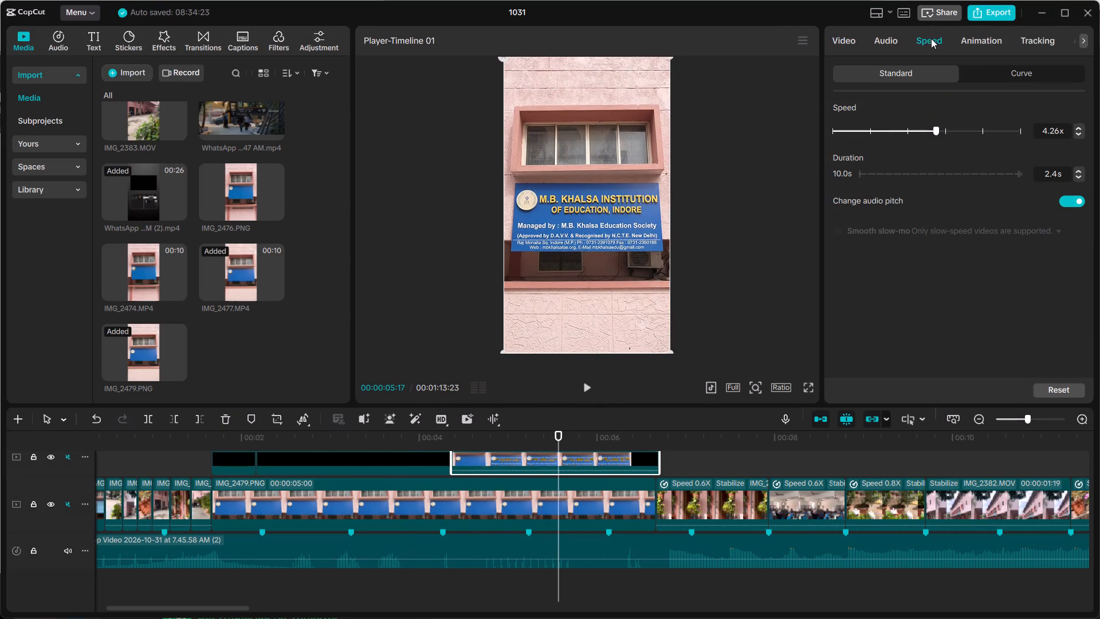
click(871, 129)
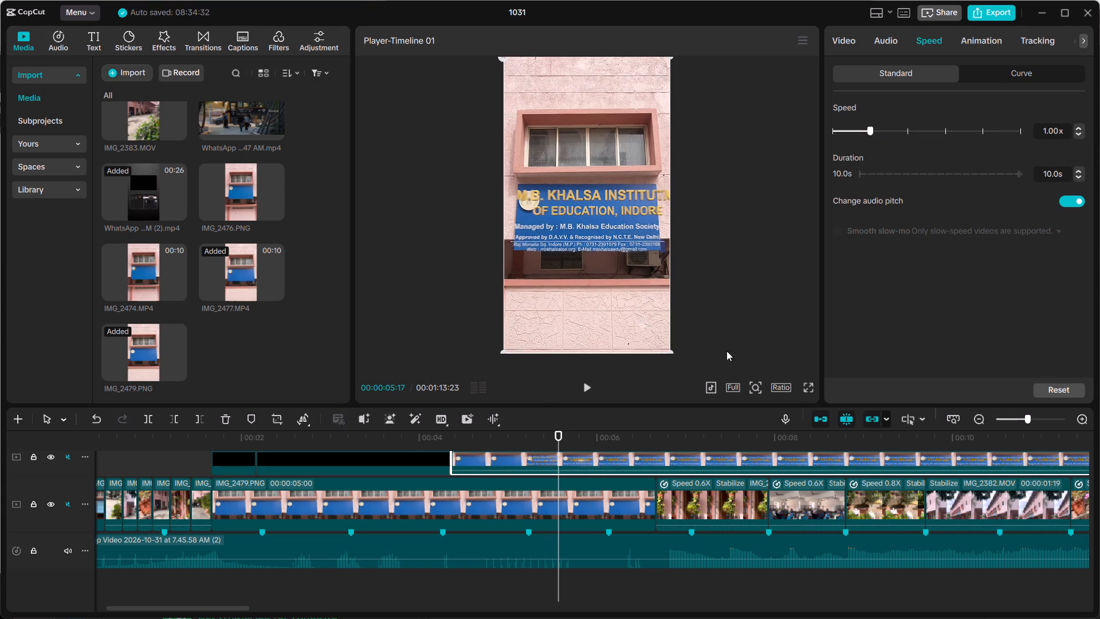
Preview the overlay signboard clip and trim its start to the beat marker at 00:00:05:07, shortening it to 9.1 s.
click(1019, 420)
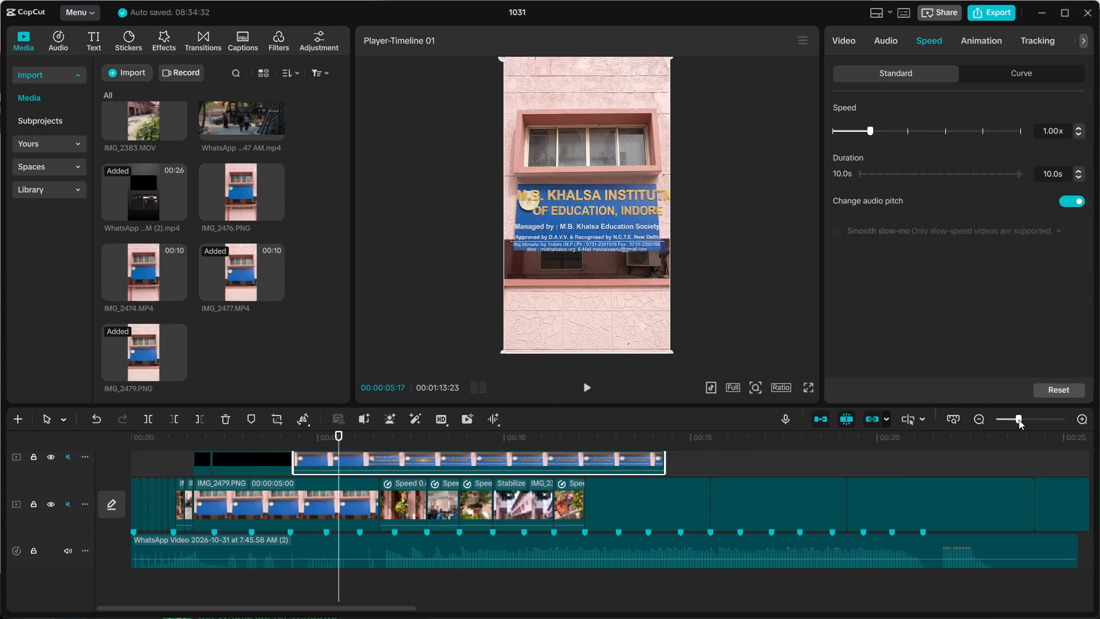
drag(335, 440, 285, 436)
click(584, 386)
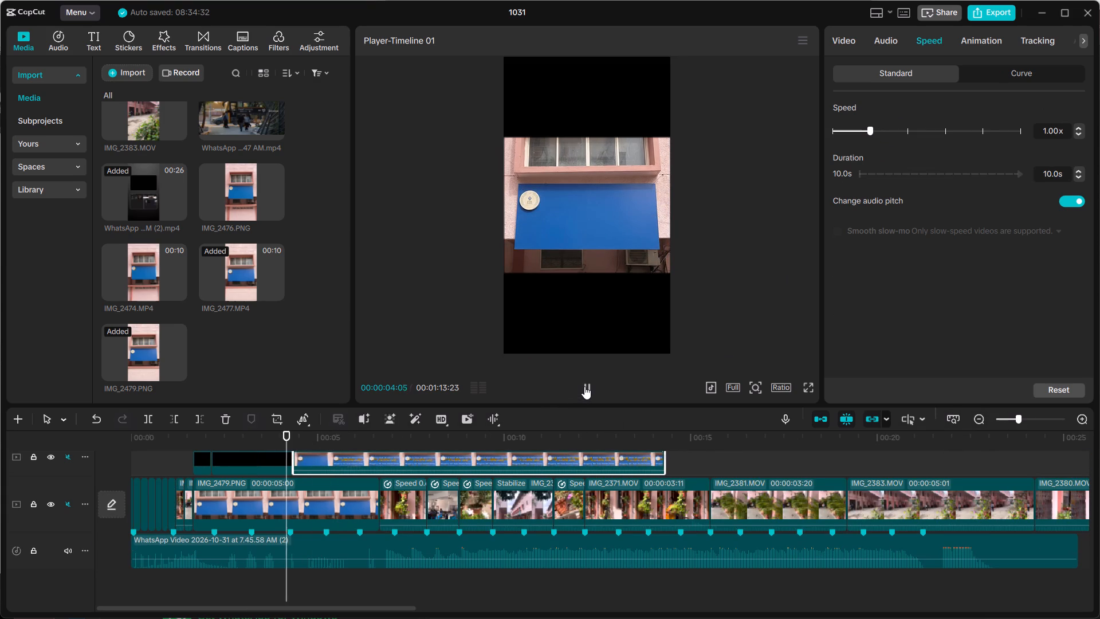
click(584, 386)
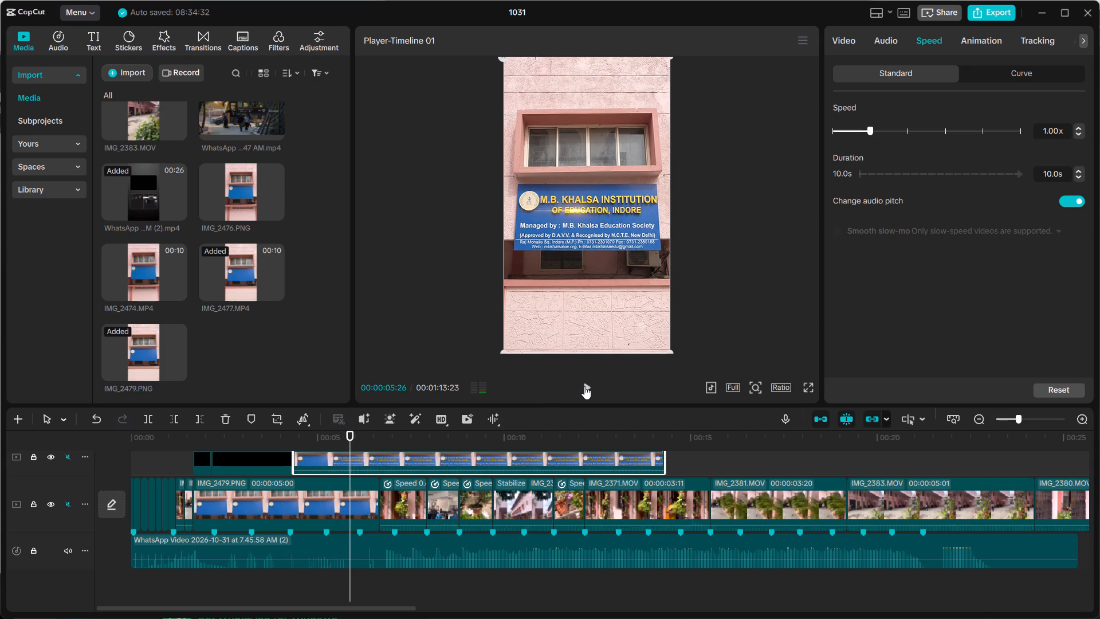
click(420, 455)
drag(351, 440, 327, 440)
click(324, 461)
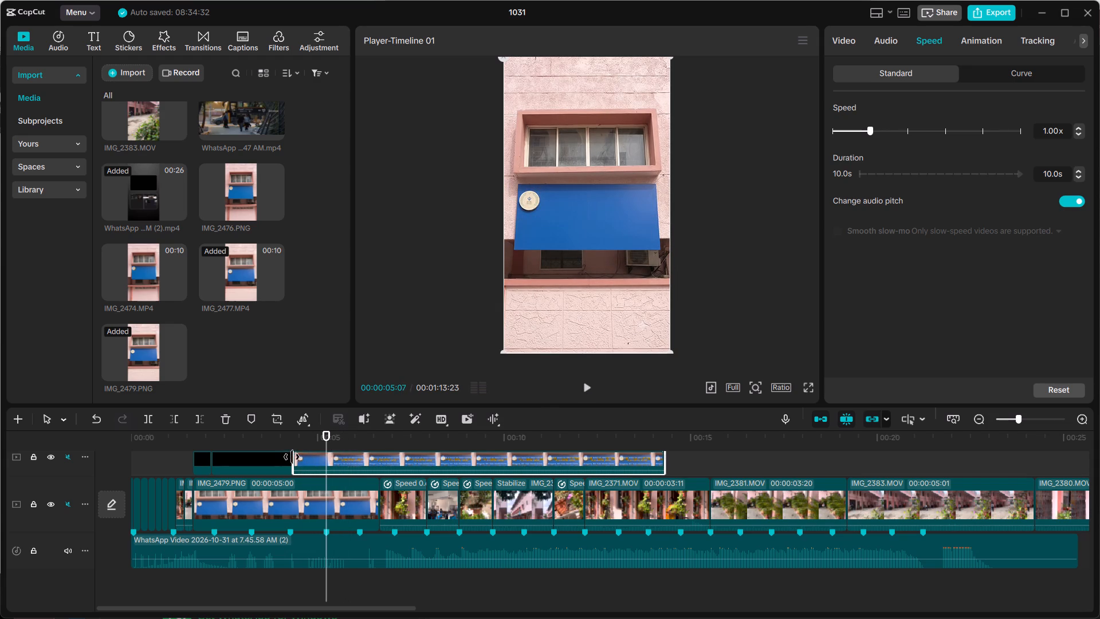
drag(292, 457, 326, 456)
Move the trimmed signboard overlay clip back so it starts directly after the black overlay clip.
drag(394, 456, 359, 456)
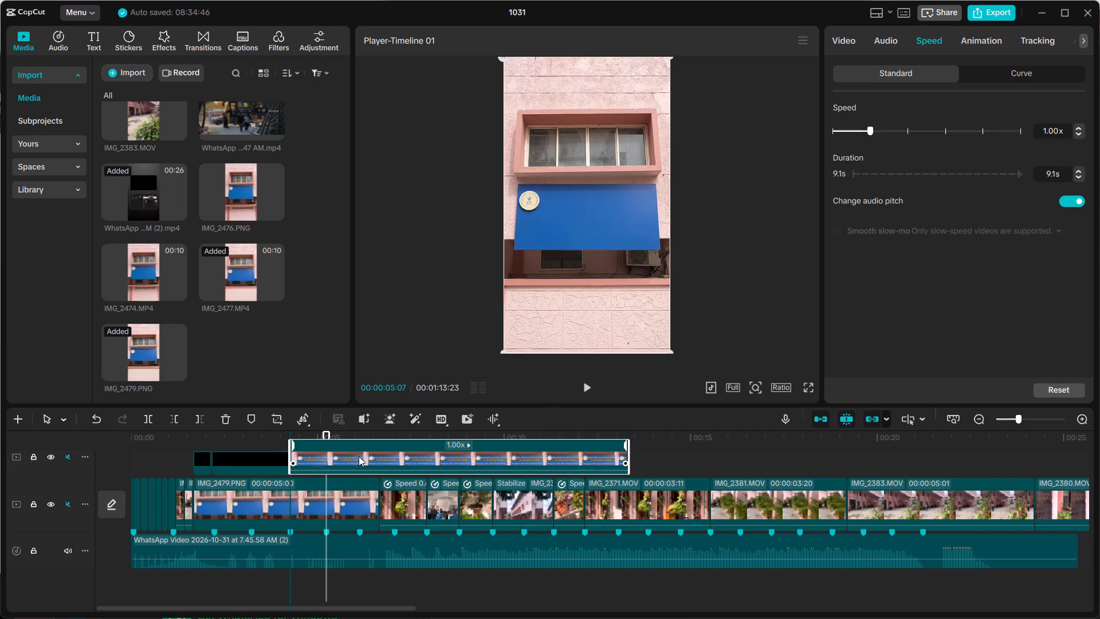
drag(359, 456, 362, 459)
drag(354, 465, 360, 495)
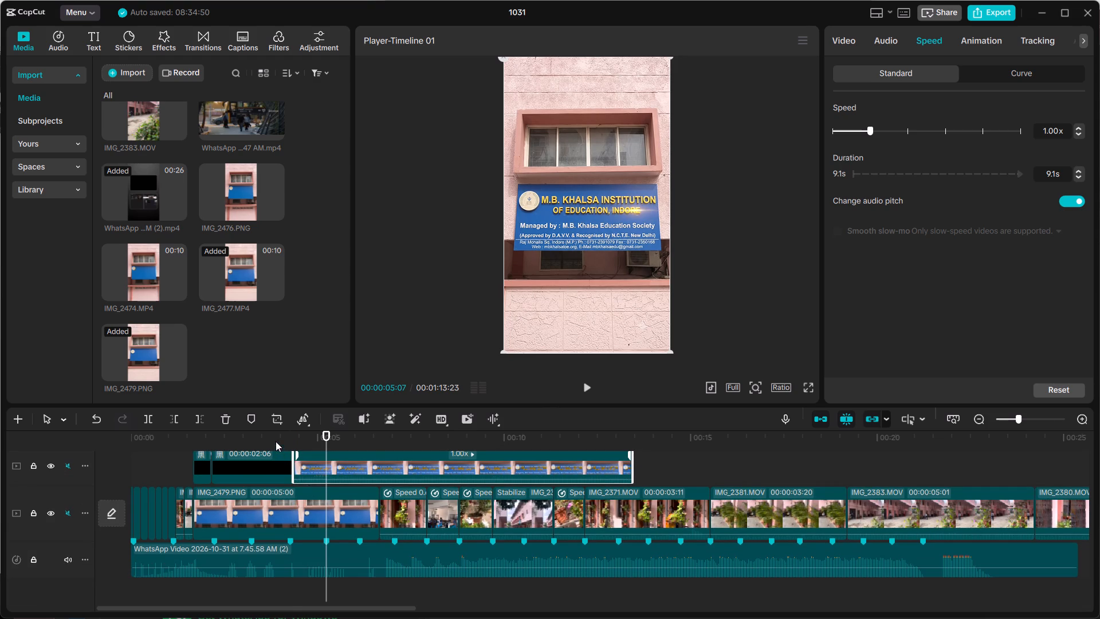
Play and scrub through the signboard section to check the overlay text animation's timing against the beat markers.
double_click(276, 439)
click(584, 385)
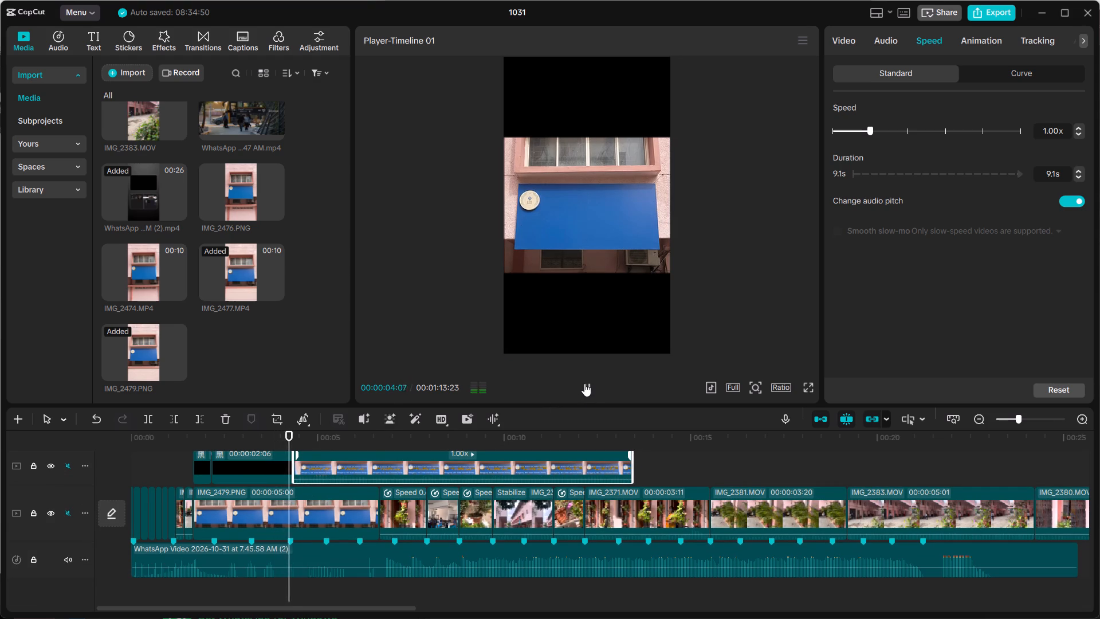
click(584, 383)
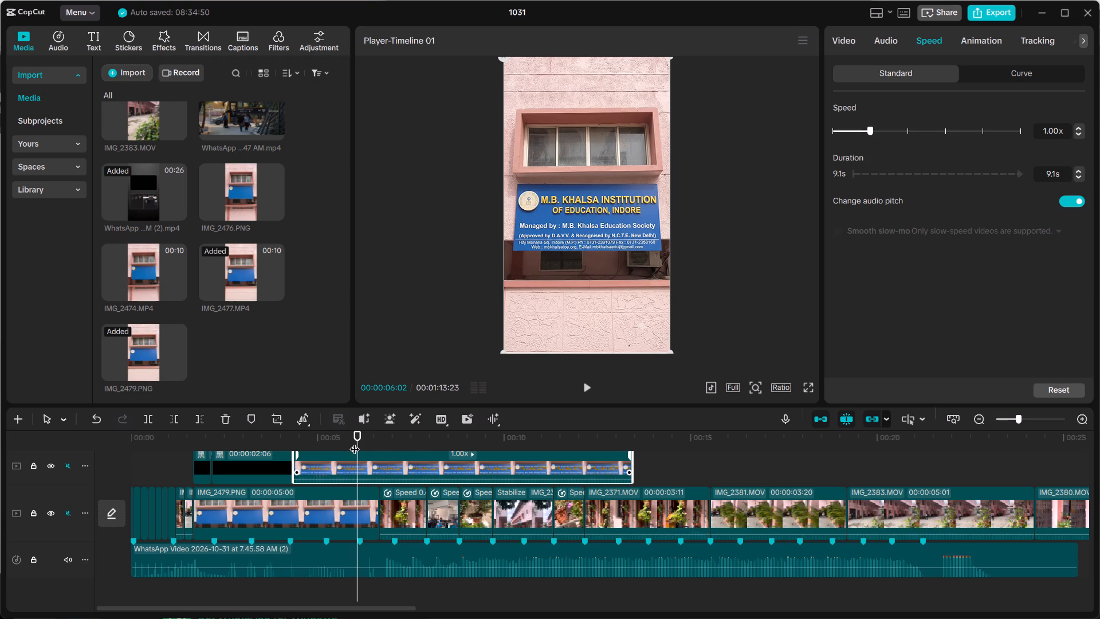
drag(357, 441, 323, 440)
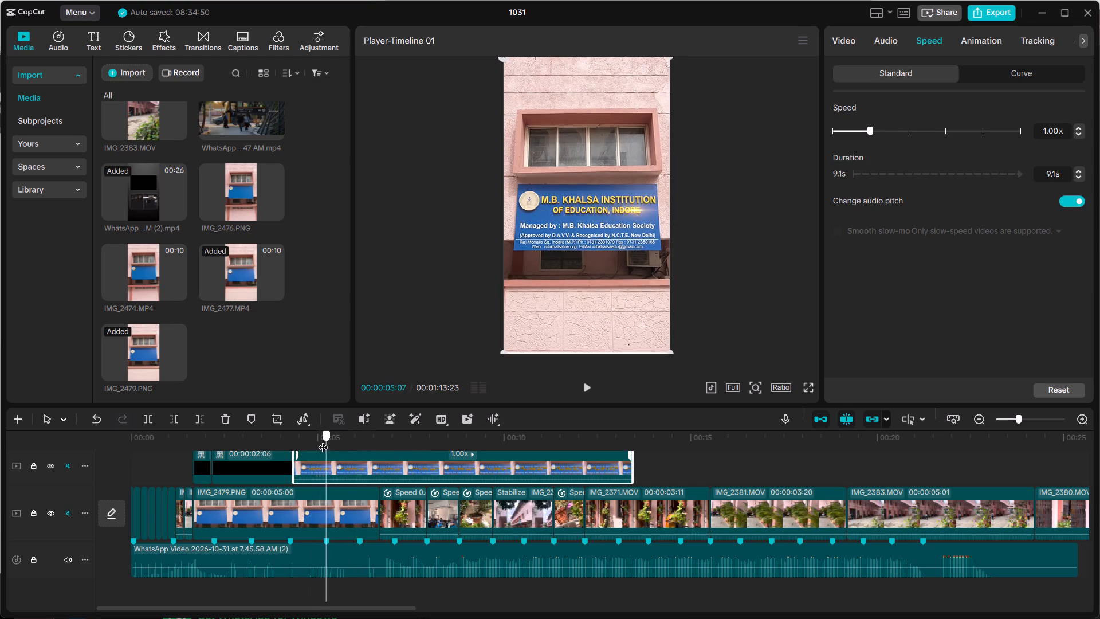
drag(323, 440, 375, 437)
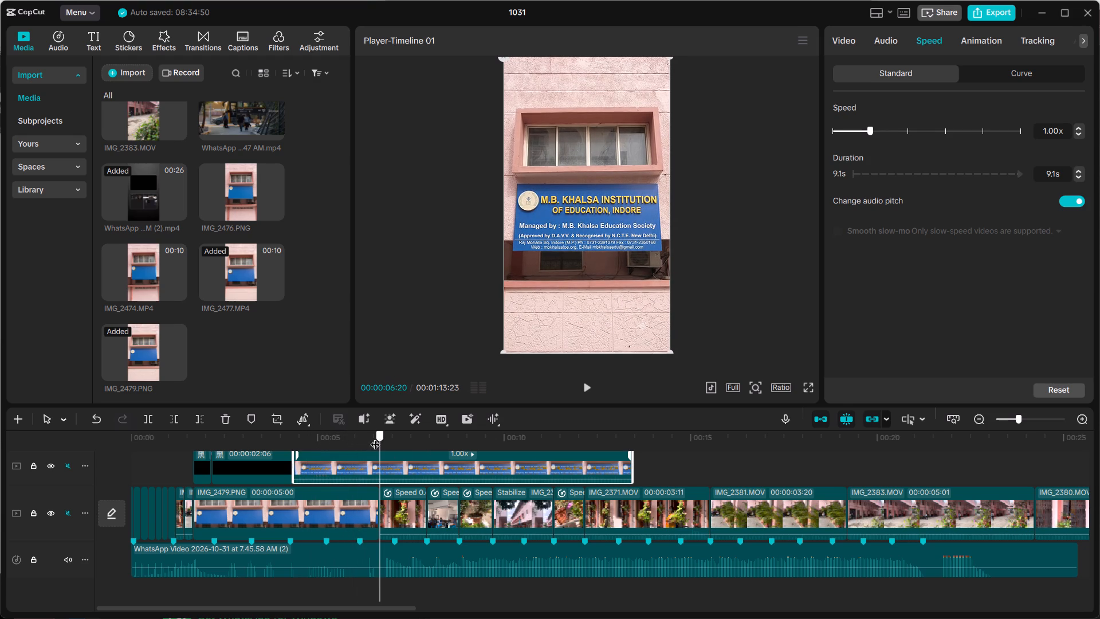
drag(375, 437, 296, 449)
click(584, 384)
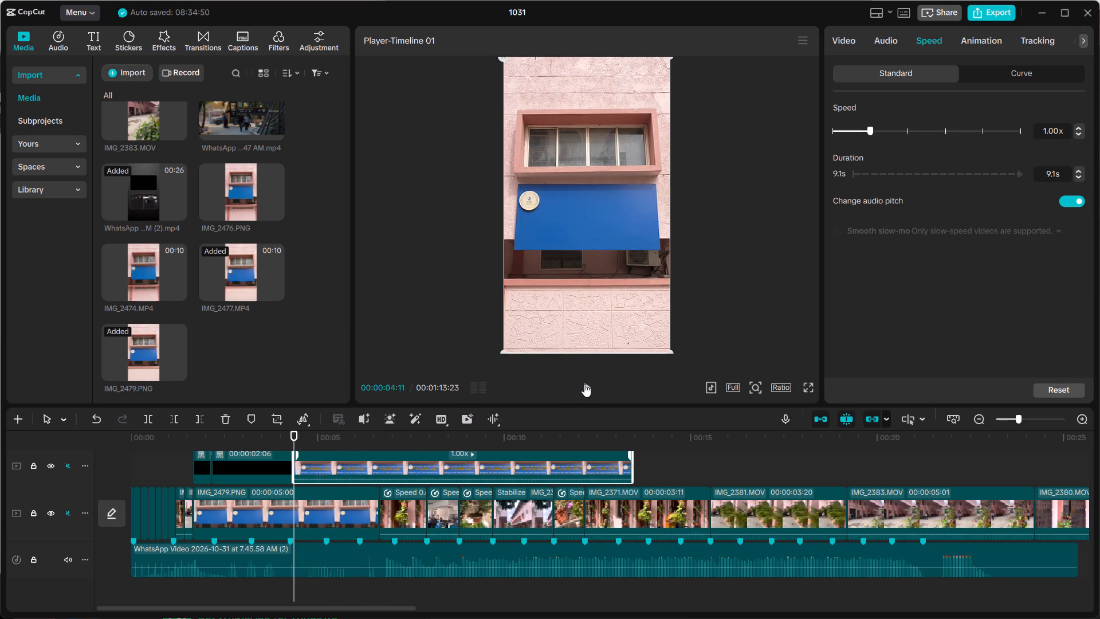
click(584, 384)
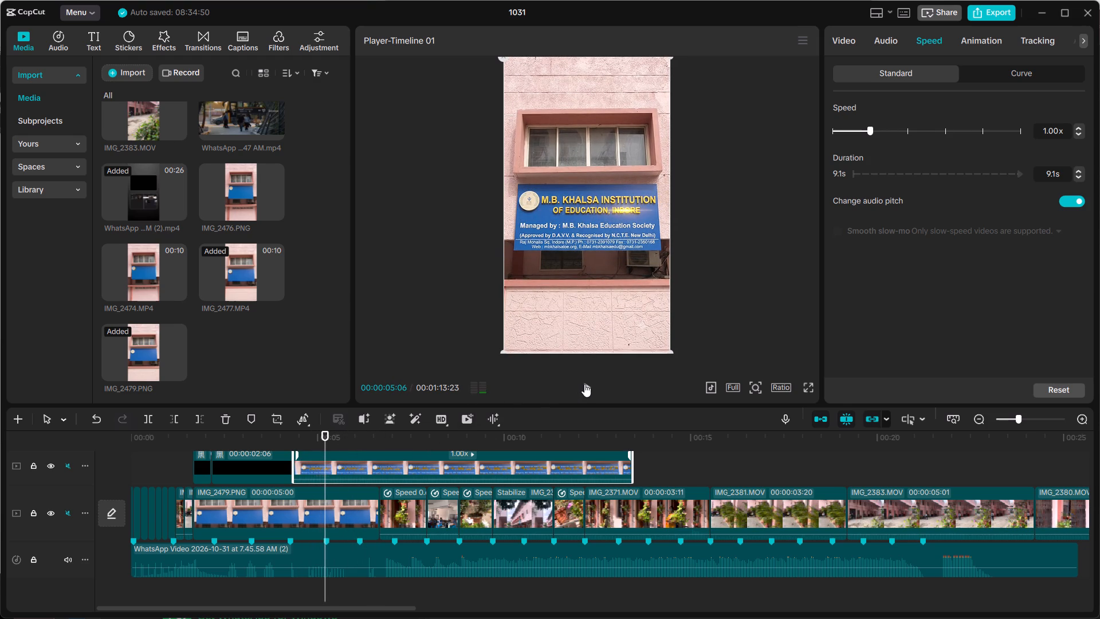
click(586, 387)
click(586, 387)
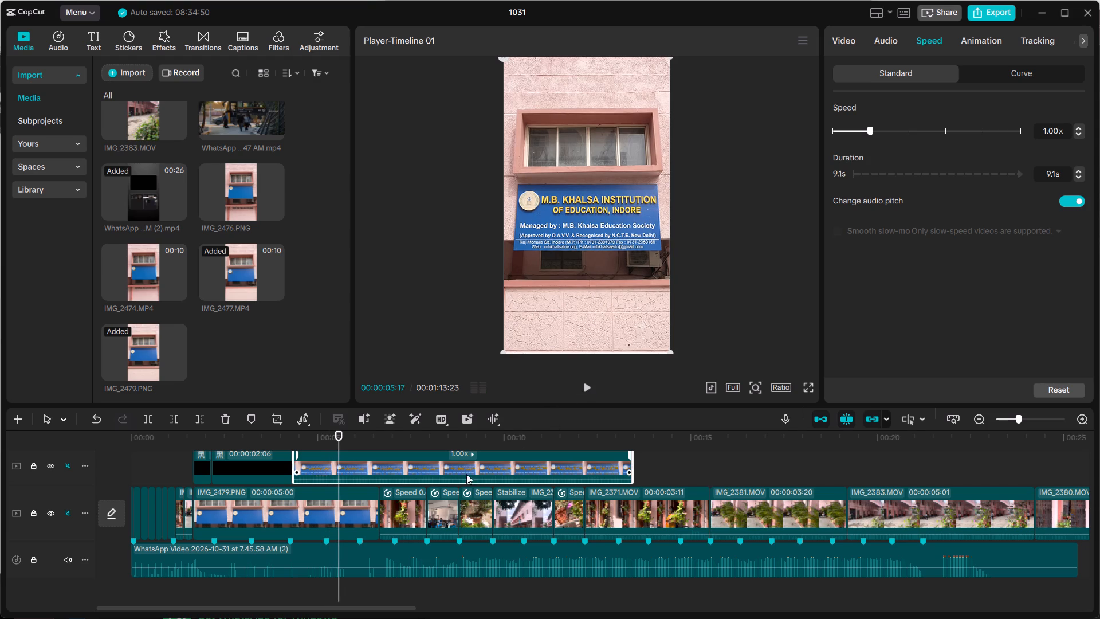
click(586, 387)
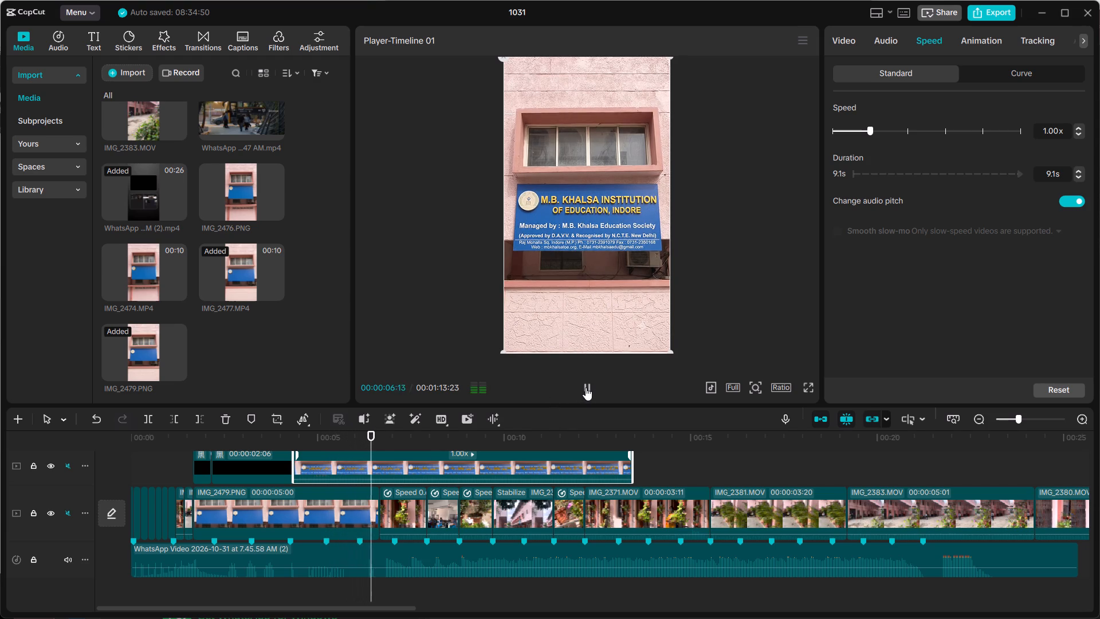
click(586, 387)
Trim the end of the signboard overlay clip to 2.3 s, ending it together with the IMG_2479.PNG clip below.
click(608, 467)
drag(630, 461, 374, 477)
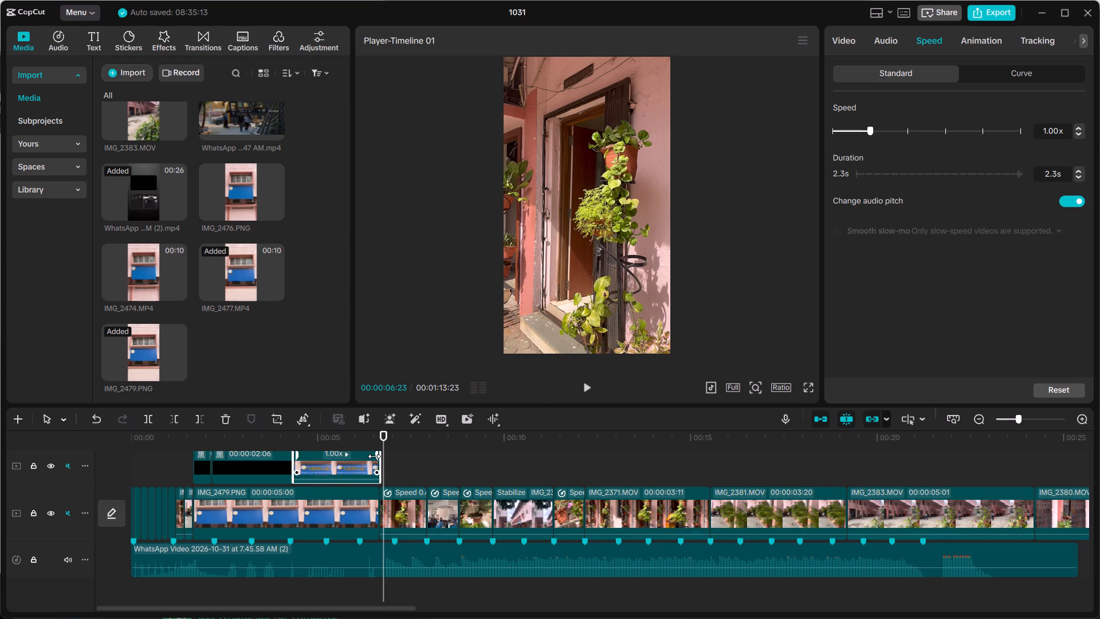